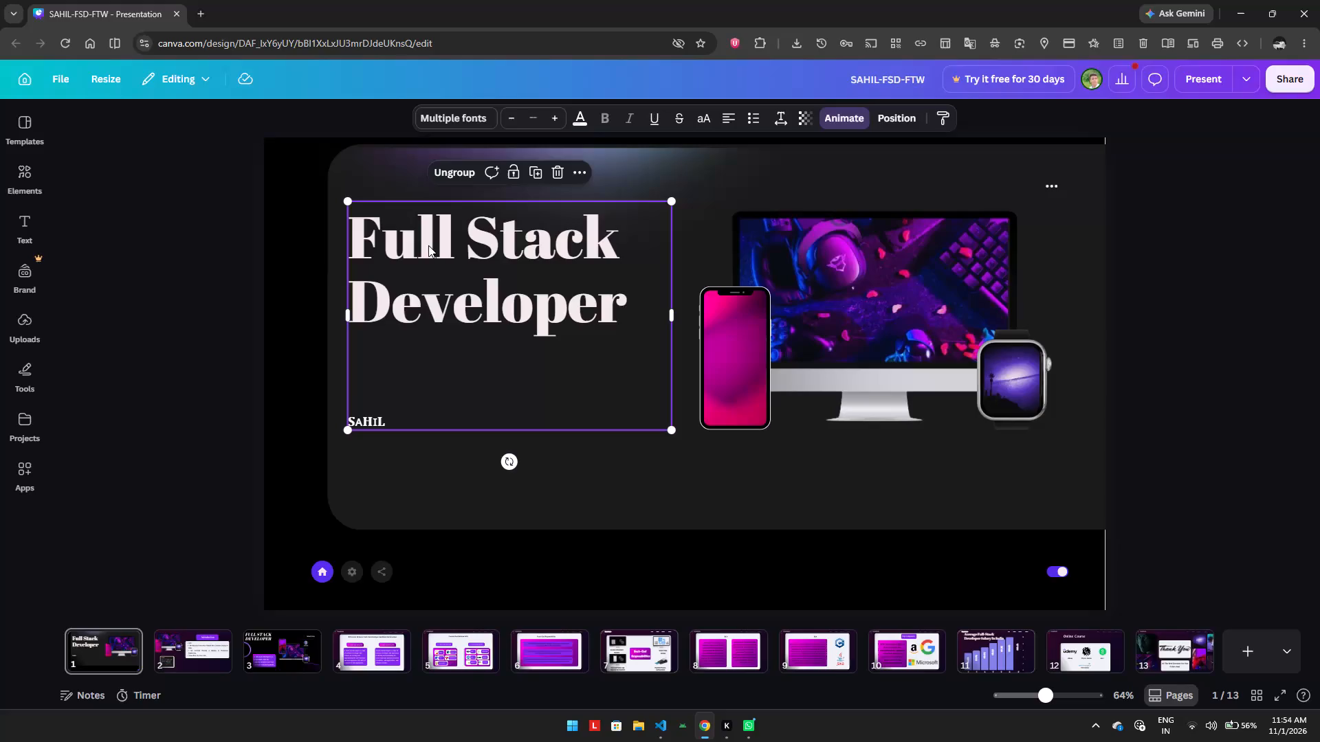
Recolour the whole "Full Stack Developer" title on slide 1 with the pale yellow-to-pink default gradient.
{"action": "double_click", "coordinate": [452, 296]}
{"action": "left_click", "coordinate": [547, 297]}
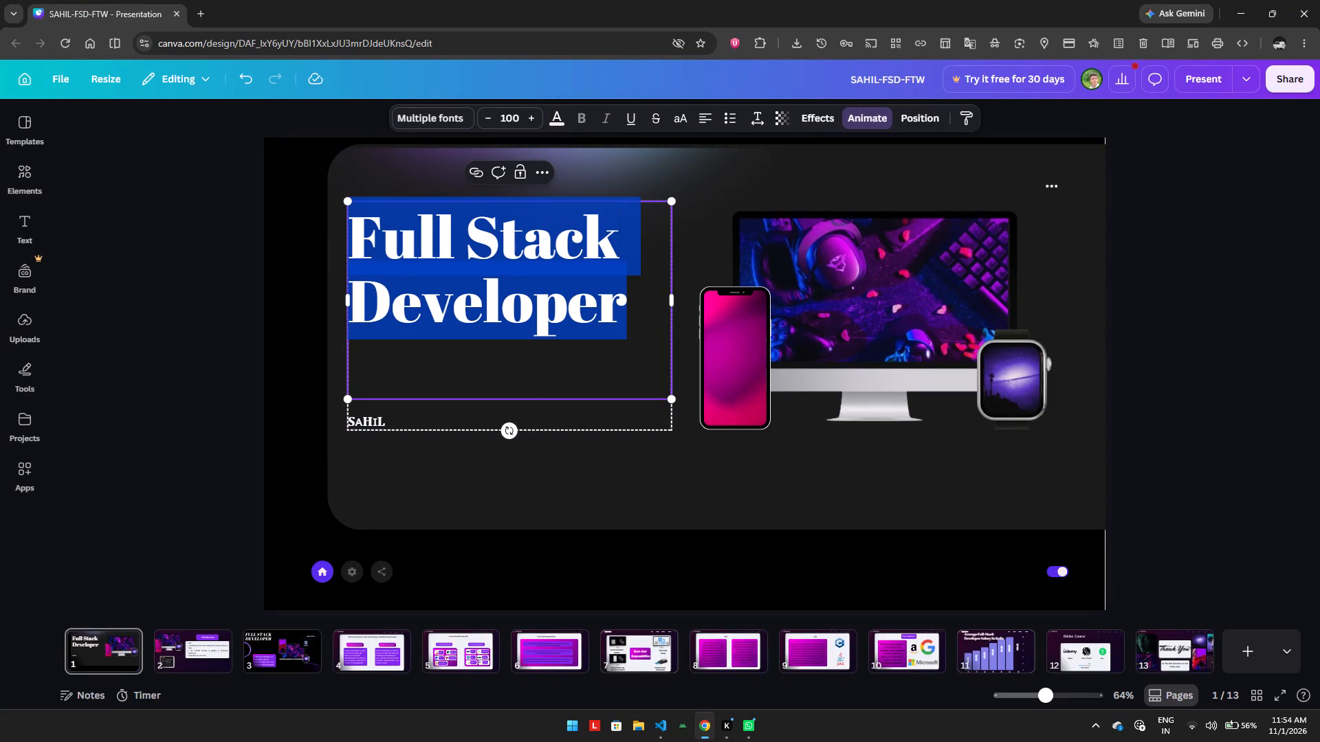
{"action": "key", "text": "Right"}
{"action": "key", "text": "Right"}
{"action": "key", "text": "Right"}
{"action": "key", "text": "Right"}
{"action": "key", "text": "Right"}
{"action": "key", "text": "Right"}
{"action": "key", "text": "Down"}
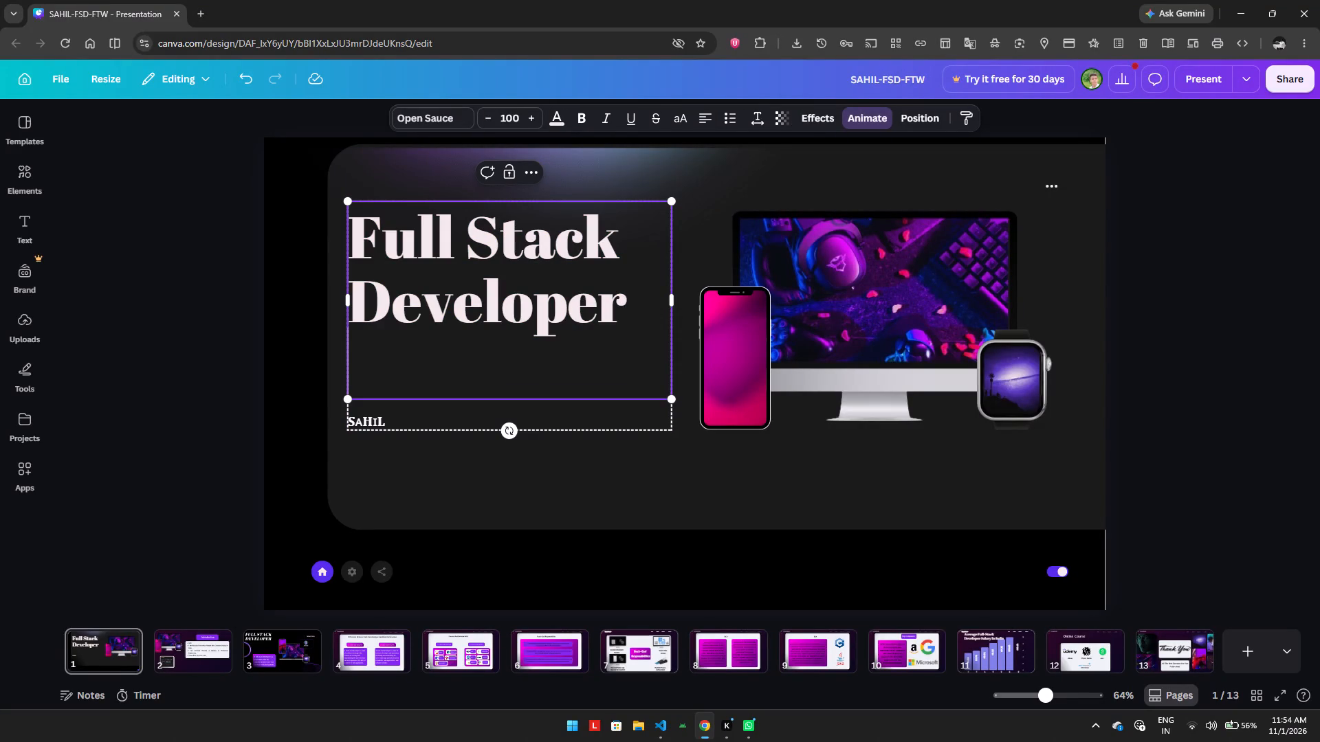
{"action": "left_click_drag", "start_coordinate": [558, 207], "coordinate": [553, 243]}
{"action": "key", "text": "ctrl+a"}
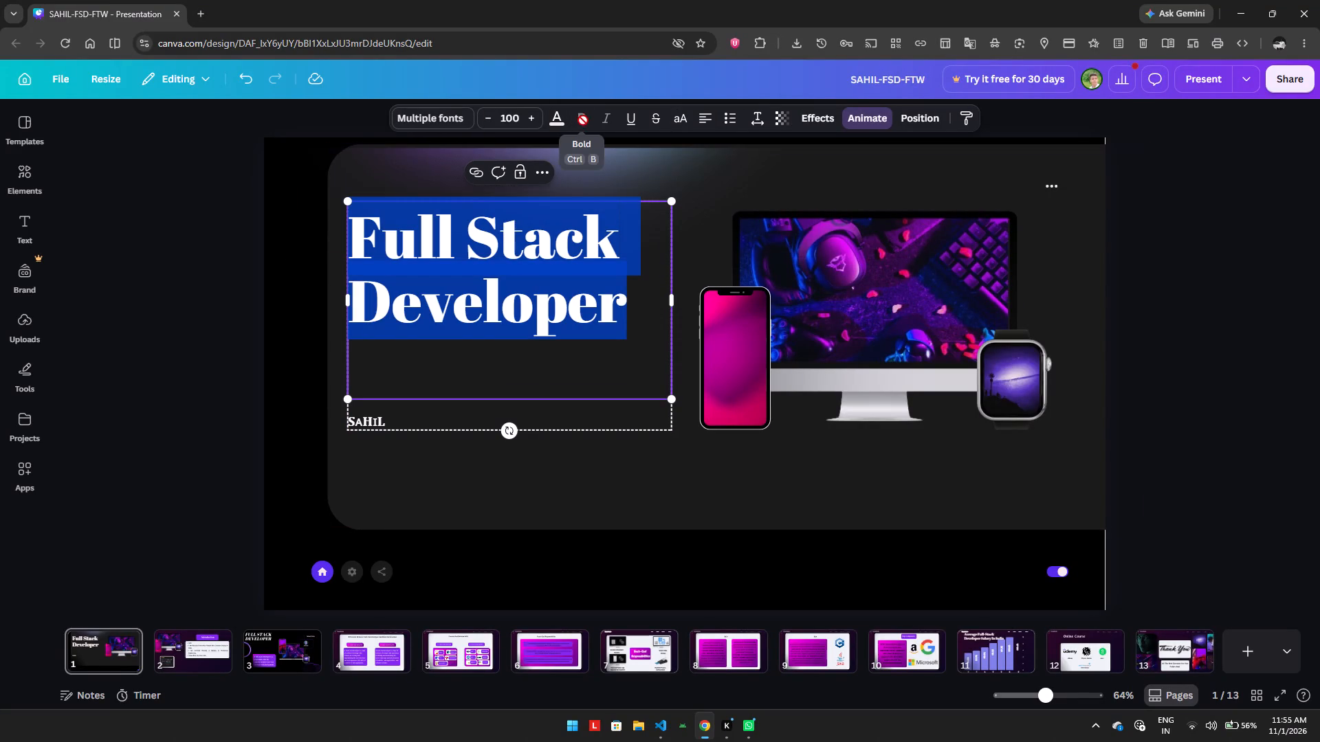
{"action": "left_click", "coordinate": [556, 122]}
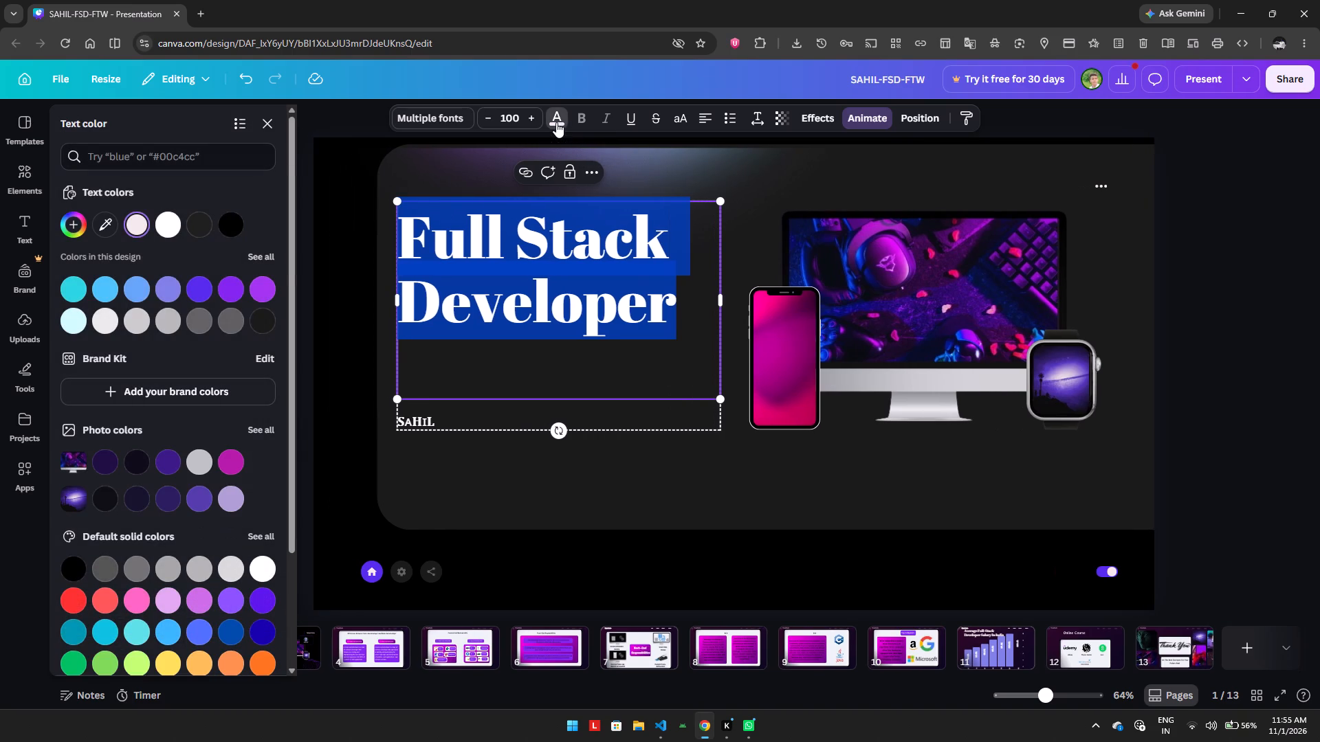
{"action": "scroll", "coordinate": [220, 340], "scroll_direction": "down", "scroll_amount": 1}
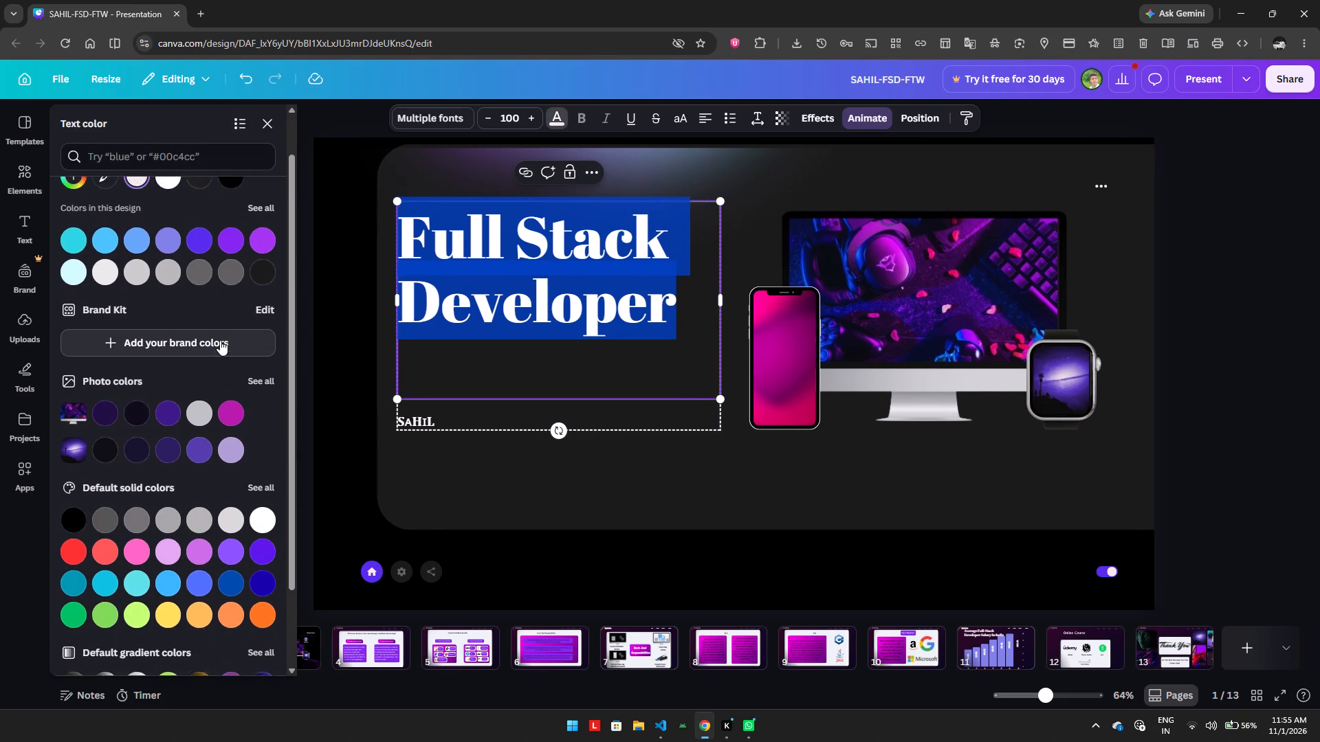
{"action": "scroll", "coordinate": [220, 340], "scroll_direction": "down", "scroll_amount": 2}
{"action": "scroll", "coordinate": [220, 340], "scroll_direction": "up", "scroll_amount": 3}
{"action": "scroll", "coordinate": [217, 577], "scroll_direction": "down", "scroll_amount": 4}
{"action": "left_click", "coordinate": [223, 589]}
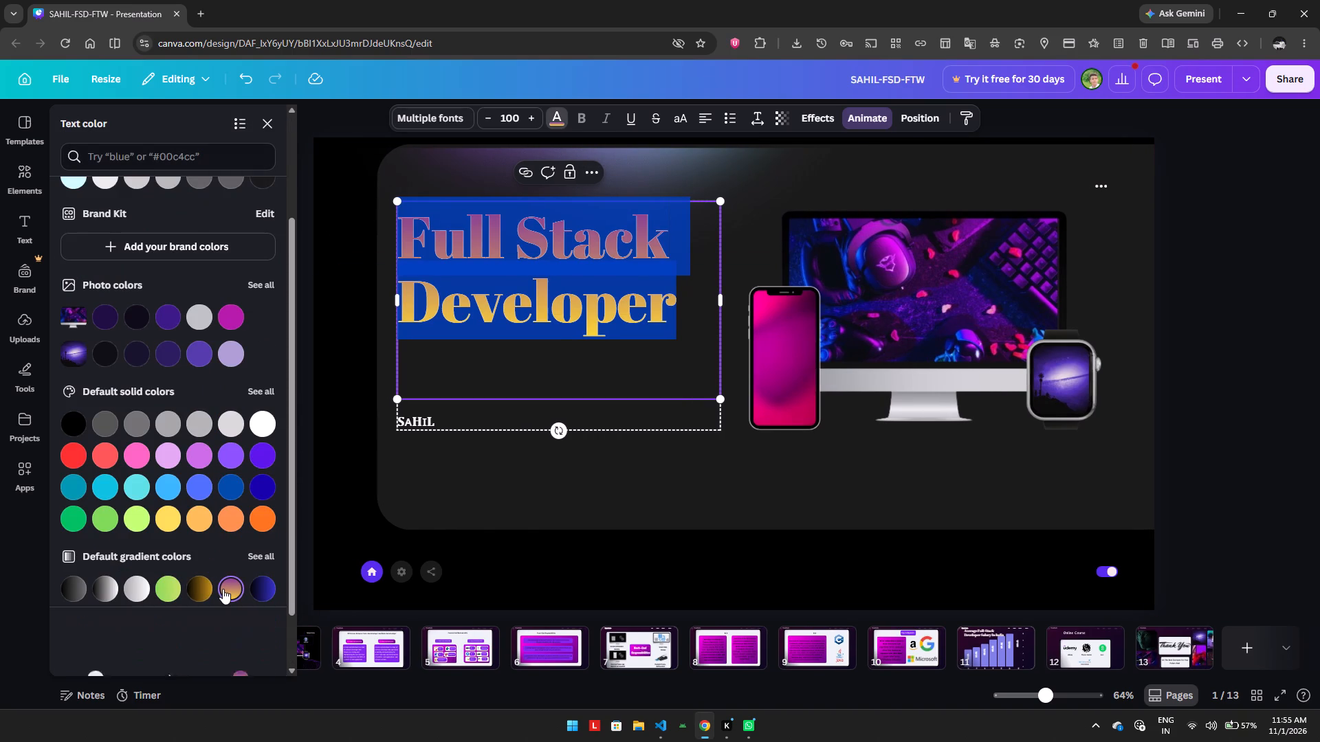
{"action": "scroll", "coordinate": [170, 594], "scroll_direction": "down", "scroll_amount": 3}
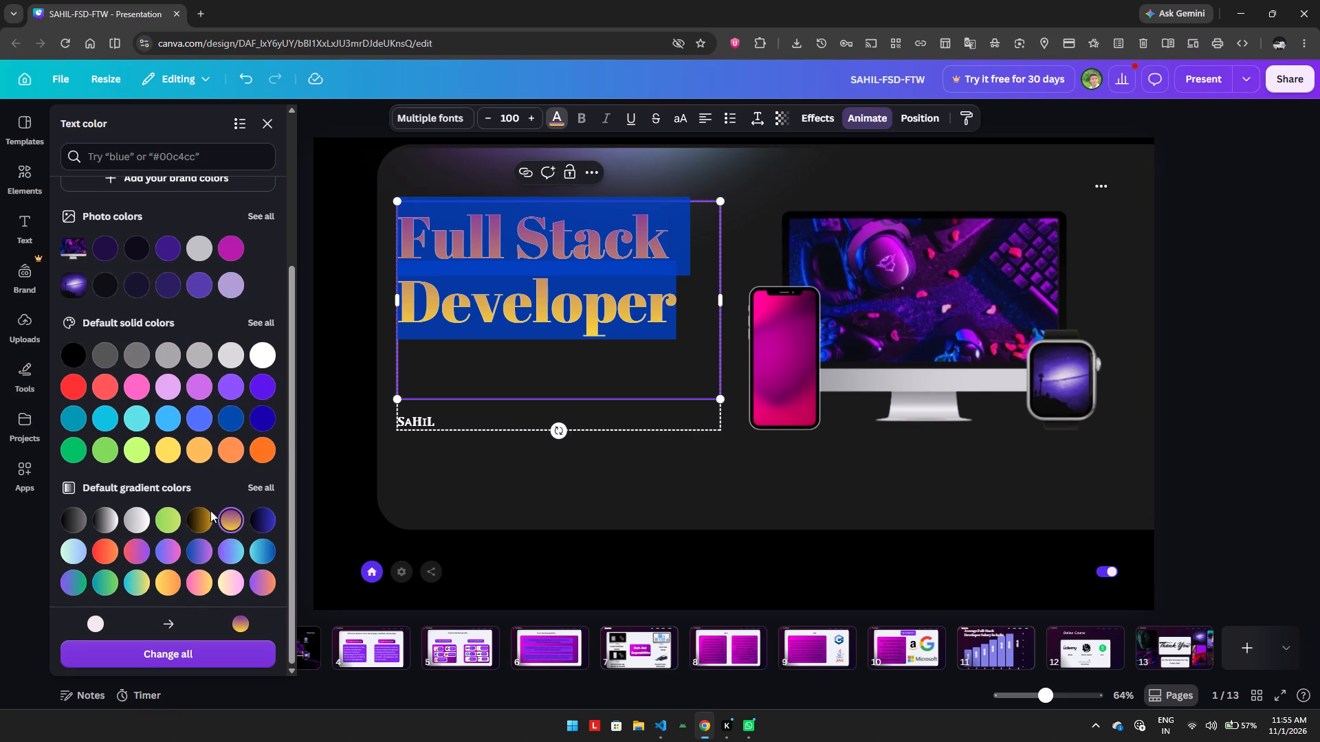
{"action": "left_click", "coordinate": [232, 576]}
{"action": "left_click", "coordinate": [554, 442]}
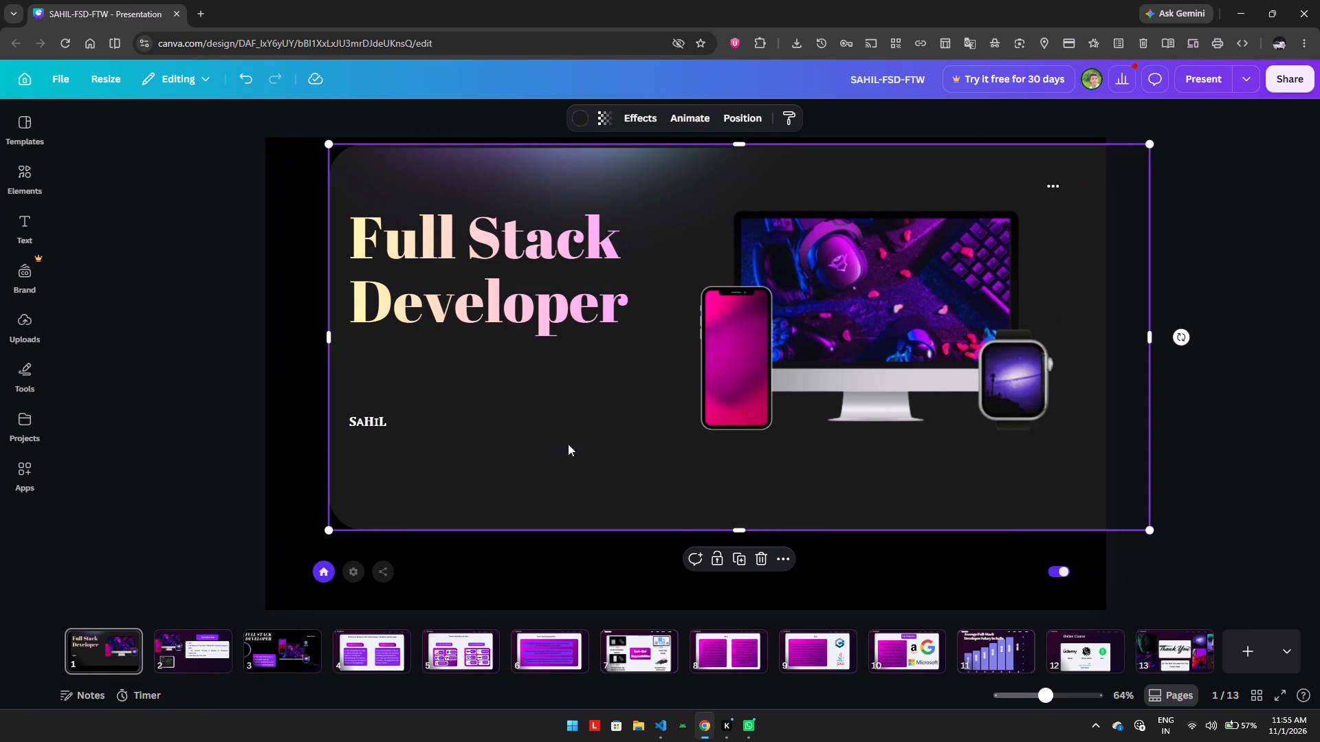
Nudge the phone mockup on slide 1 slightly rightward so it overlaps the monitor more.
{"action": "left_click", "coordinate": [720, 346]}
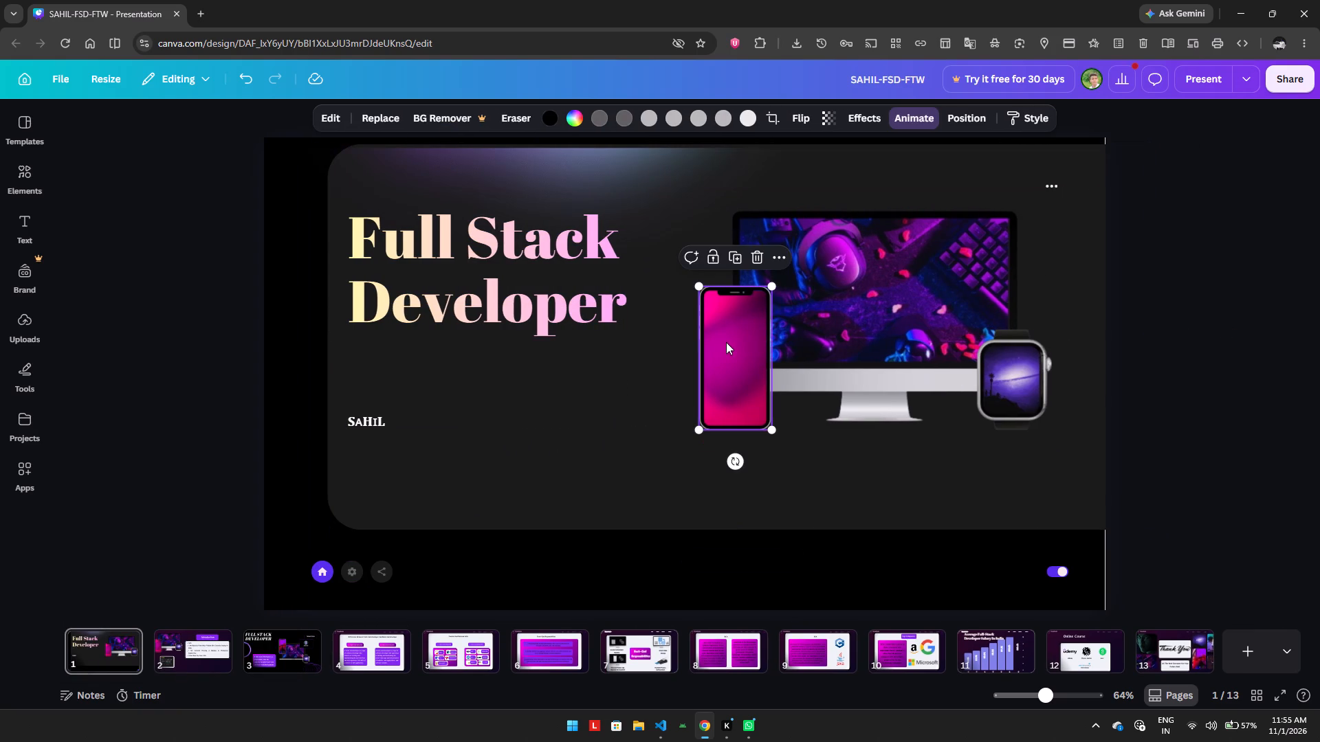
{"action": "left_click_drag", "start_coordinate": [738, 335], "coordinate": [747, 333]}
{"action": "left_click", "coordinate": [1018, 392]}
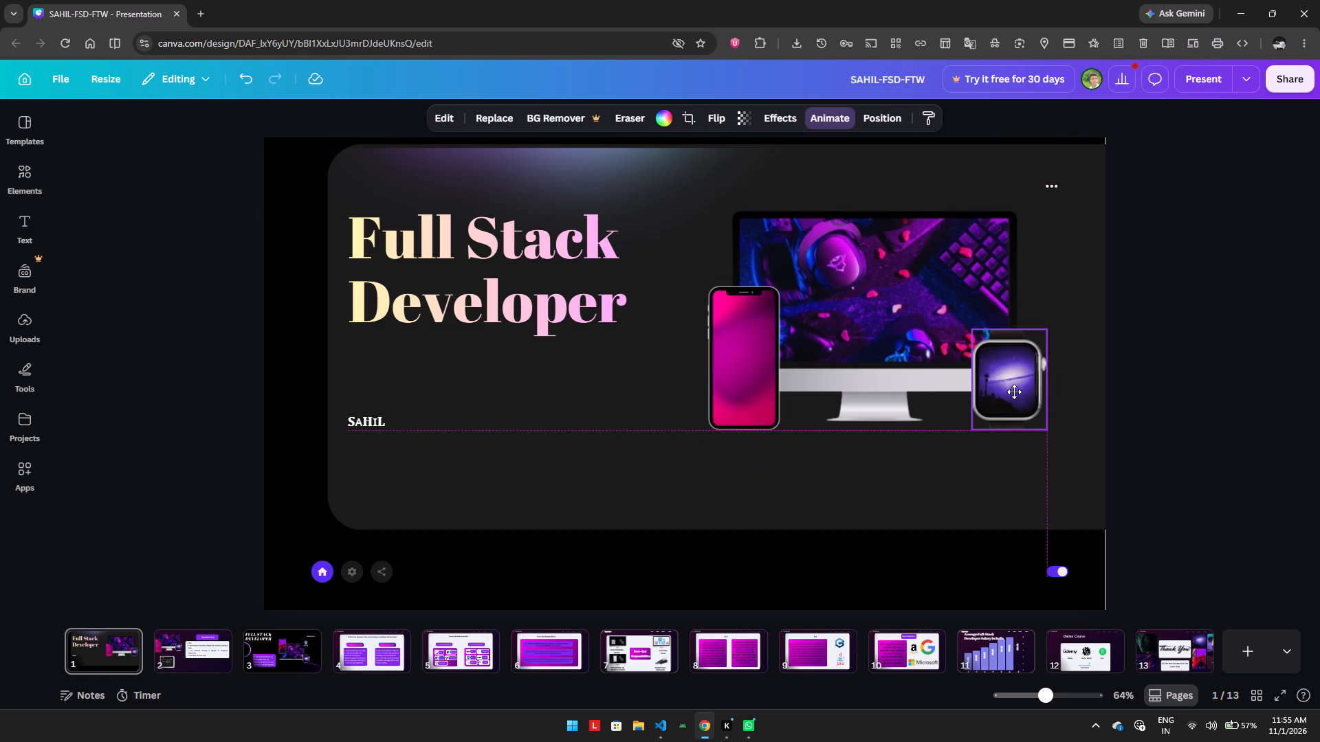
{"action": "left_click", "coordinate": [934, 407]}
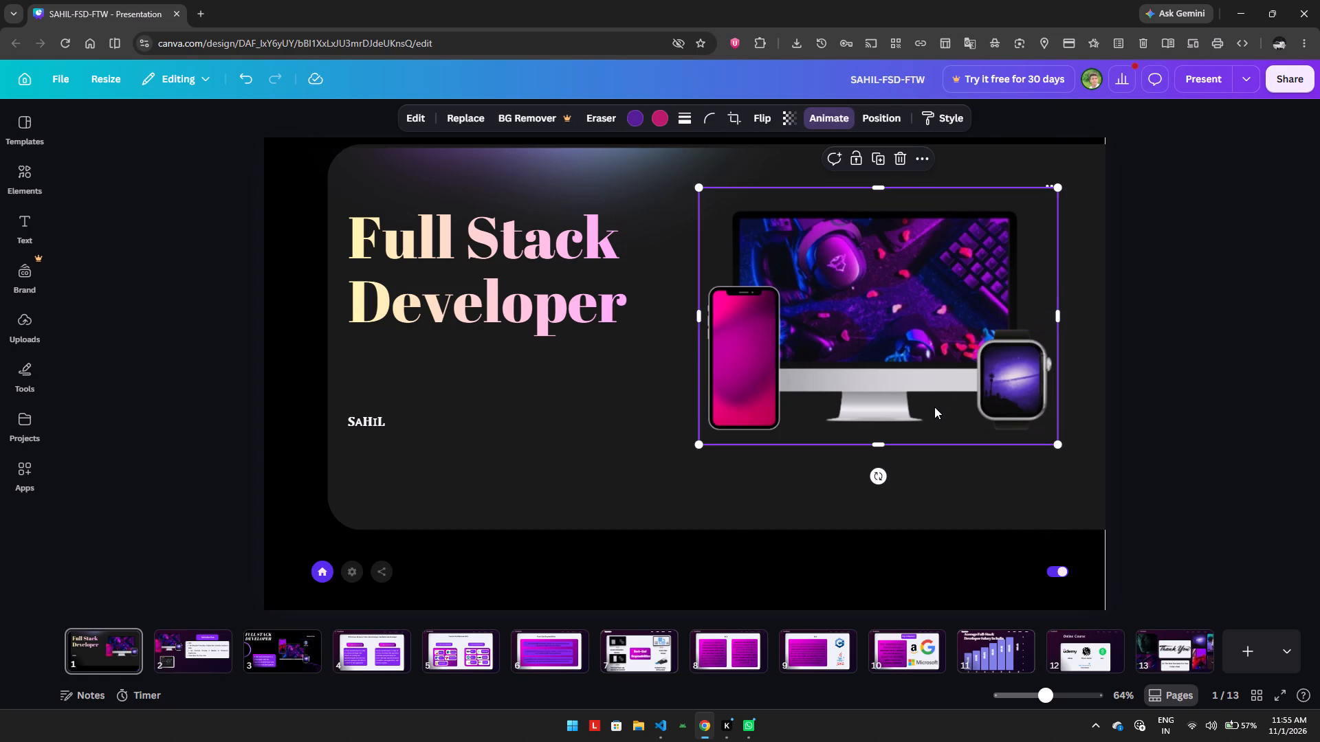
{"action": "left_click", "coordinate": [551, 469]}
Replace the presenter name below the slide 1 title with "ABHIII".
{"action": "left_click", "coordinate": [388, 428]}
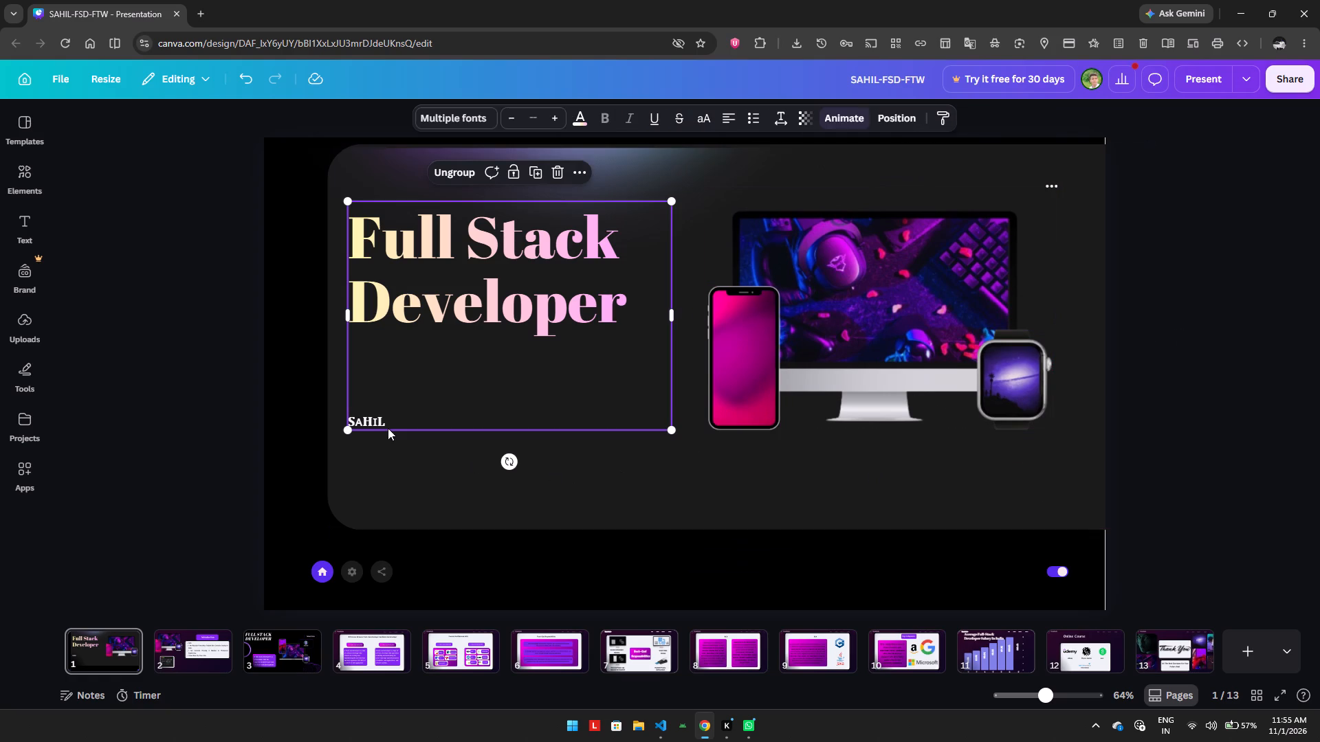
{"action": "left_click", "coordinate": [383, 426]}
{"action": "double_click", "coordinate": [383, 416]}
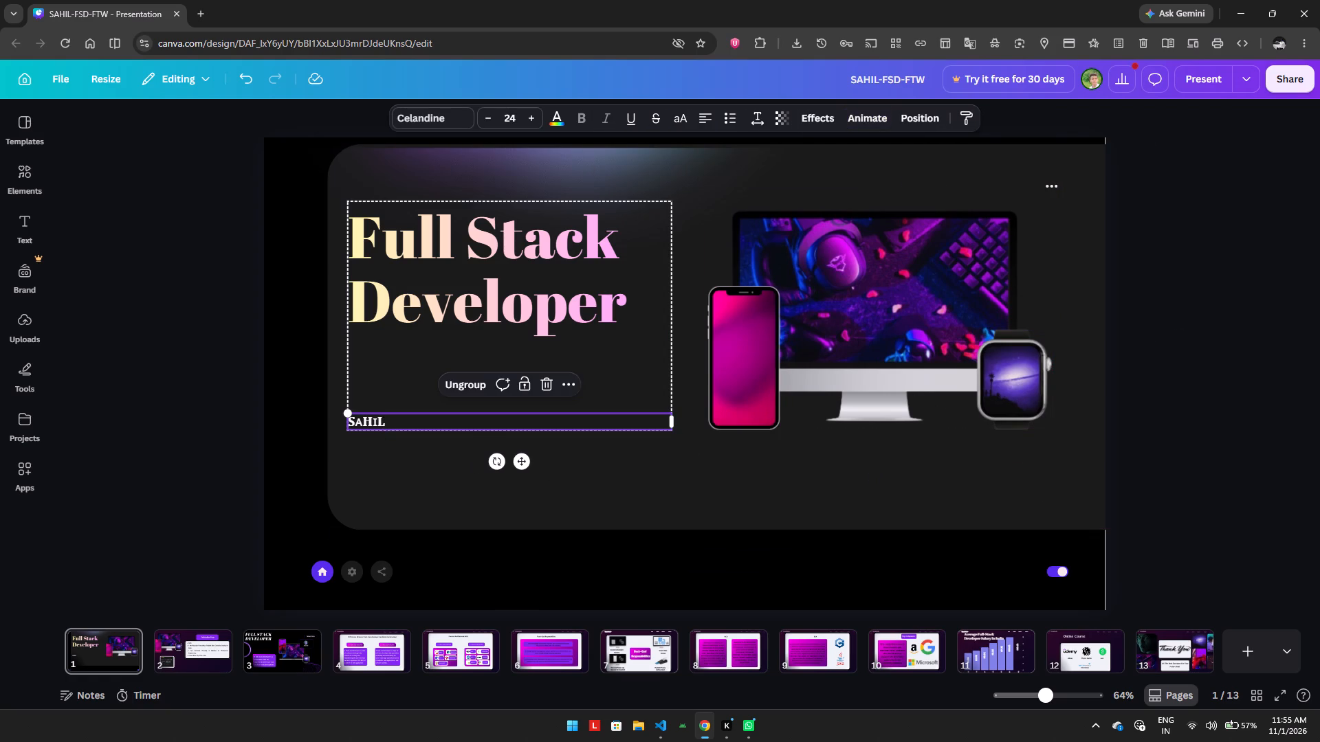
{"action": "type", "text": "ABHIII"}
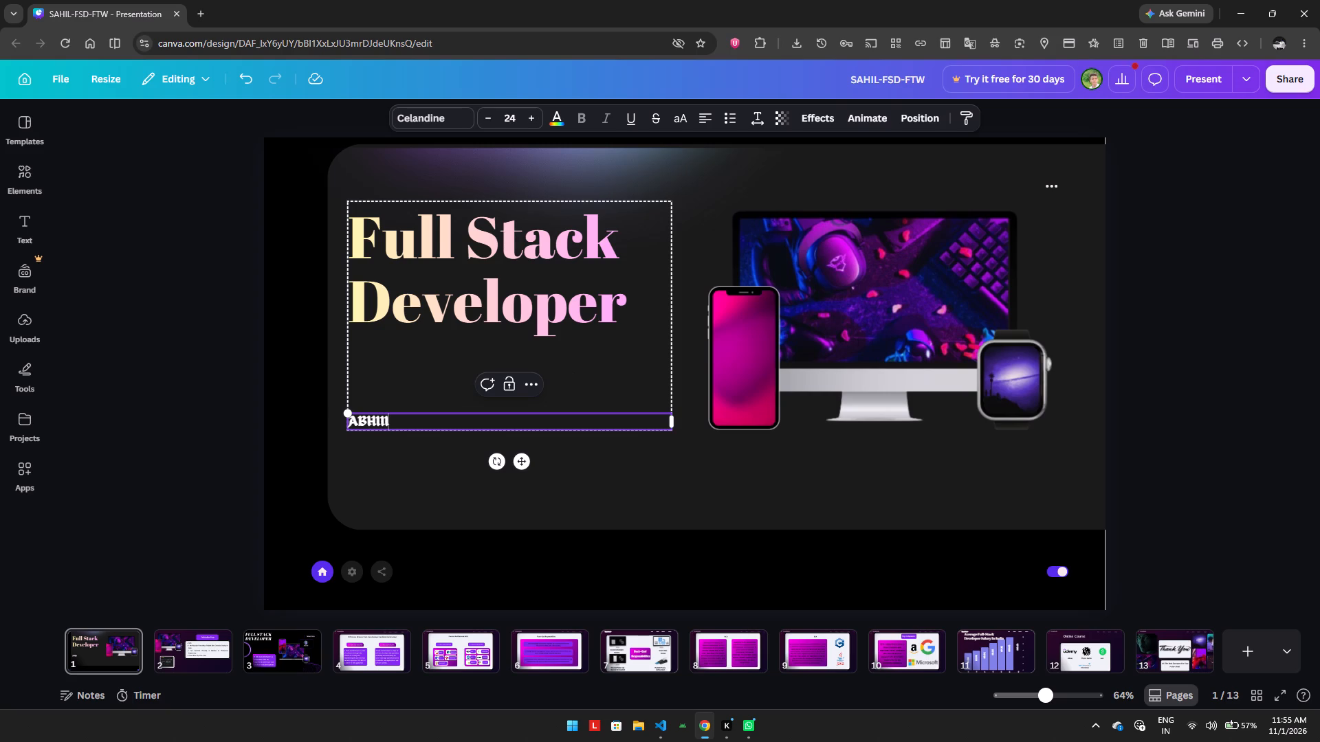
{"action": "key", "text": "Return"}
{"action": "key", "text": "BackSpace"}
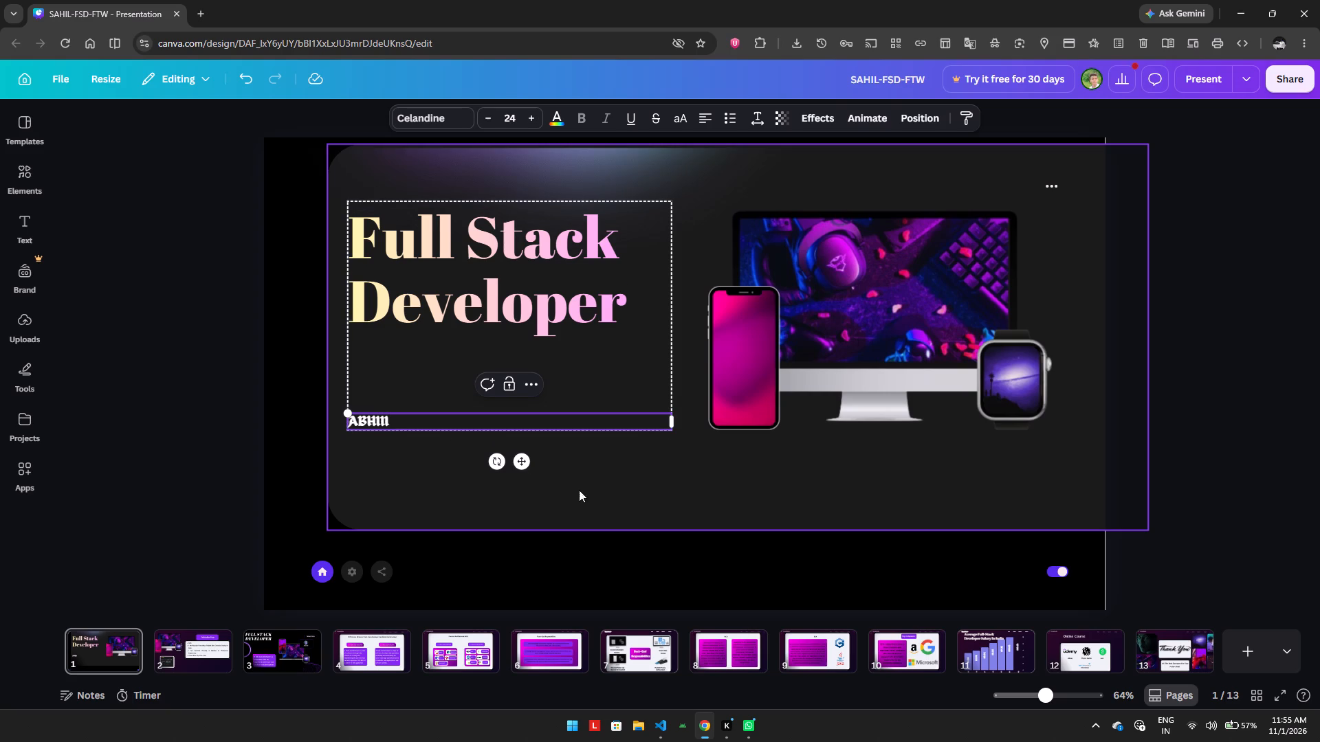
{"action": "left_click", "coordinate": [564, 589]}
{"action": "left_click", "coordinate": [1156, 407]}
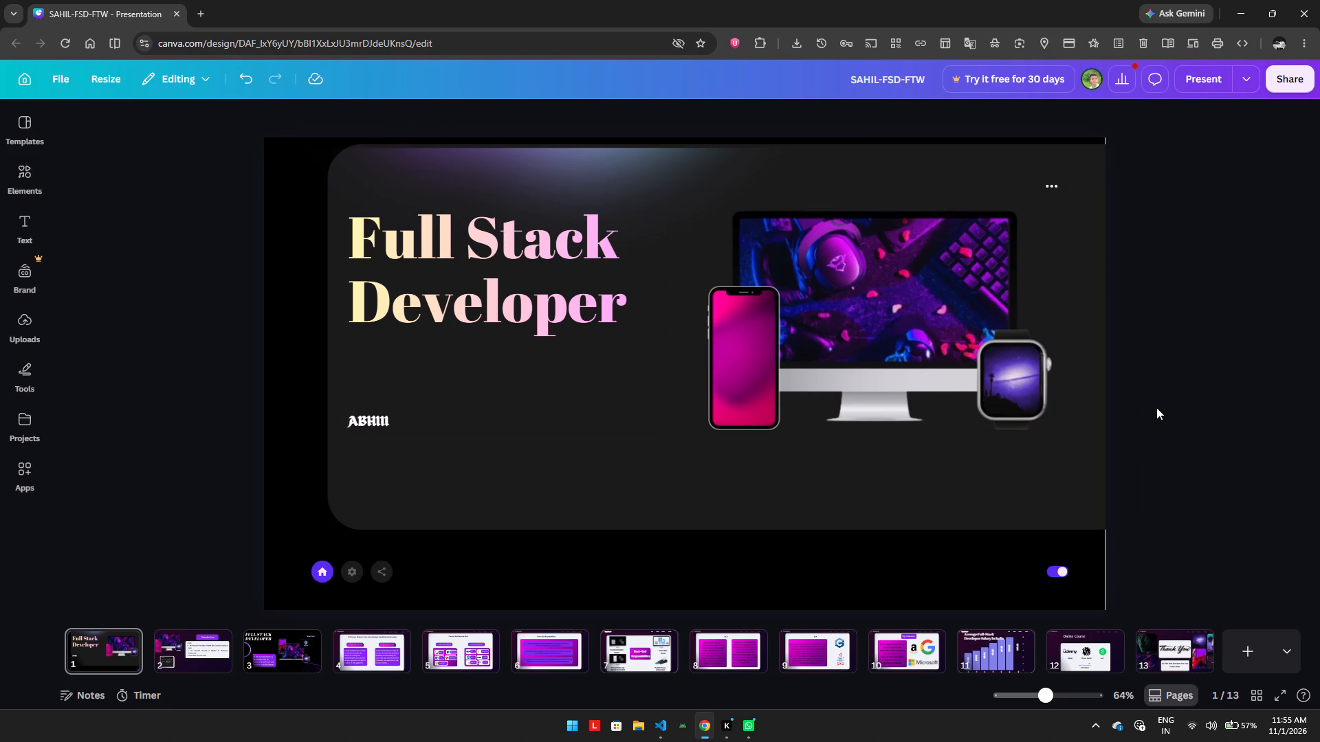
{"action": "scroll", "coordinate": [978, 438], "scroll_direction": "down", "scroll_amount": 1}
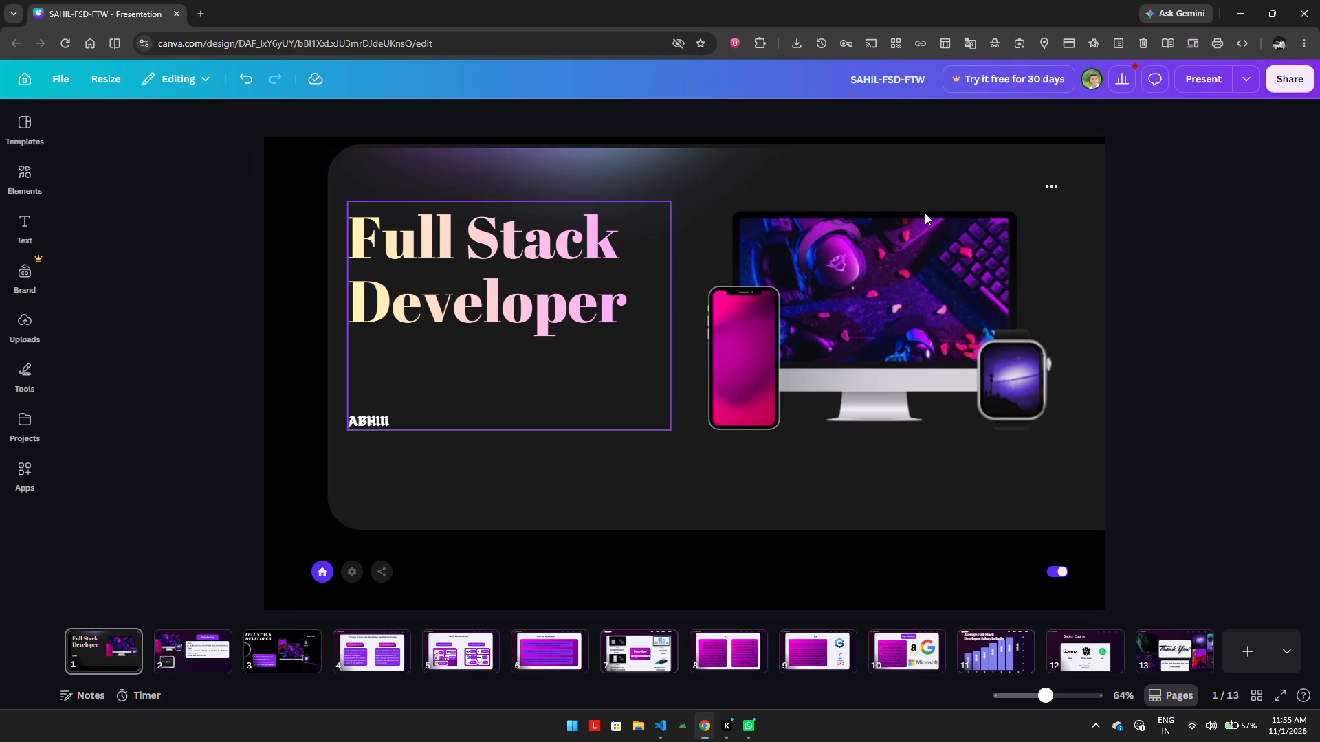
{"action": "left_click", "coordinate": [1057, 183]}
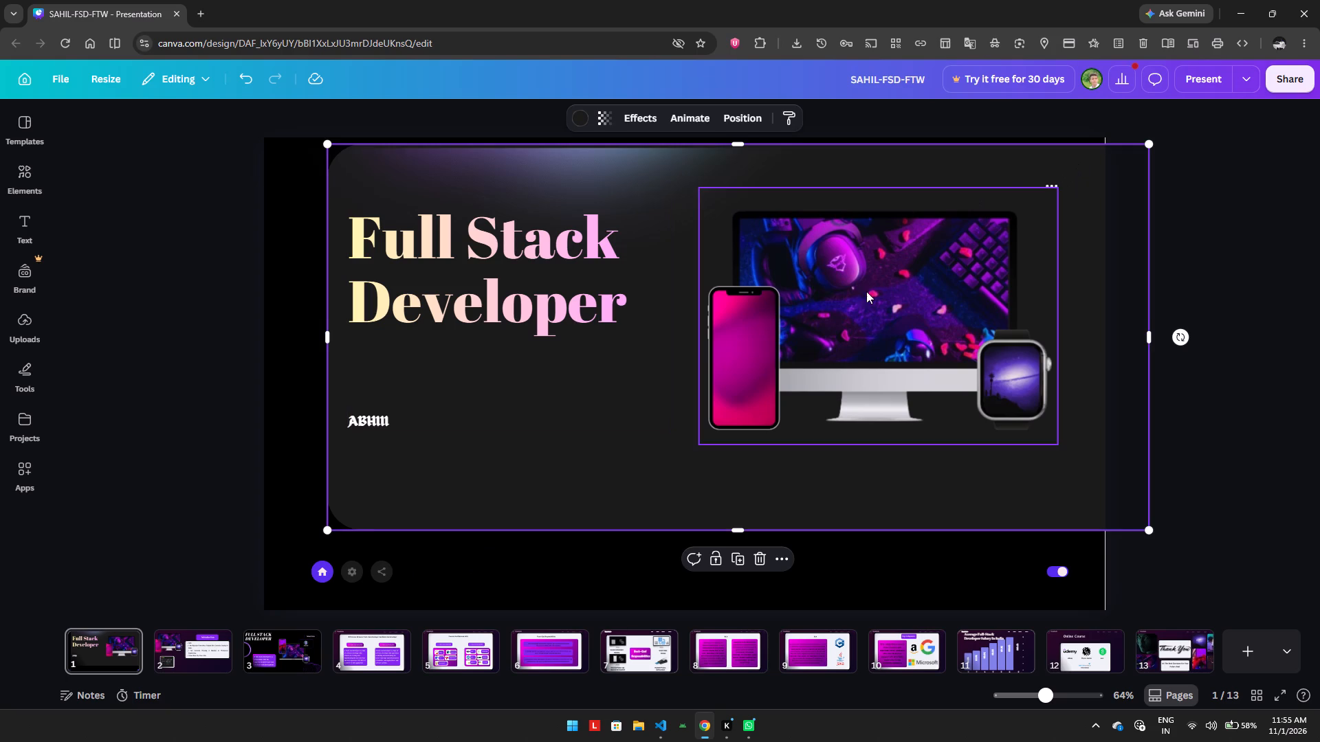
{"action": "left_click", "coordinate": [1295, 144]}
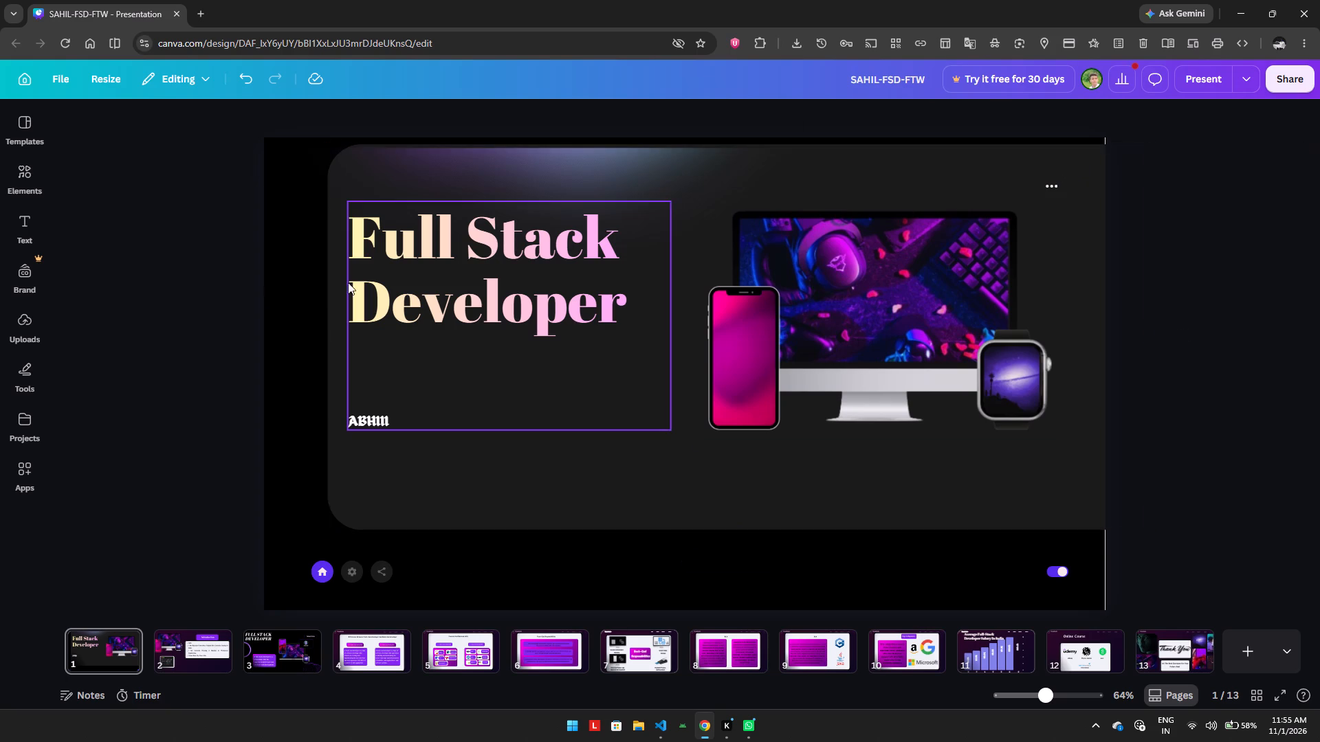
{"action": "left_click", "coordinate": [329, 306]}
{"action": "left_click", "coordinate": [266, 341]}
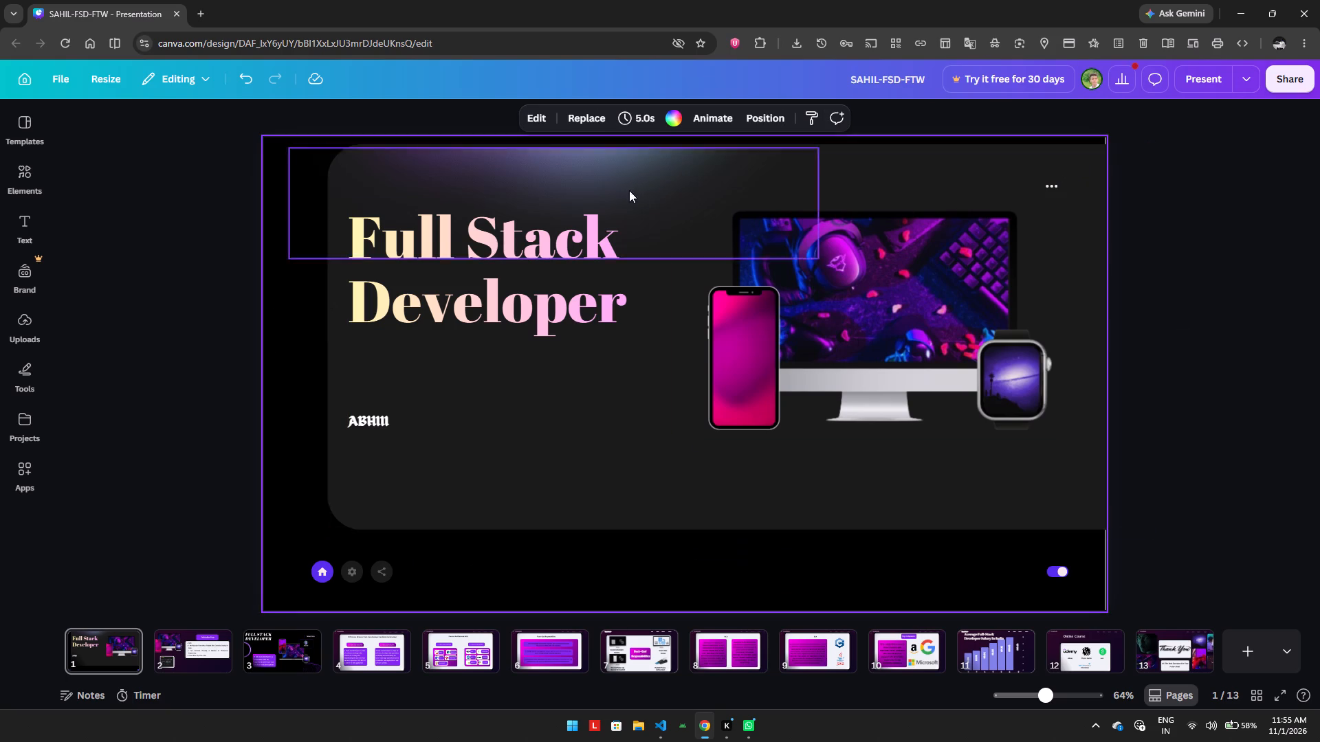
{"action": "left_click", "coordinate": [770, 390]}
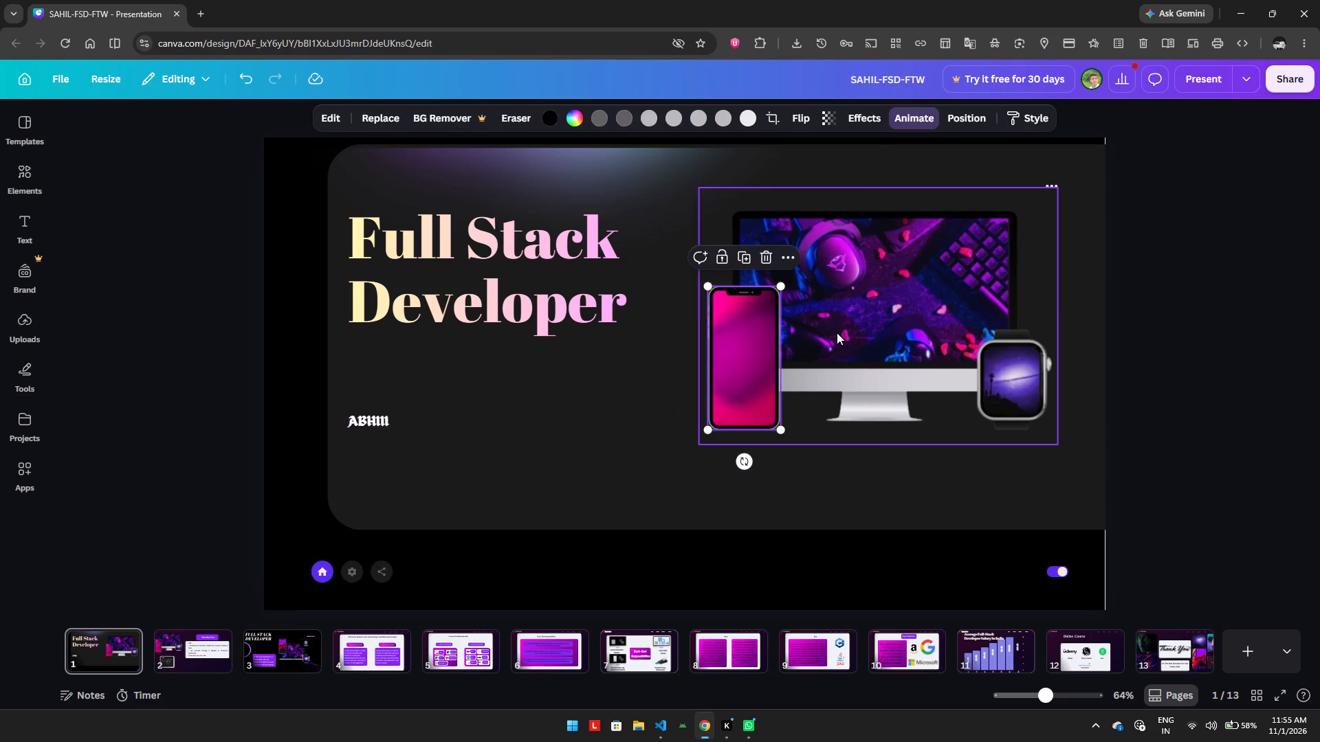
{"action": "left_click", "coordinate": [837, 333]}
On slide 2, nudge the smartwatch mockup slightly to the right beside the monitor.
{"action": "left_click", "coordinate": [186, 654]}
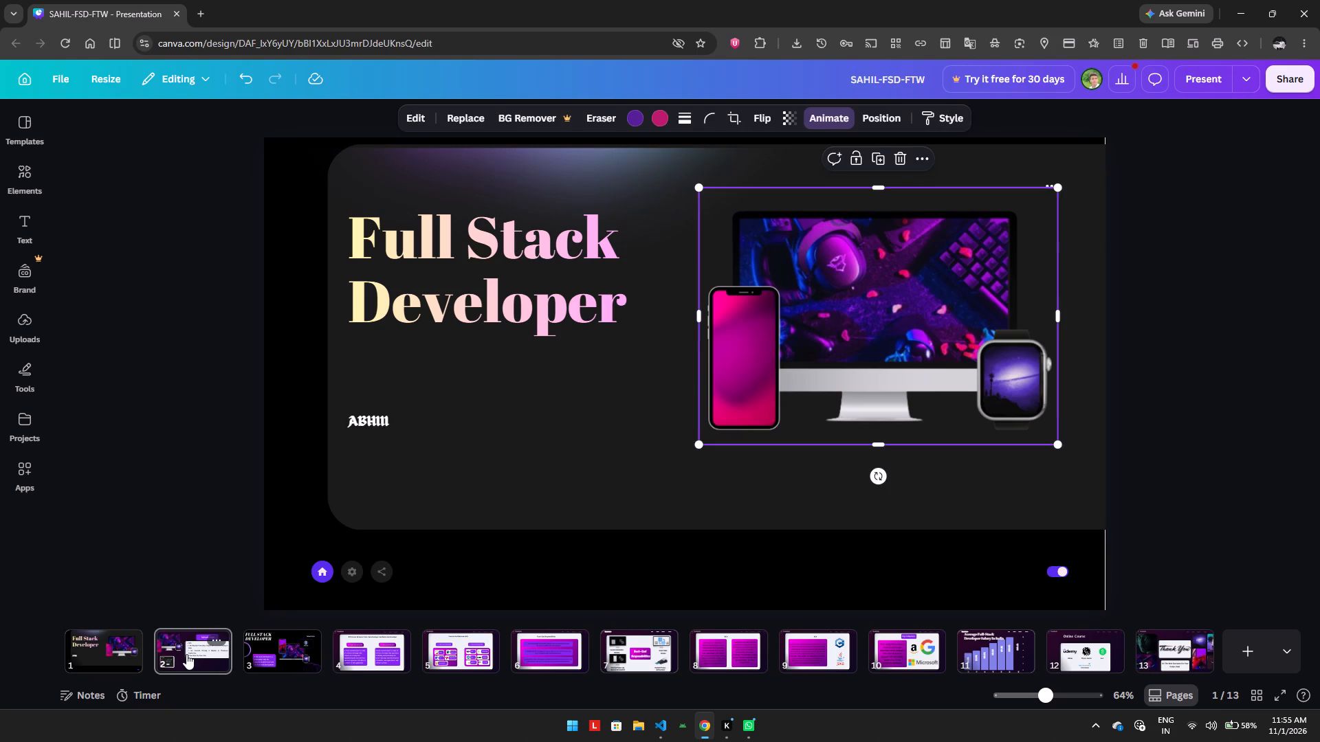
{"action": "left_click", "coordinate": [687, 290]}
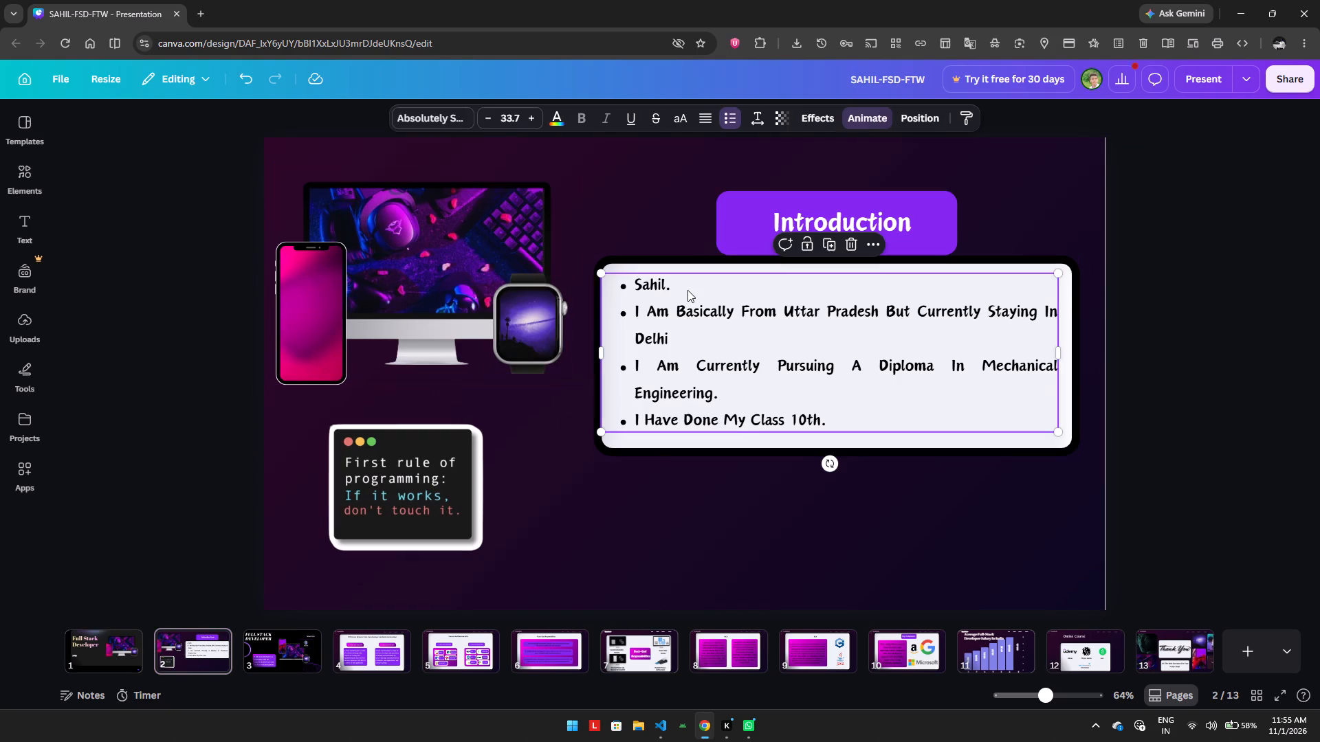
{"action": "left_click", "coordinate": [490, 313]}
{"action": "left_click", "coordinate": [496, 315]}
{"action": "left_click", "coordinate": [504, 317]}
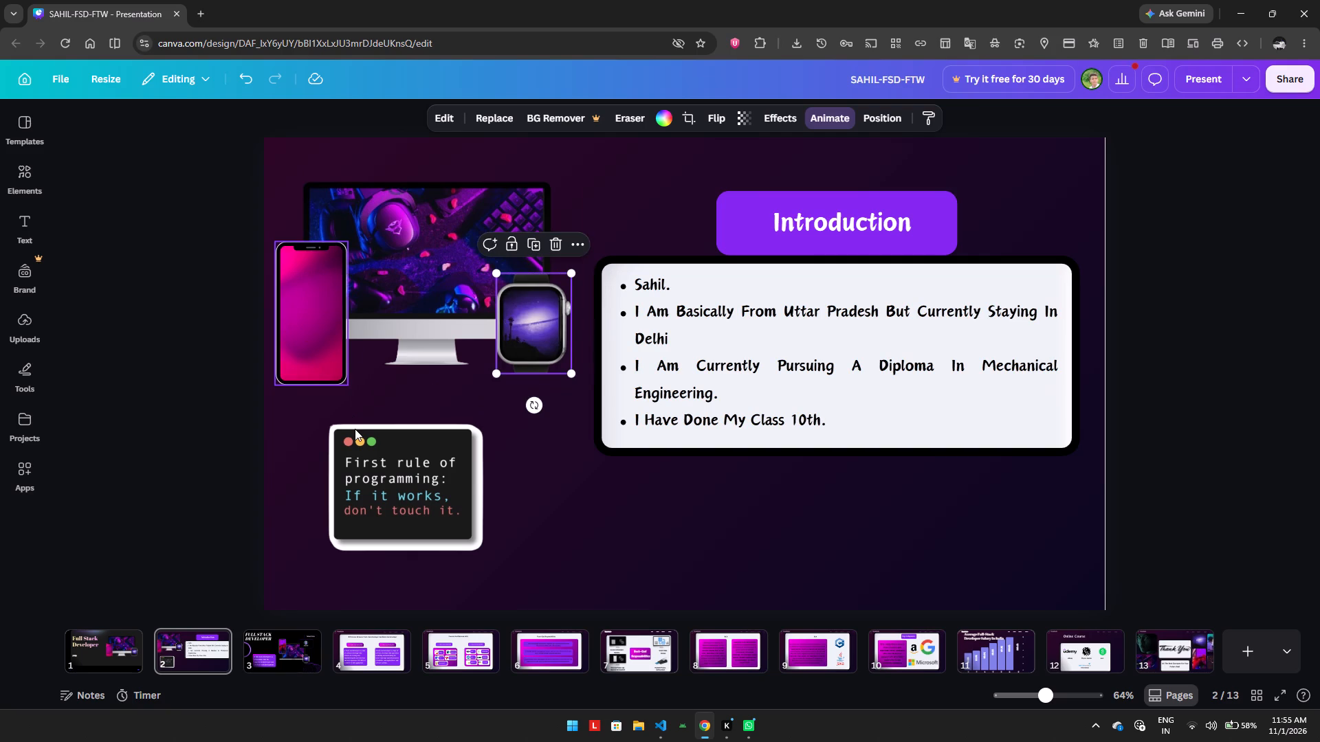
Shift the "First rule of programming" picture on slide 2 slightly to the left.
{"action": "left_click", "coordinate": [375, 458]}
{"action": "left_click_drag", "start_coordinate": [407, 469], "coordinate": [396, 469]}
{"action": "left_click", "coordinate": [642, 445]}
{"action": "left_click", "coordinate": [665, 488]}
Add a new bullet starting with "I HAVE" after the Class 10th bullet in the Introduction text.
{"action": "left_click", "coordinate": [769, 376]}
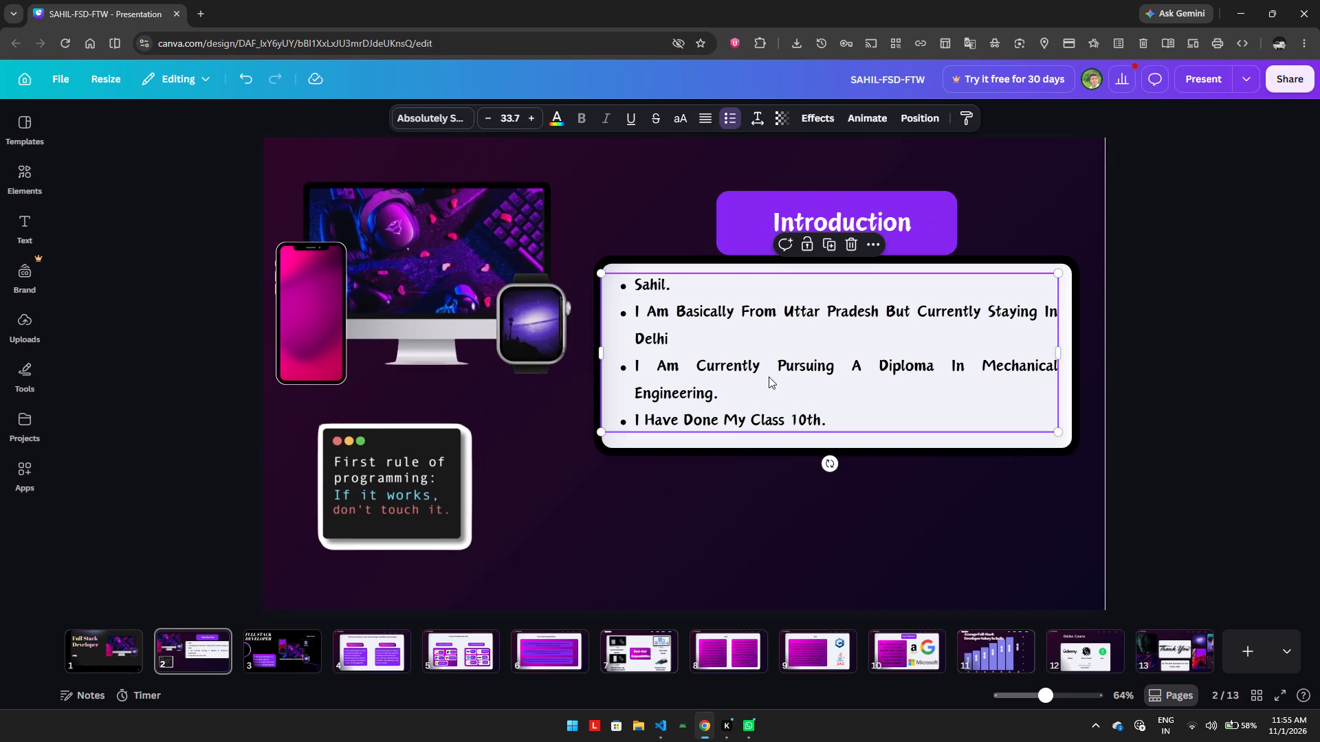
{"action": "left_click", "coordinate": [784, 307]}
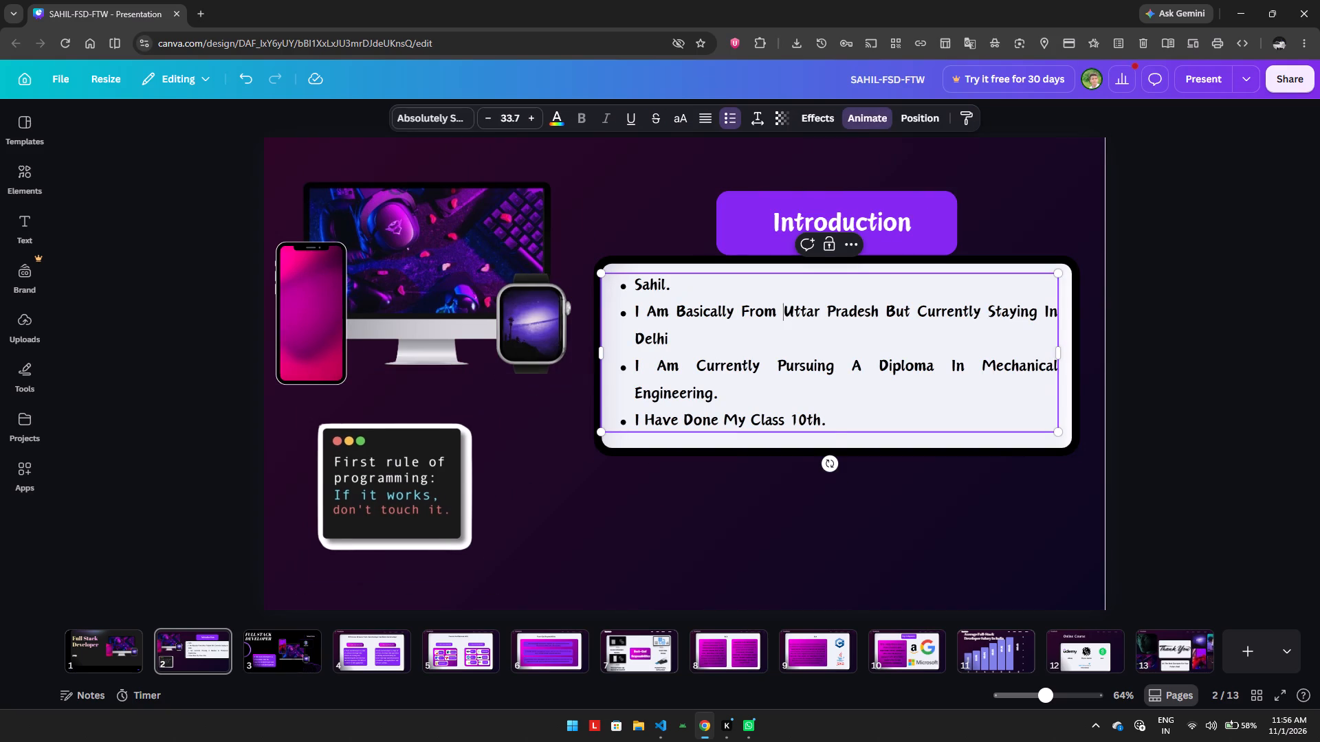
{"action": "left_click", "coordinate": [838, 427]}
{"action": "key", "text": "shift+Return"}
{"action": "type", "text": "I HAVE"}
{"action": "key", "text": "space"}
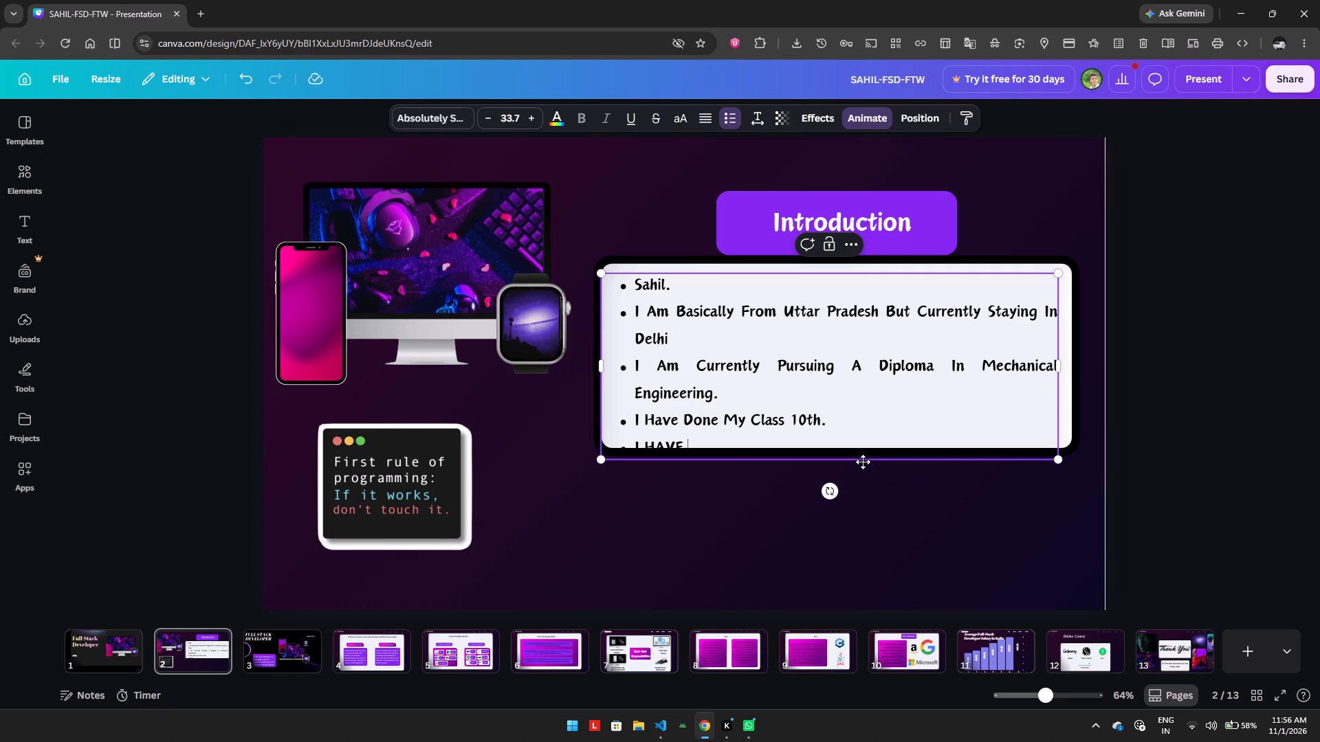
Scale the Introduction bullet text box down to font size 28 so every bullet fits inside the white frame.
{"action": "left_click_drag", "start_coordinate": [1059, 462], "coordinate": [1026, 406]}
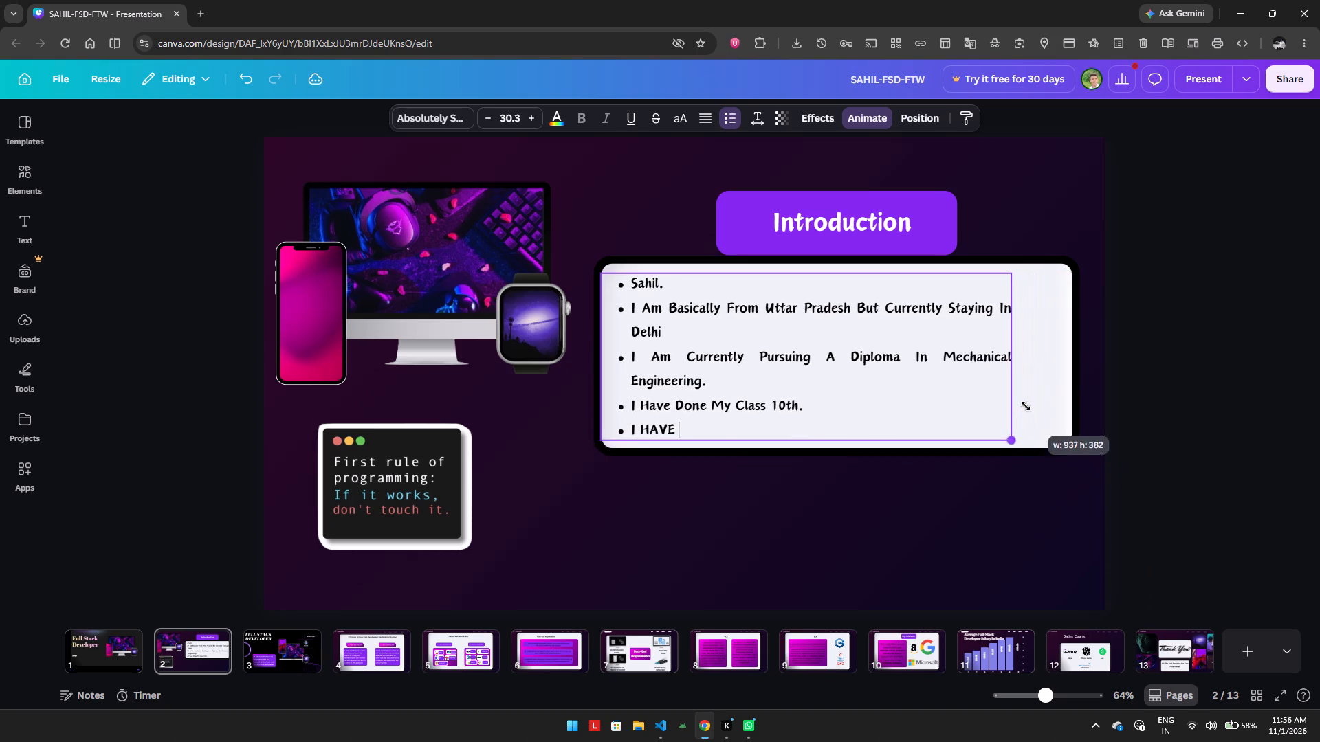
{"action": "left_click_drag", "start_coordinate": [1026, 406], "coordinate": [1020, 335]}
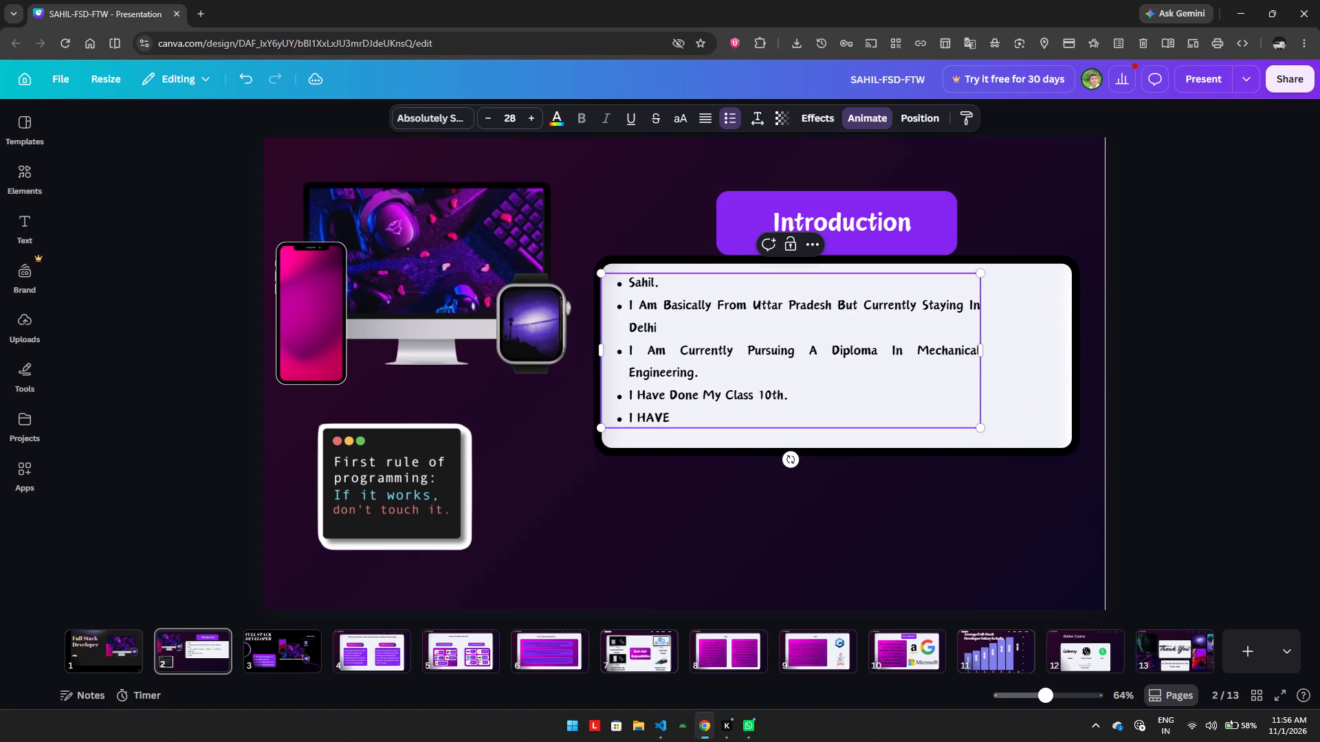
Rewrite the unfinished last bullet so it reads "I Have Done My Class 12th".
{"action": "left_click", "coordinate": [712, 419]}
{"action": "key", "text": "BackSpace"}
{"action": "key", "text": "BackSpace"}
{"action": "key", "text": "BackSpace"}
{"action": "key", "text": "BackSpace"}
{"action": "type", "text": "ave"}
{"action": "key", "text": "space"}
{"action": "type", "text": "Dobw"}
{"action": "key", "text": "space"}
{"action": "key", "text": "BackSpace"}
{"action": "key", "text": "BackSpace"}
{"action": "key", "text": "BackSpace"}
{"action": "type", "text": "ne y"}
{"action": "key", "text": "BackSpace"}
{"action": "type", "text": "my"}
{"action": "key", "text": "BackSpace"}
{"action": "key", "text": "BackSpace"}
{"action": "type", "text": "My Class 12"}
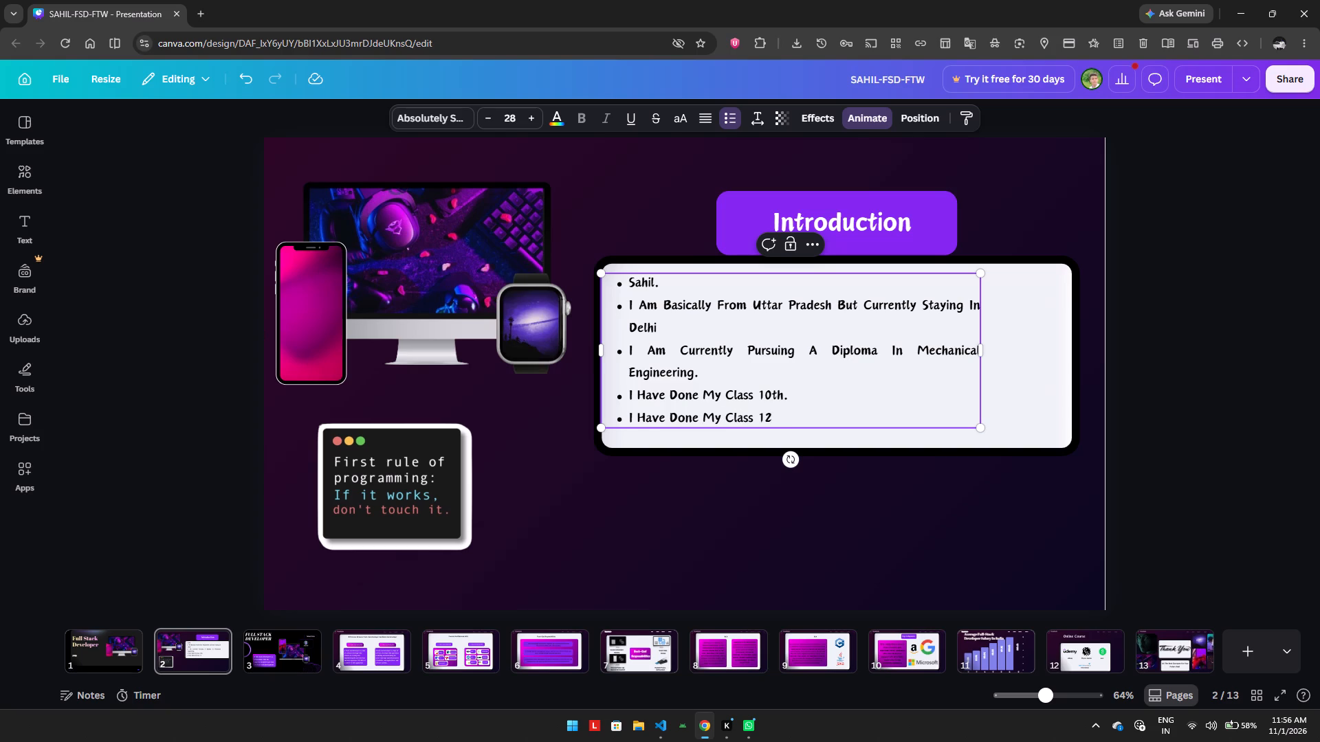
{"action": "type", "text": "th"}
{"action": "key", "text": "space"}
Reword the diploma bullet in the Introduction text to "I had completed Diploma In Mechanical Engineering.".
{"action": "key", "text": "Up"}
{"action": "key", "text": "Up"}
{"action": "key", "text": "Up"}
{"action": "key", "text": "Down"}
{"action": "key", "text": "Left"}
{"action": "key", "text": "Left"}
{"action": "key", "text": "Left"}
{"action": "key", "text": "Left"}
{"action": "key", "text": "Left"}
{"action": "key", "text": "Left"}
{"action": "key", "text": "Left"}
{"action": "key", "text": "Left"}
{"action": "key", "text": "Left"}
{"action": "key", "text": "Left"}
{"action": "key", "text": "Left"}
{"action": "key", "text": "Left"}
{"action": "key", "text": "Left"}
{"action": "key", "text": "Left"}
{"action": "key", "text": "Left"}
{"action": "key", "text": "Left"}
{"action": "key", "text": "Left"}
{"action": "key", "text": "Left"}
{"action": "key", "text": "Left"}
{"action": "key", "text": "Left"}
{"action": "key", "text": "Left"}
{"action": "key", "text": "Left"}
{"action": "key", "text": "Left"}
{"action": "key", "text": "Left"}
{"action": "key", "text": "Left"}
{"action": "key", "text": "Left"}
{"action": "key", "text": "Left"}
{"action": "key", "text": "Left"}
{"action": "key", "text": "Left"}
{"action": "key", "text": "Left"}
{"action": "key", "text": "Left"}
{"action": "key", "text": "Left"}
{"action": "key", "text": "Left"}
{"action": "key", "text": "Left"}
{"action": "key", "text": "Left"}
{"action": "key", "text": "Right"}
{"action": "key", "text": "BackSpace"}
{"action": "key", "text": "BackSpace"}
{"action": "key", "text": "BackSpace"}
{"action": "key", "text": "BackSpace"}
{"action": "key", "text": "BackSpace"}
{"action": "key", "text": "BackSpace"}
{"action": "key", "text": "BackSpace"}
{"action": "key", "text": "BackSpace"}
{"action": "key", "text": "BackSpace"}
{"action": "key", "text": "BackSpace"}
{"action": "key", "text": "BackSpace"}
{"action": "key", "text": "BackSpace"}
{"action": "key", "text": "BackSpace"}
{"action": "key", "text": "BackSpace"}
{"action": "key", "text": "BackSpace"}
{"action": "key", "text": "BackSpace"}
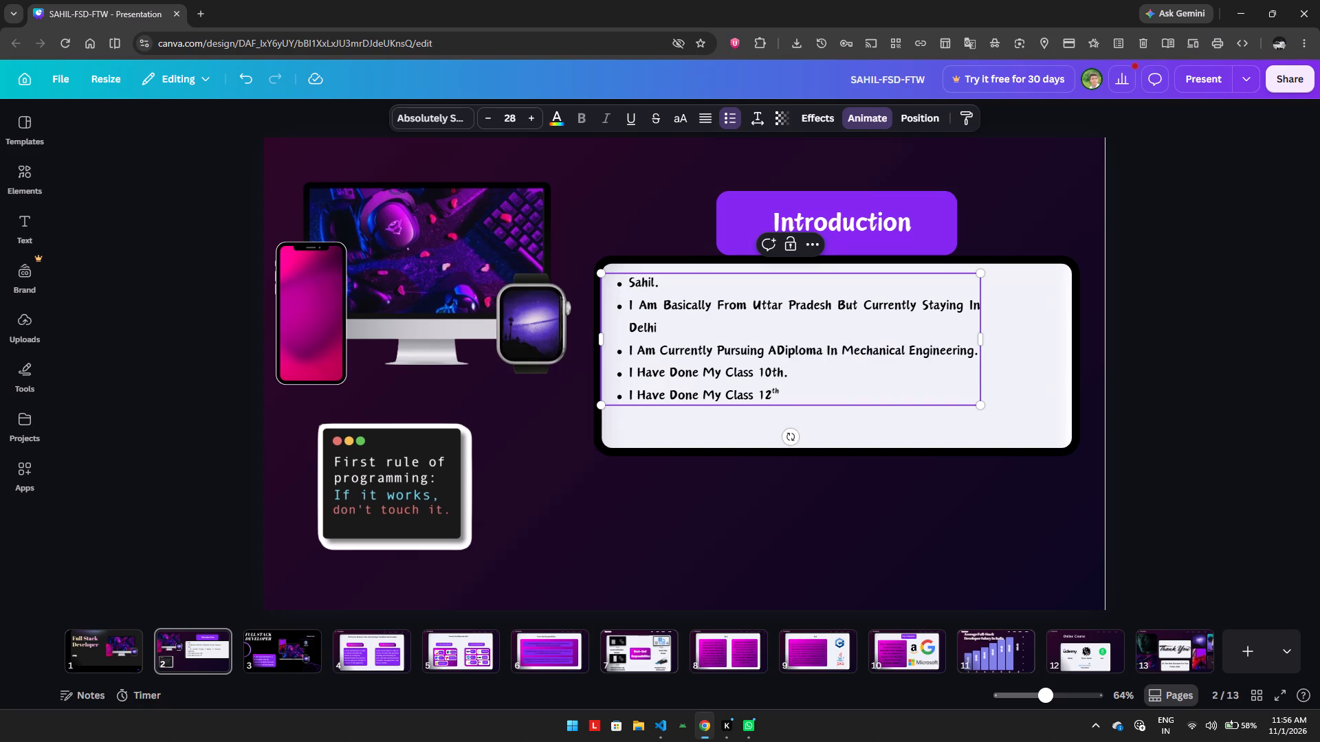
{"action": "key", "text": "BackSpace"}
{"action": "key", "text": "BackSpace"}
{"action": "key", "text": "BackSpace"}
{"action": "key", "text": "BackSpace"}
{"action": "key", "text": "BackSpace"}
{"action": "key", "text": "BackSpace"}
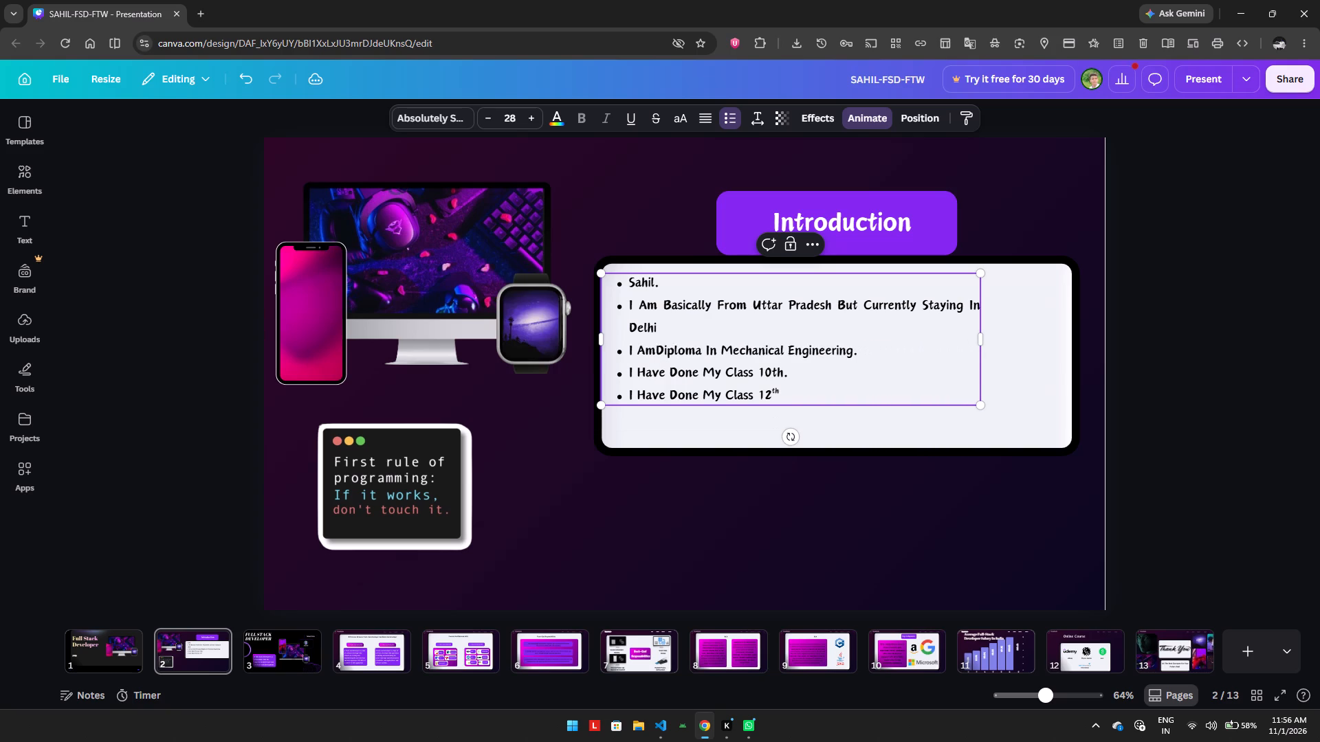
{"action": "key", "text": "BackSpace"}
{"action": "key", "text": "BackSpace"}
{"action": "type", "text": "had comple"}
{"action": "type", "text": "ted"}
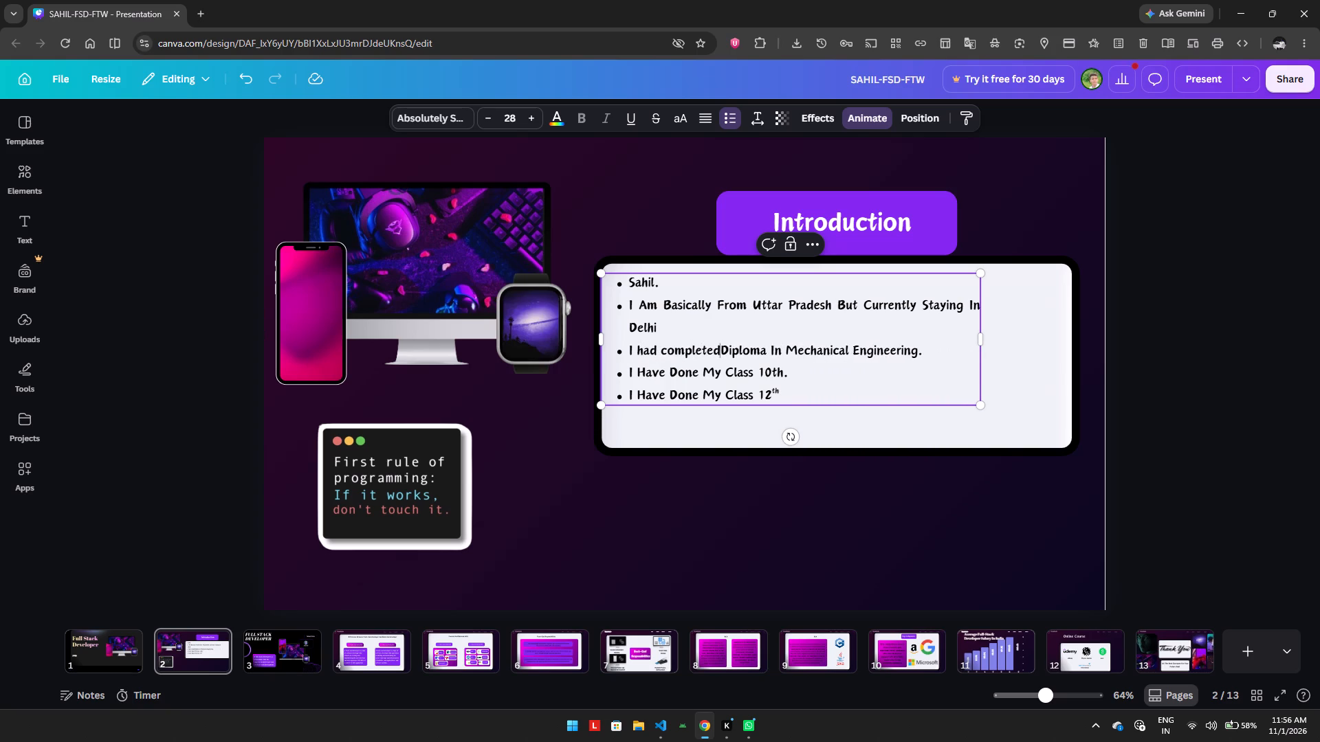
{"action": "key", "text": "space"}
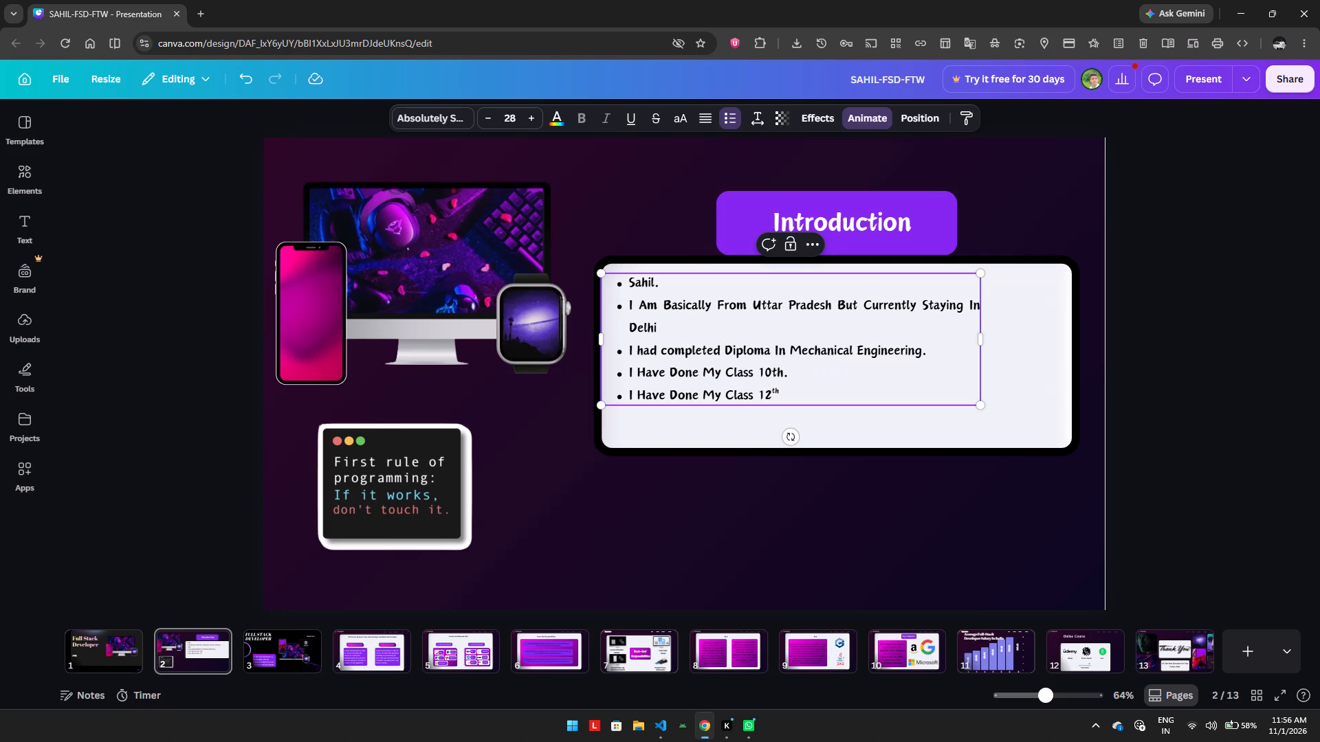
Replace the name in the first Introduction bullet with "Abhiii", keeping the full stop.
{"action": "key", "text": "Right"}
{"action": "key", "text": "Right"}
{"action": "key", "text": "Right"}
{"action": "key", "text": "Right"}
{"action": "key", "text": "Right"}
{"action": "key", "text": "Right"}
{"action": "key", "text": "Right"}
{"action": "key", "text": "Right"}
{"action": "key", "text": "Right"}
{"action": "key", "text": "Right"}
{"action": "key", "text": "Right"}
{"action": "key", "text": "Right"}
{"action": "key", "text": "Right"}
{"action": "key", "text": "Right"}
{"action": "key", "text": "Right"}
{"action": "key", "text": "Right"}
{"action": "key", "text": "Right"}
{"action": "key", "text": "Right"}
{"action": "key", "text": "Right"}
{"action": "key", "text": "Right"}
{"action": "key", "text": "Right"}
{"action": "key", "text": "Right"}
{"action": "key", "text": "Up"}
{"action": "key", "text": "Up"}
{"action": "key", "text": "Up"}
{"action": "key", "text": "Up"}
{"action": "key", "text": "Right"}
{"action": "key", "text": "Right"}
{"action": "key", "text": "Right"}
{"action": "key", "text": "Right"}
{"action": "key", "text": "Right"}
{"action": "key", "text": "BackSpace"}
{"action": "key", "text": "BackSpace"}
{"action": "key", "text": "BackSpace"}
{"action": "key", "text": "BackSpace"}
{"action": "key", "text": "BackSpace"}
{"action": "type", "text": "Abhiii"}
{"action": "left_click", "coordinate": [795, 507]}
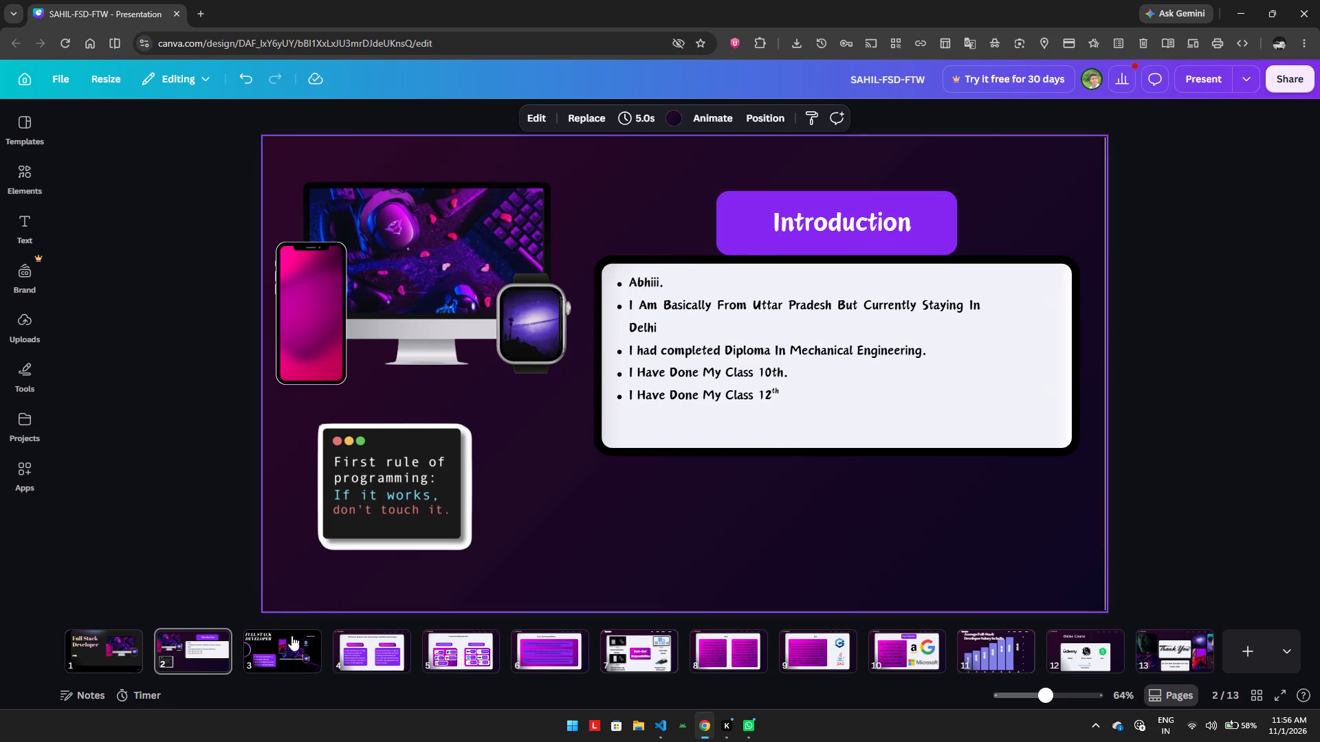
Open slide 3 and move the "FULL STACK DEVELOPER" heading slightly upward.
{"action": "left_click", "coordinate": [280, 660]}
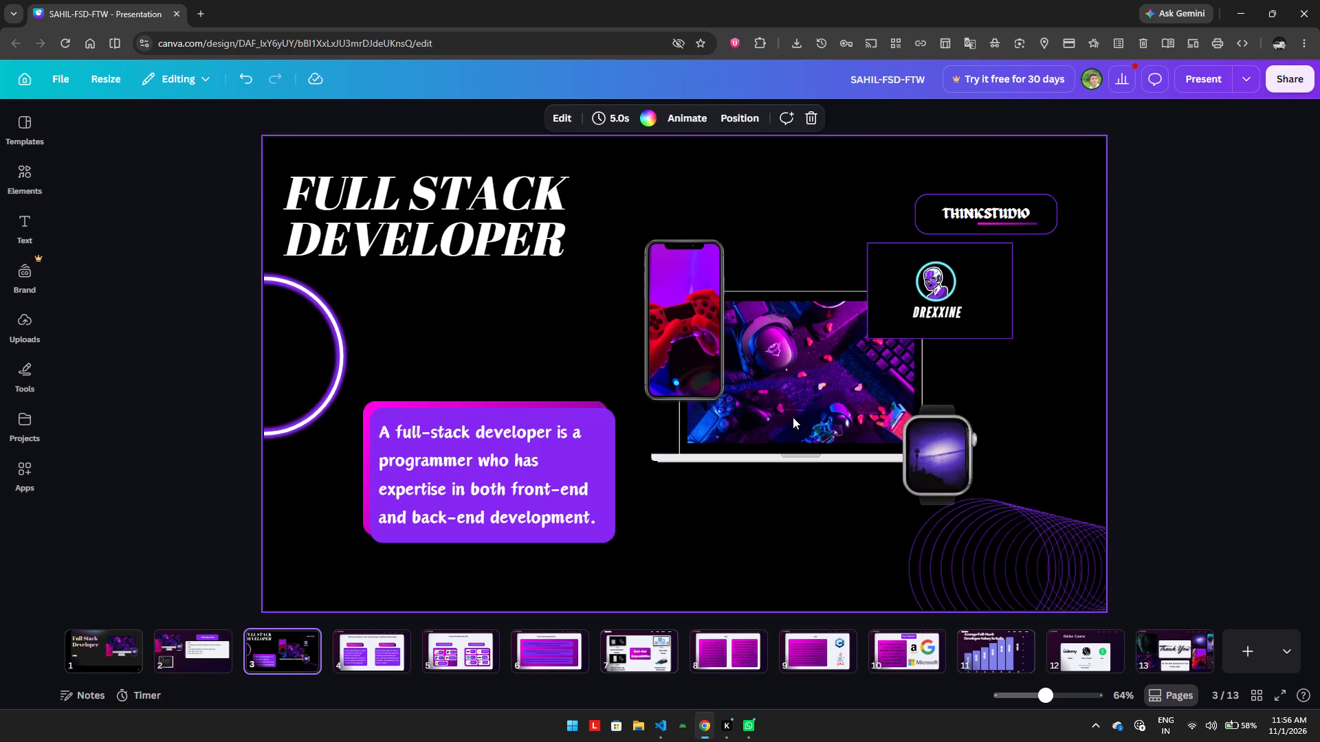
{"action": "left_click", "coordinate": [427, 206]}
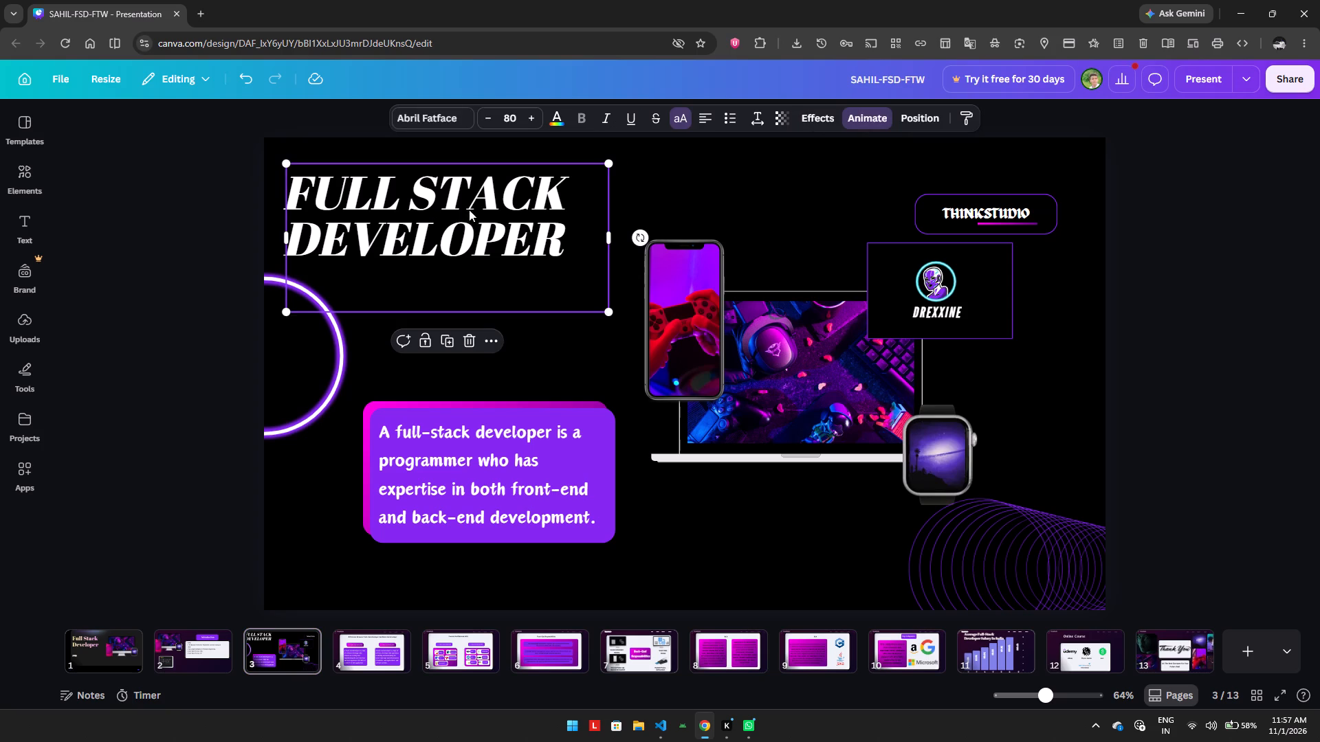
{"action": "left_click", "coordinate": [459, 209]}
{"action": "left_click", "coordinate": [437, 274]}
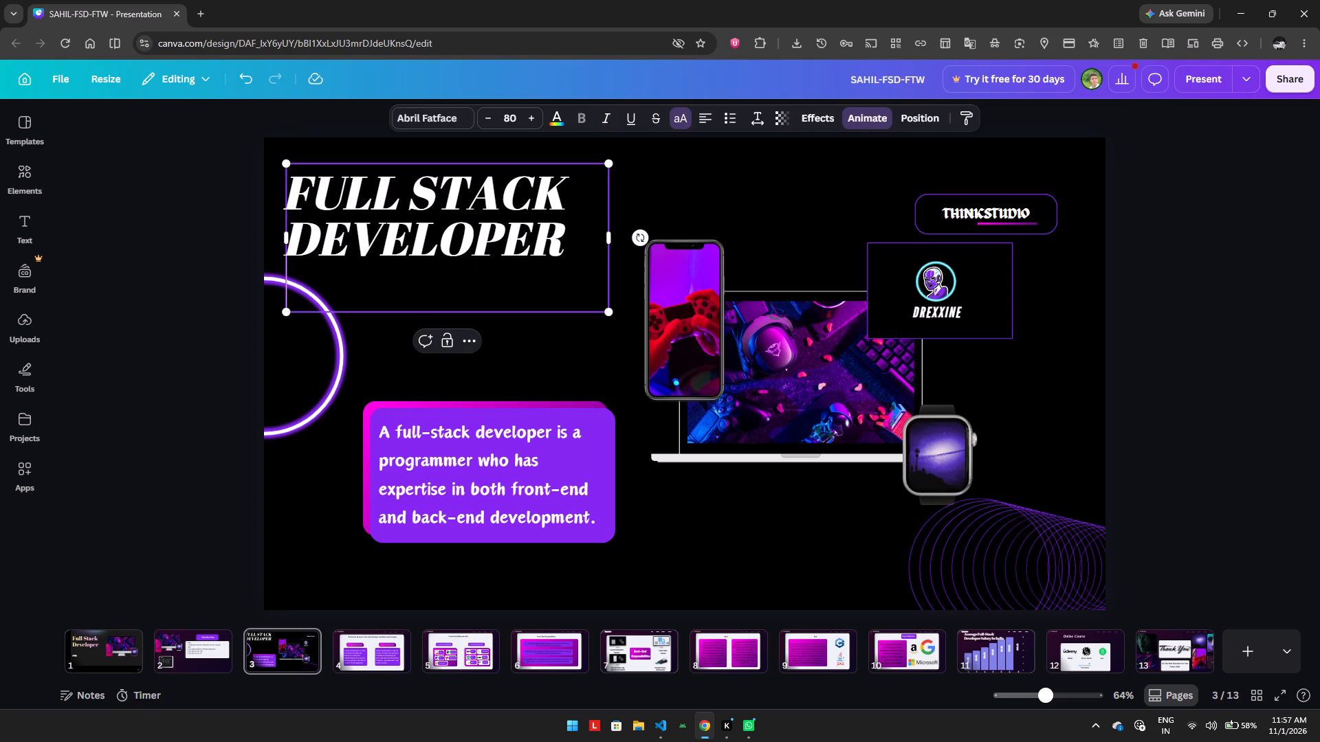
{"action": "left_click", "coordinate": [526, 356]}
{"action": "left_click", "coordinate": [471, 214]}
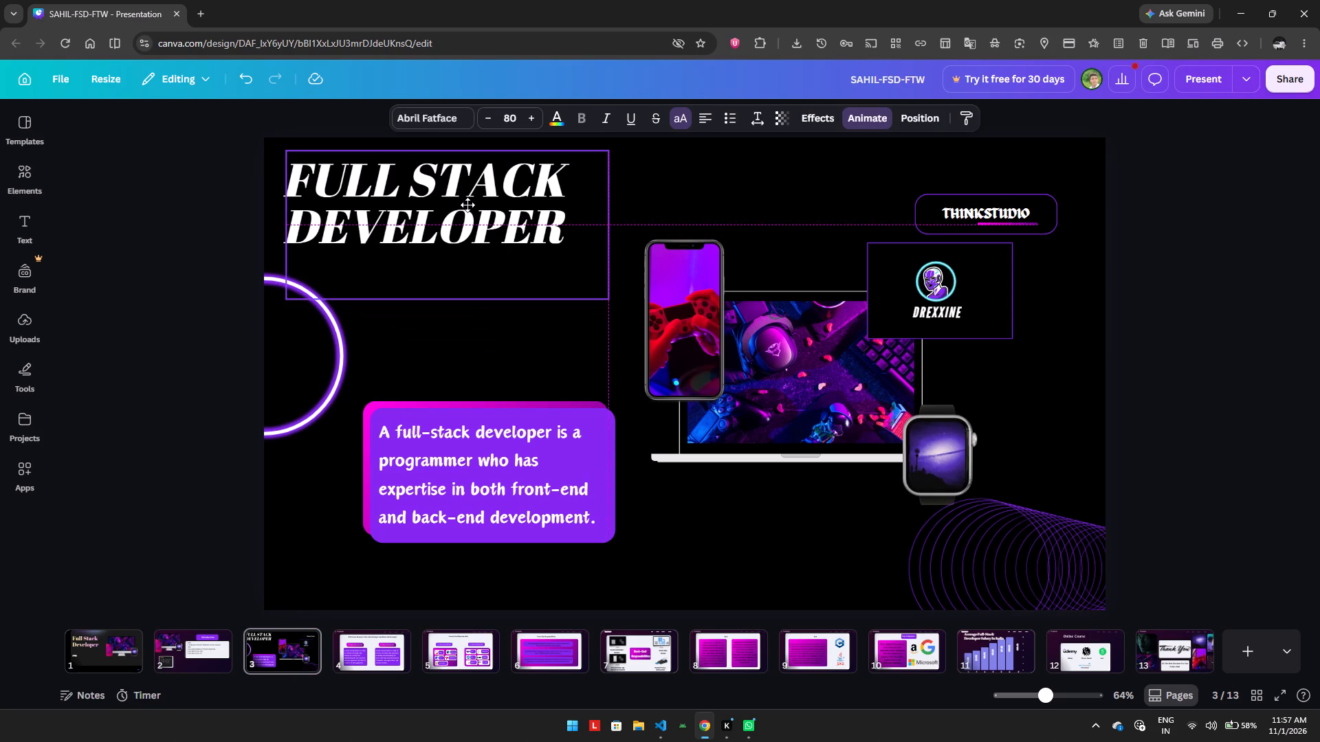
{"action": "left_click", "coordinate": [553, 326]}
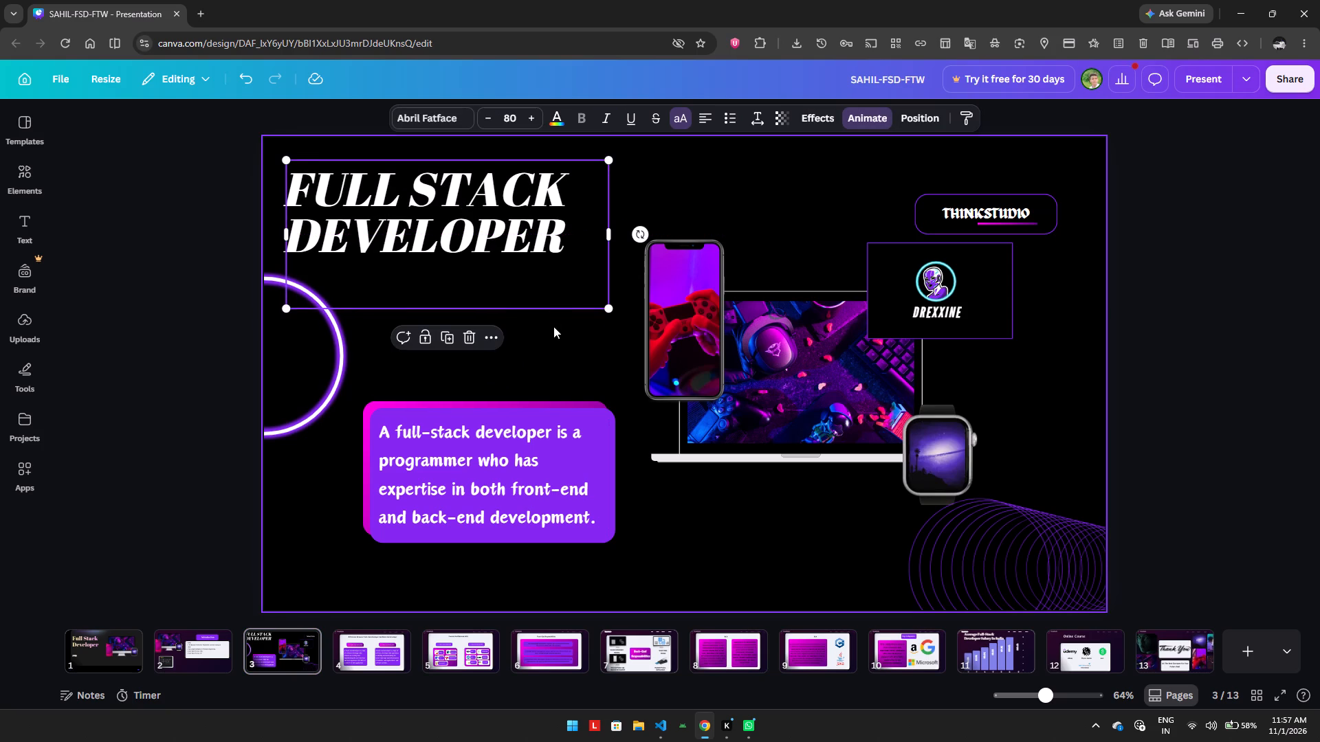
Move the neon ring at the left edge of slide 3 slightly downward.
{"action": "left_click", "coordinate": [316, 380]}
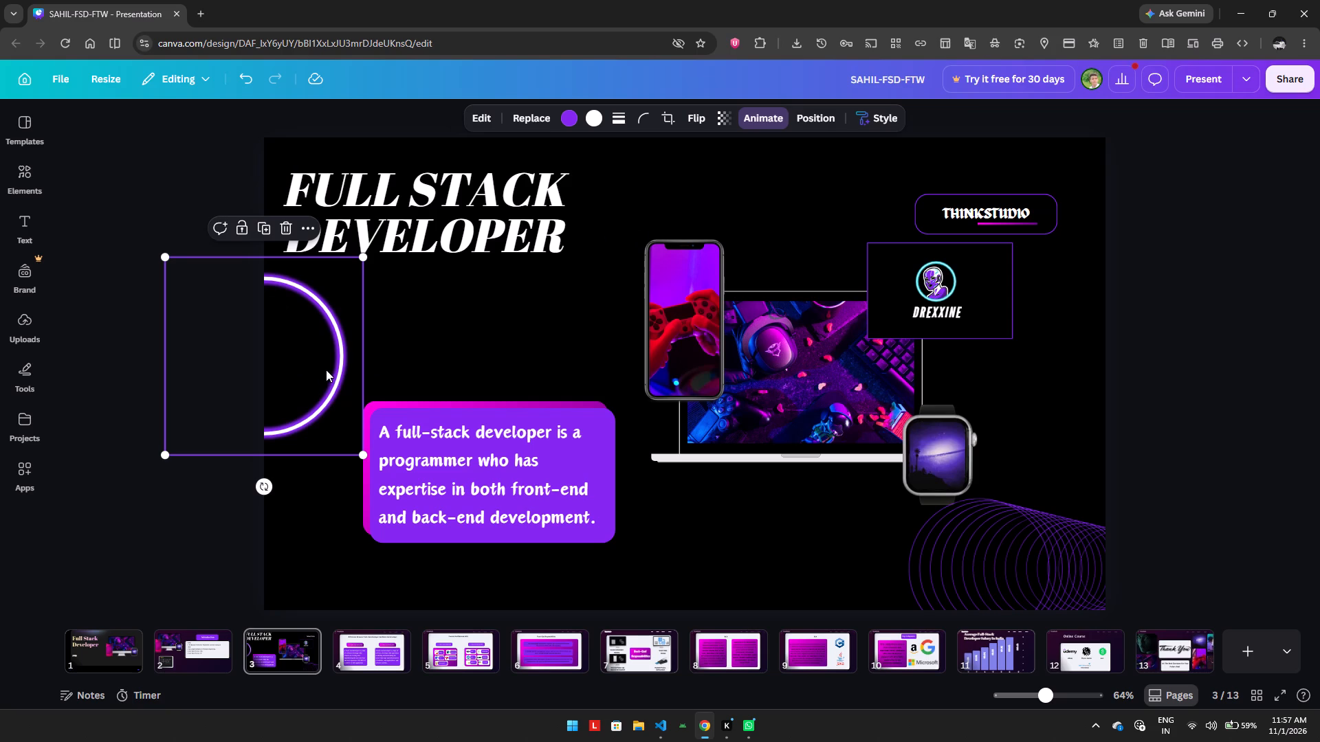
{"action": "left_click_drag", "start_coordinate": [326, 370], "coordinate": [326, 379]}
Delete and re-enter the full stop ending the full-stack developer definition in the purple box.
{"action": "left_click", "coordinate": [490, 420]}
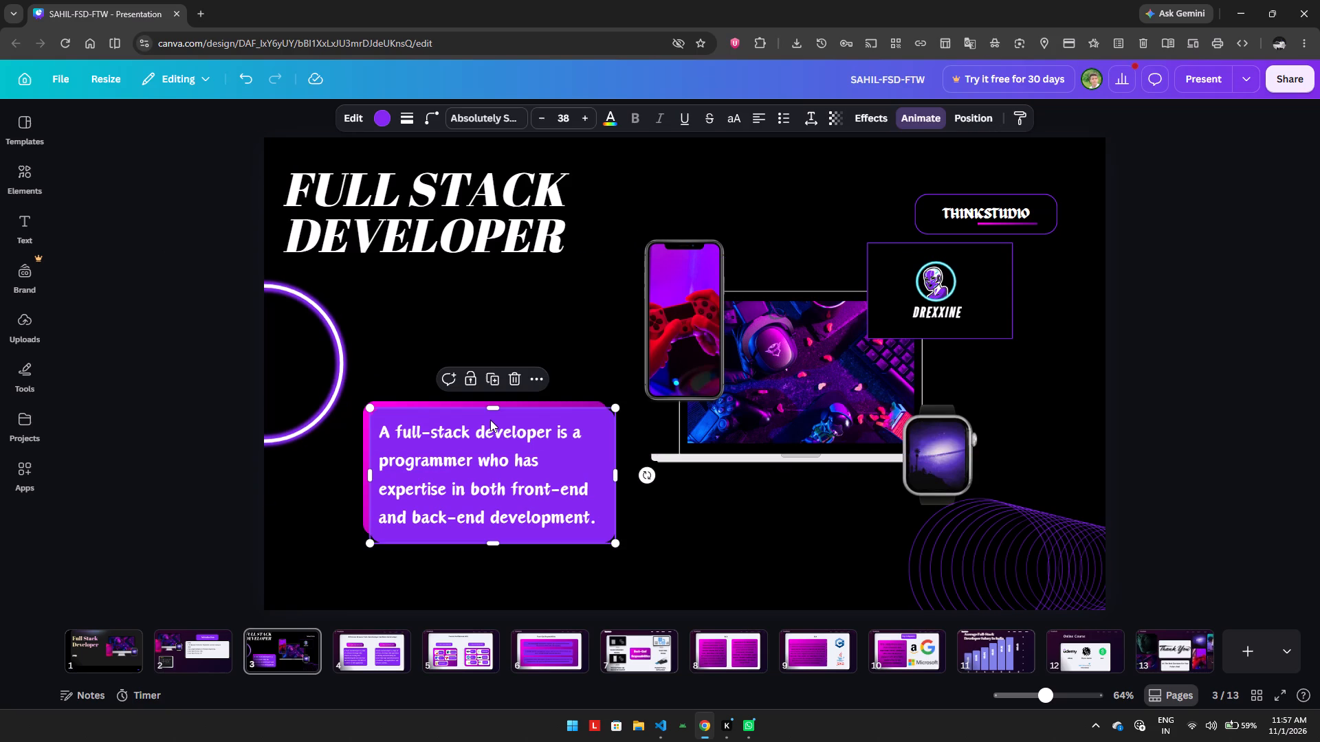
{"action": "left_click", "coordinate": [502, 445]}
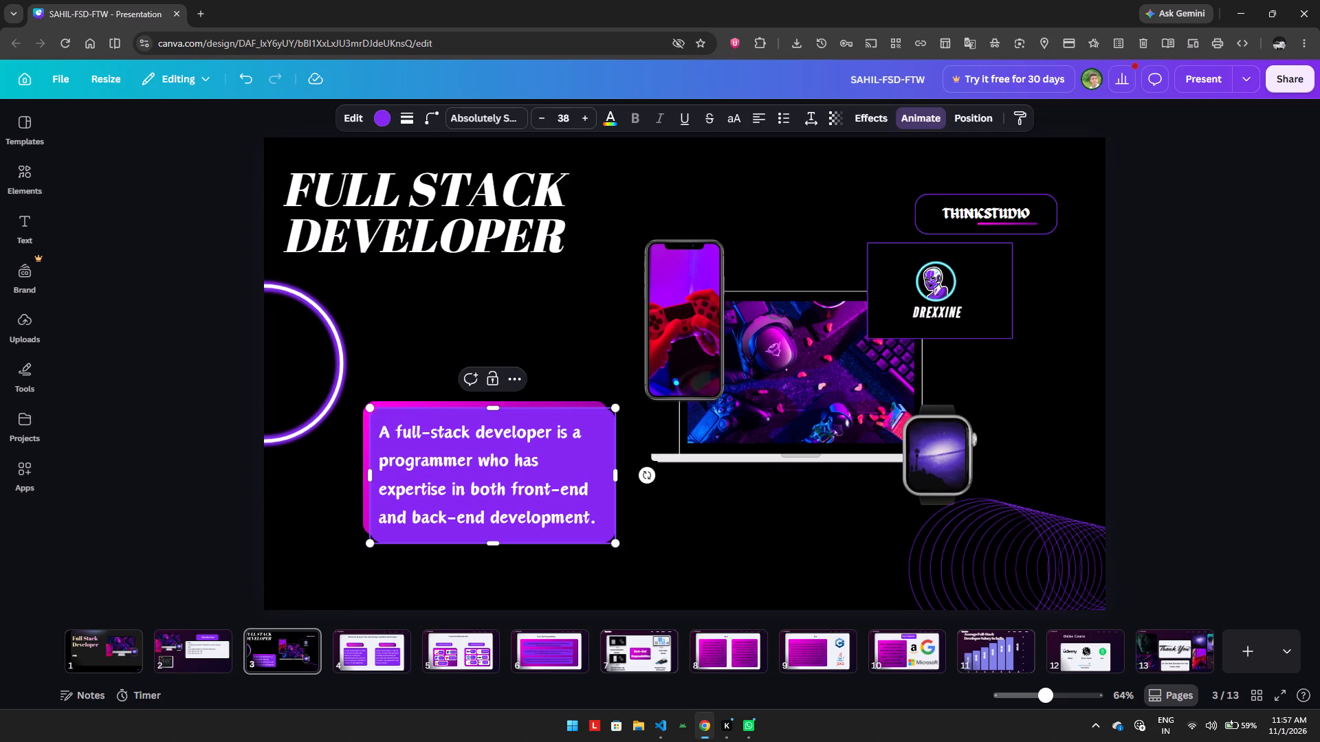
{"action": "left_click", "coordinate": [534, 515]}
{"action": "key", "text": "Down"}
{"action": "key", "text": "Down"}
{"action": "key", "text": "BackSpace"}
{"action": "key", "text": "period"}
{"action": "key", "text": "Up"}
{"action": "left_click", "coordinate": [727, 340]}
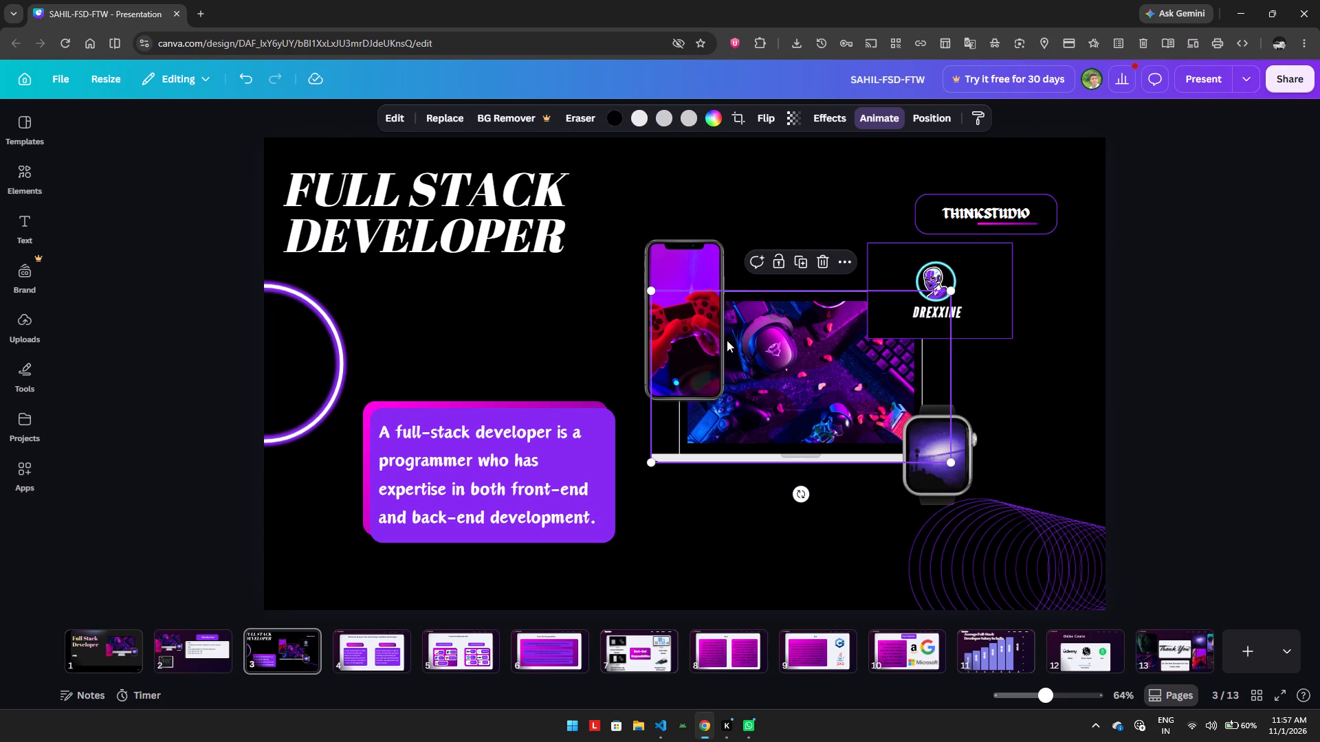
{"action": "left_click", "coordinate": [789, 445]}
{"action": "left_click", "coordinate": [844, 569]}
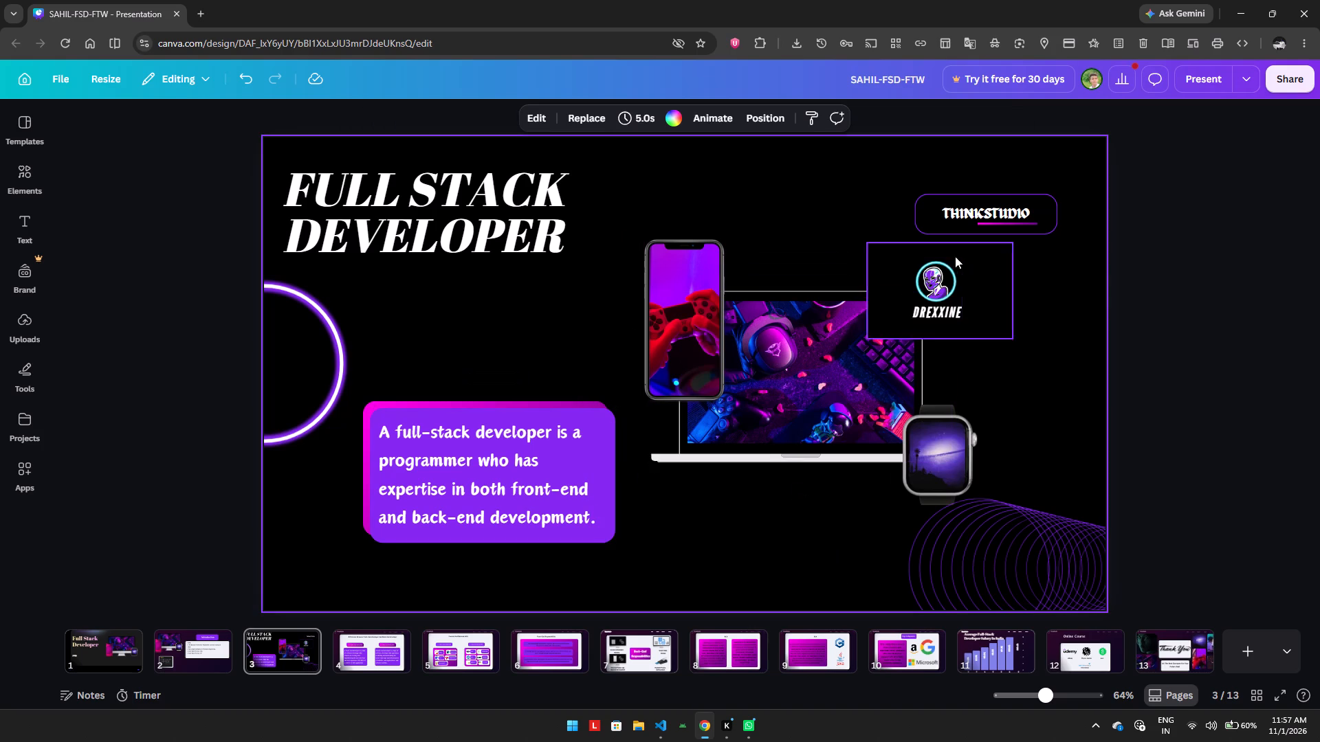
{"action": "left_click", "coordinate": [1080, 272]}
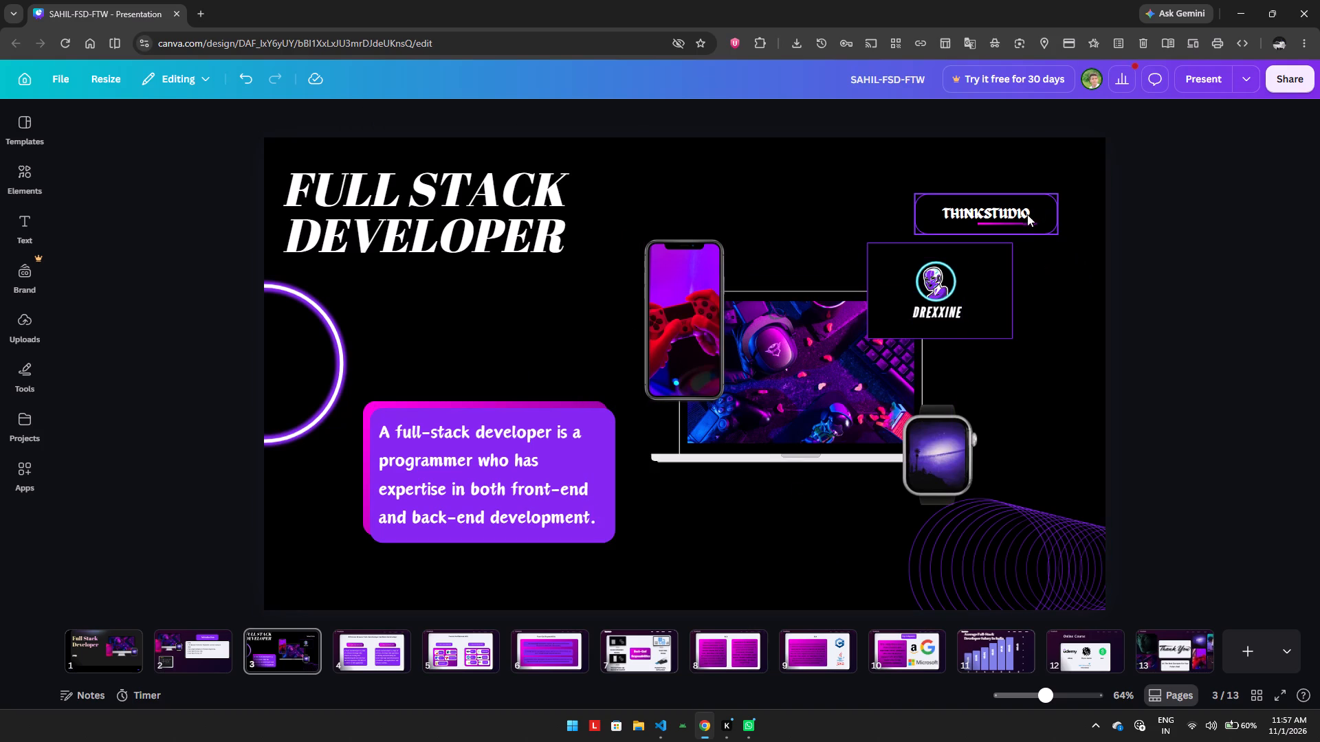
Move the THINKSTUDIO badge toward the slide's upper-right corner and place its pink underline beneath the badge text again.
{"action": "left_click_drag", "start_coordinate": [1026, 216], "coordinate": [1055, 168]}
{"action": "left_click", "coordinate": [1020, 242]}
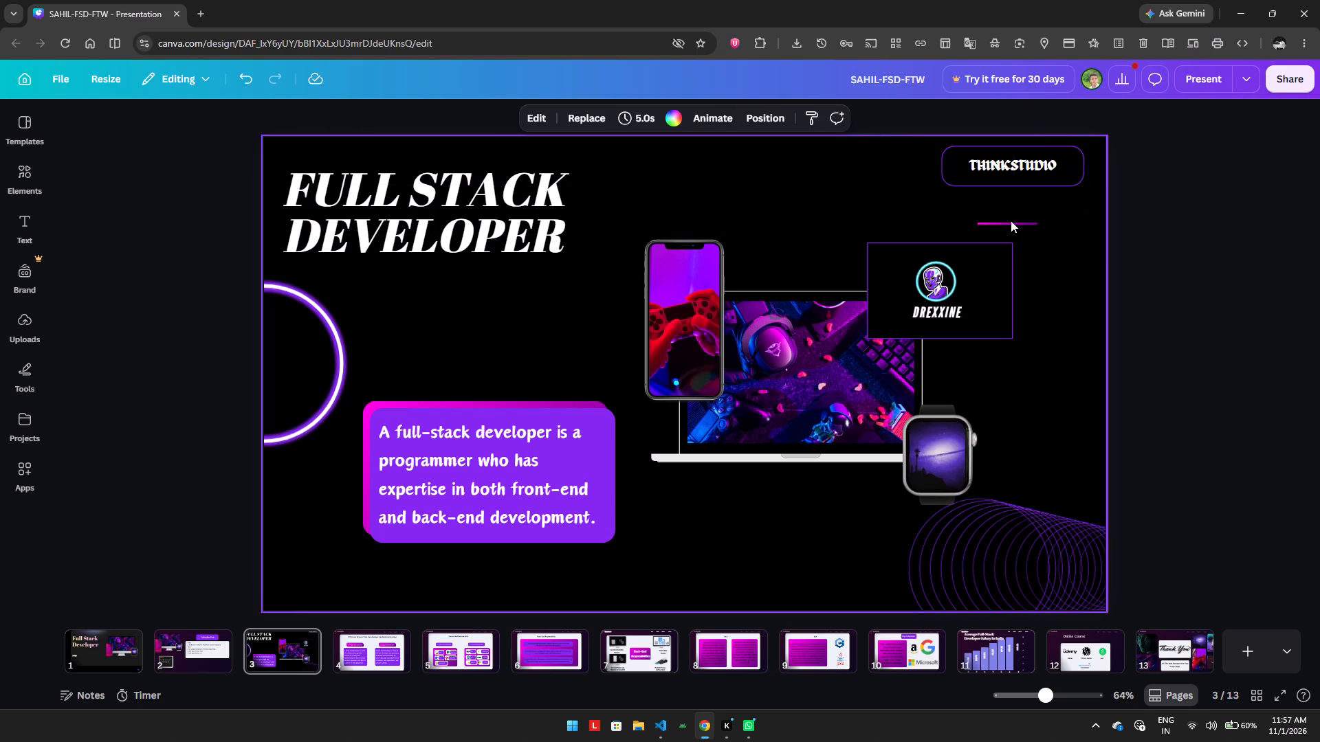
{"action": "left_click_drag", "start_coordinate": [1010, 223], "coordinate": [1017, 179]}
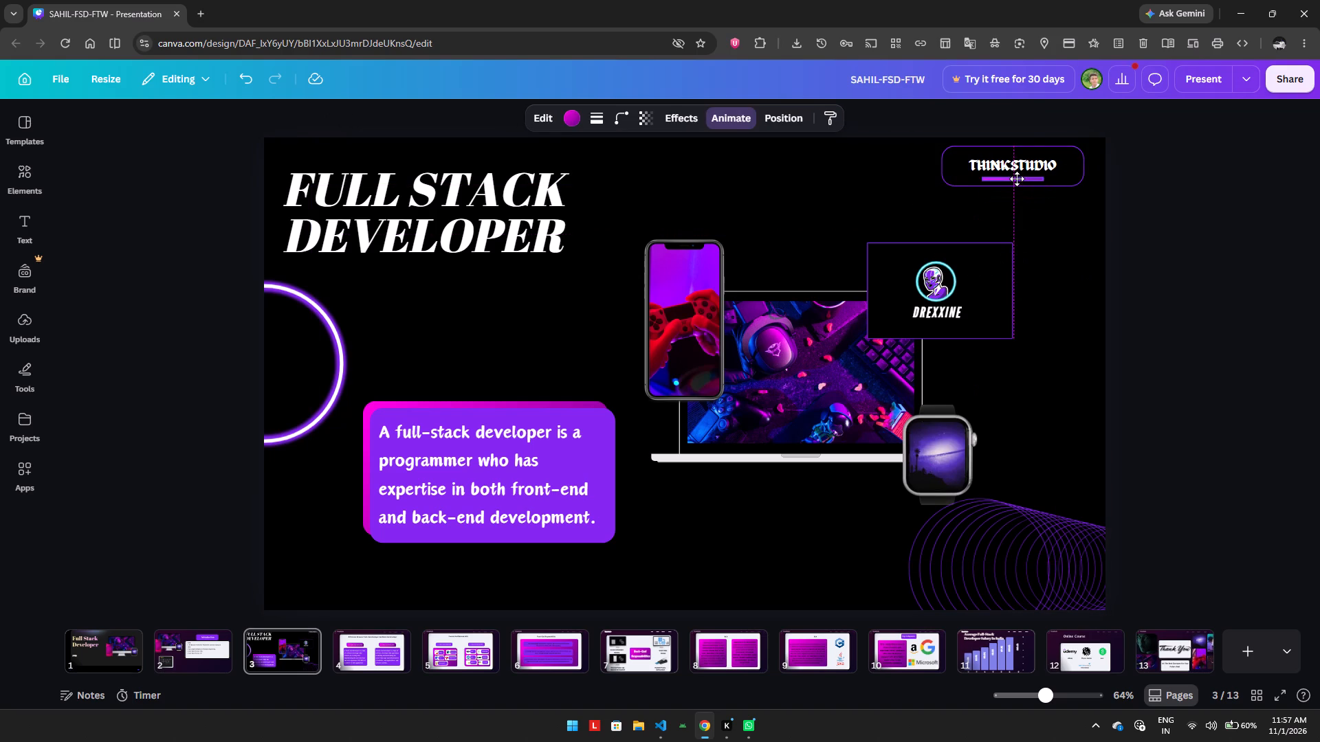
{"action": "left_click_drag", "start_coordinate": [1017, 179], "coordinate": [1017, 178]}
{"action": "left_click", "coordinate": [1059, 325]}
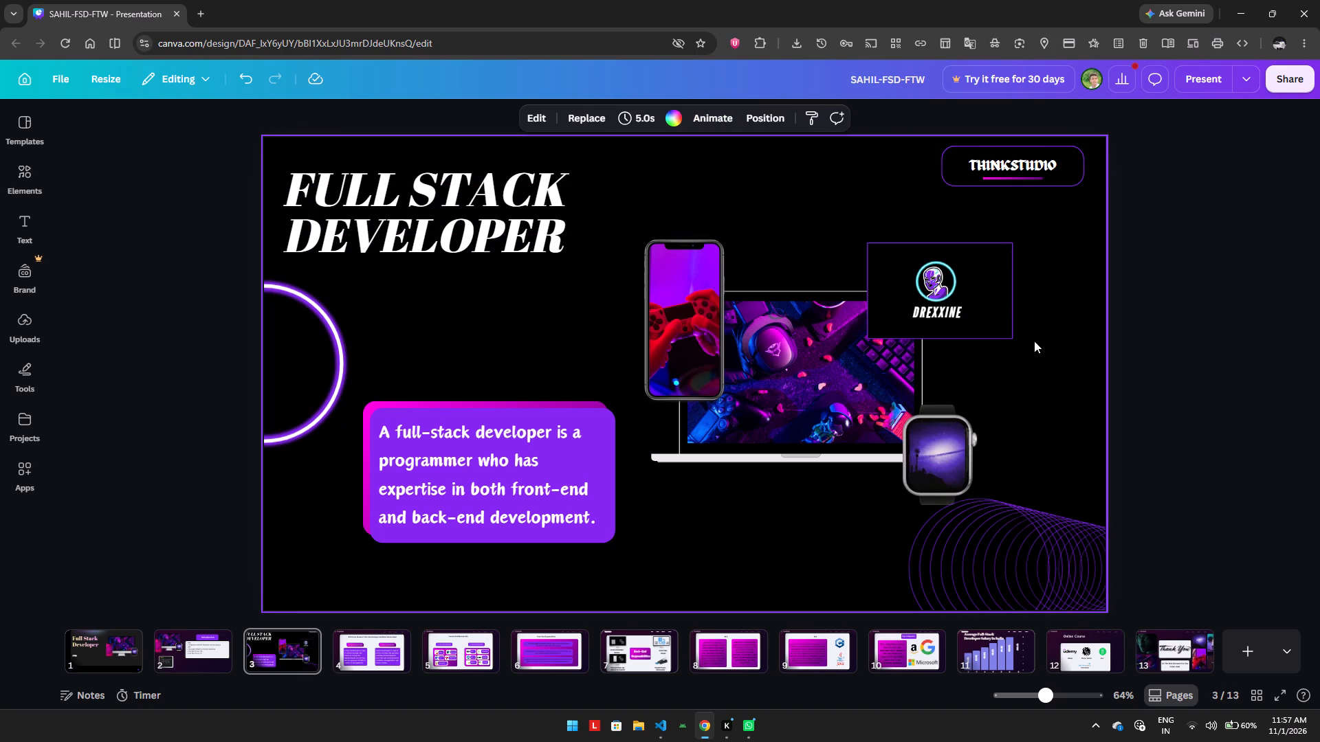
{"action": "left_click", "coordinate": [1024, 356]}
Shrink the rectangular frame behind the DREXXINE logo to a near-square and shift the logo to sit centred inside it.
{"action": "left_click", "coordinate": [980, 277]}
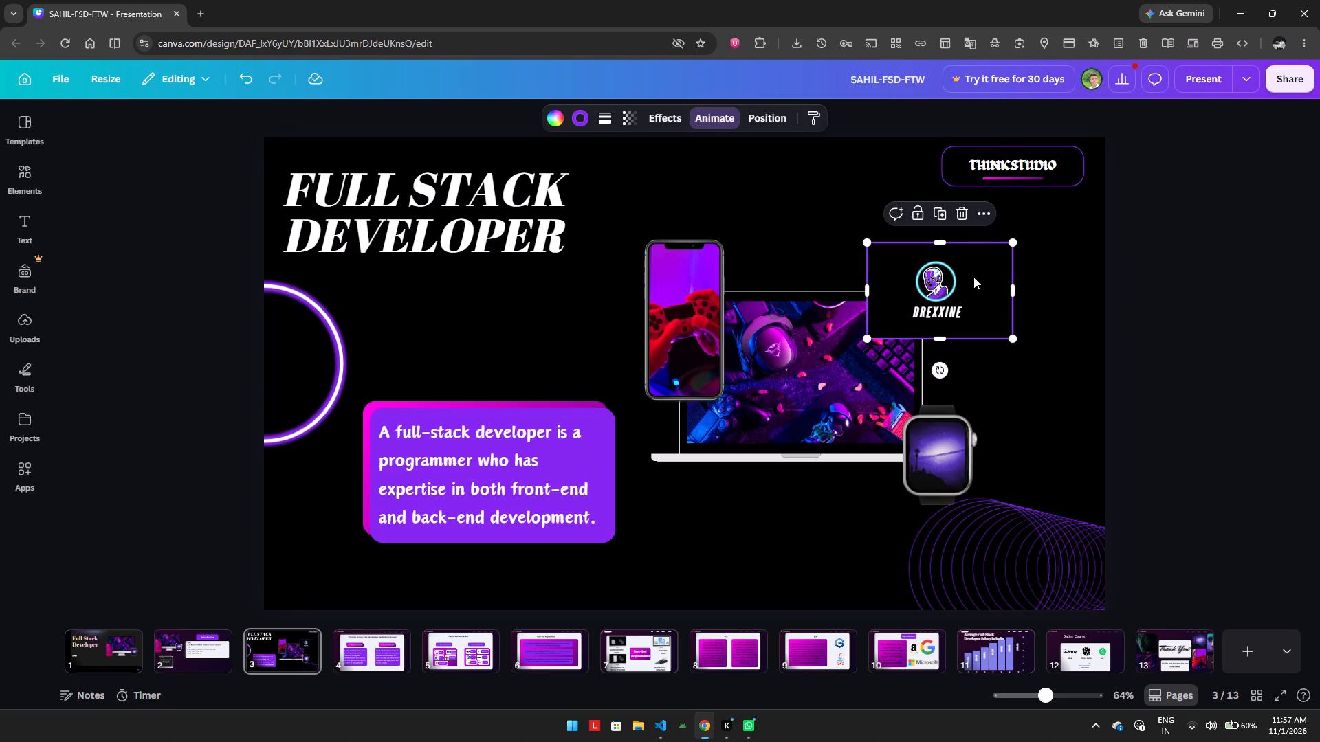
{"action": "left_click", "coordinate": [935, 282]}
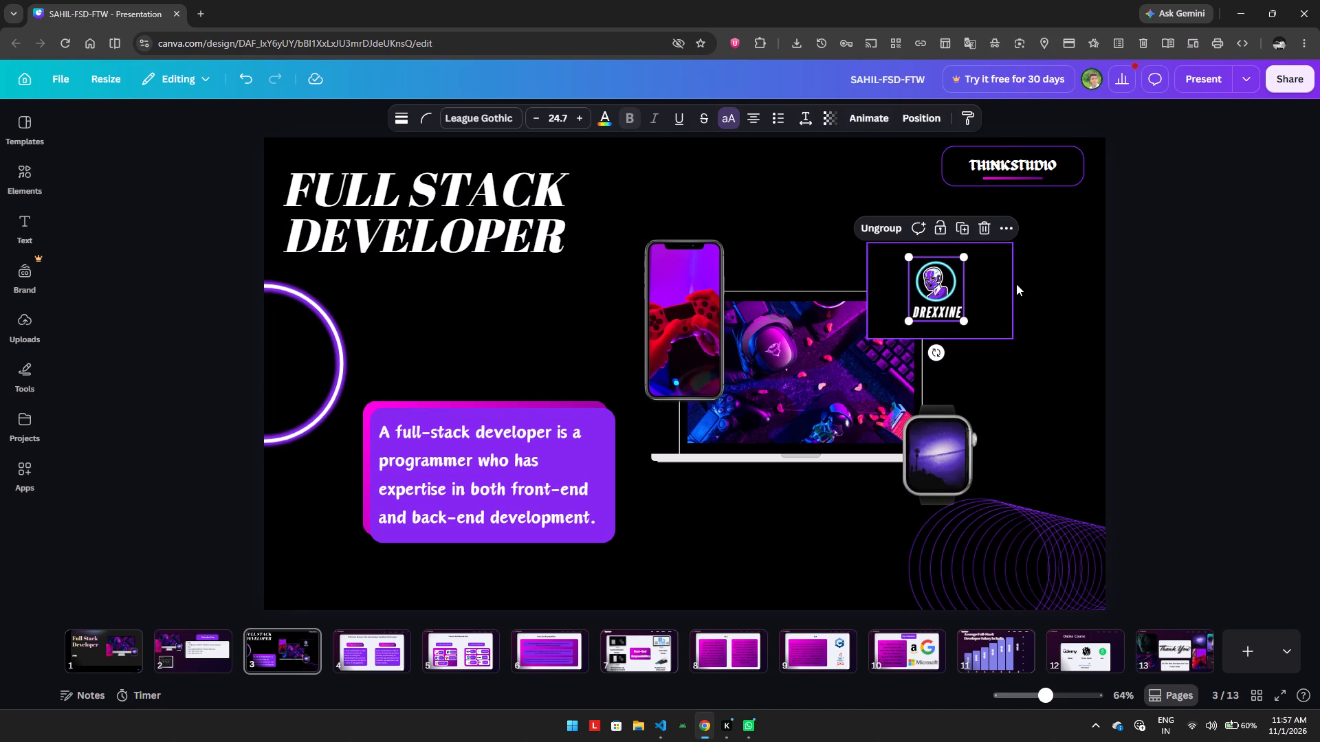
{"action": "left_click", "coordinate": [1043, 286]}
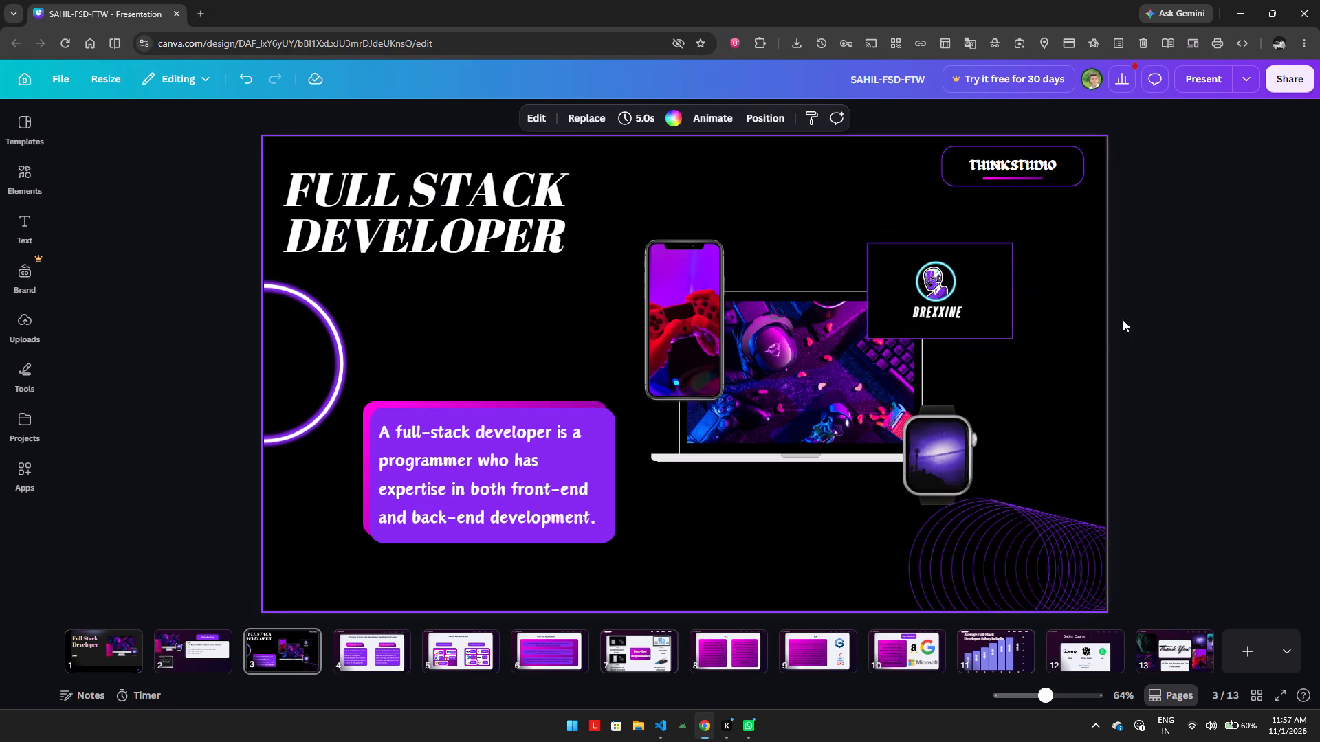
{"action": "left_click", "coordinate": [993, 303]}
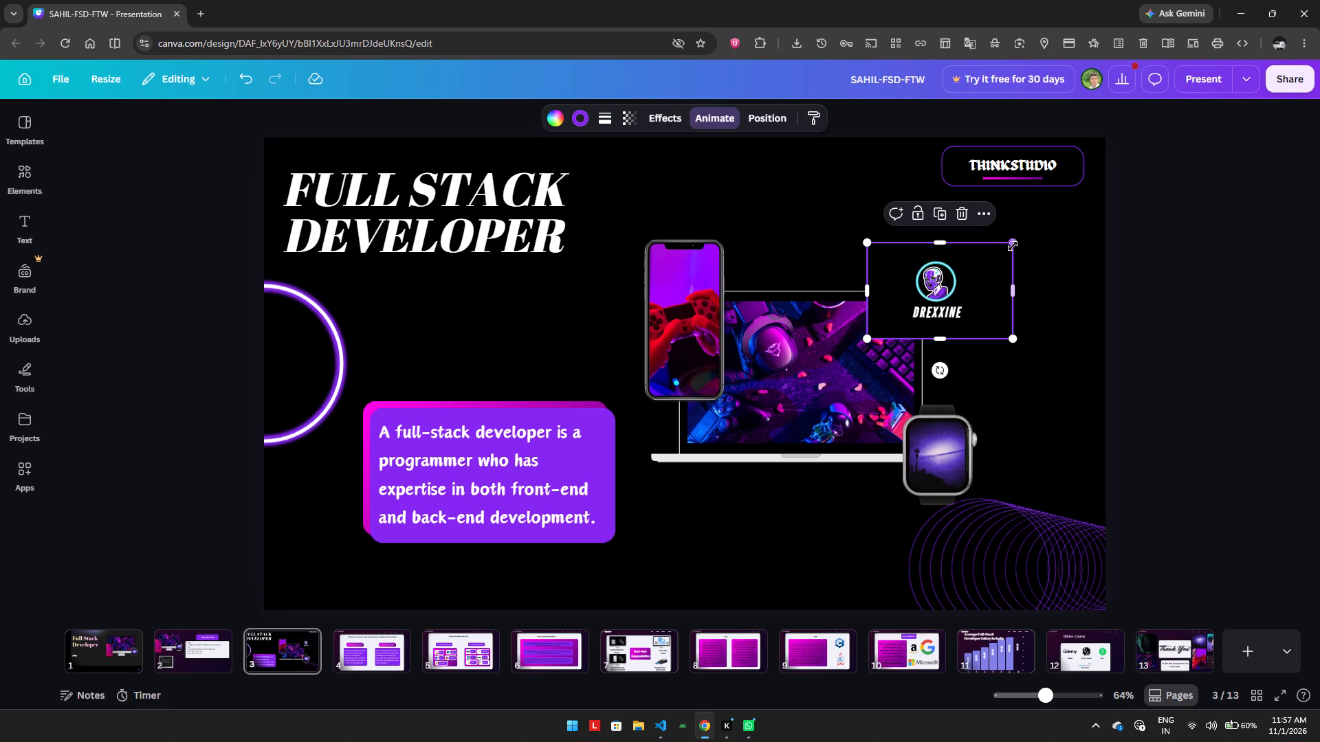
{"action": "left_click_drag", "start_coordinate": [1013, 245], "coordinate": [987, 258]}
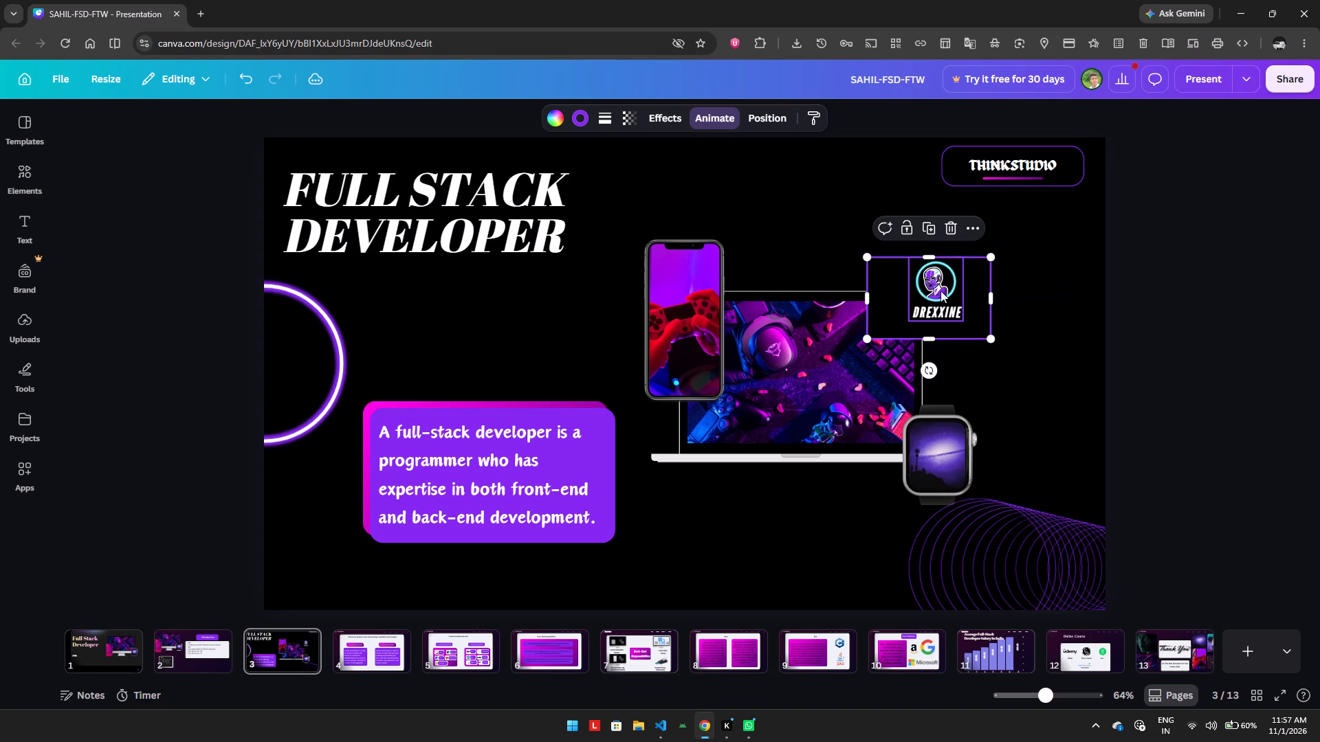
{"action": "left_click_drag", "start_coordinate": [936, 289], "coordinate": [916, 300]}
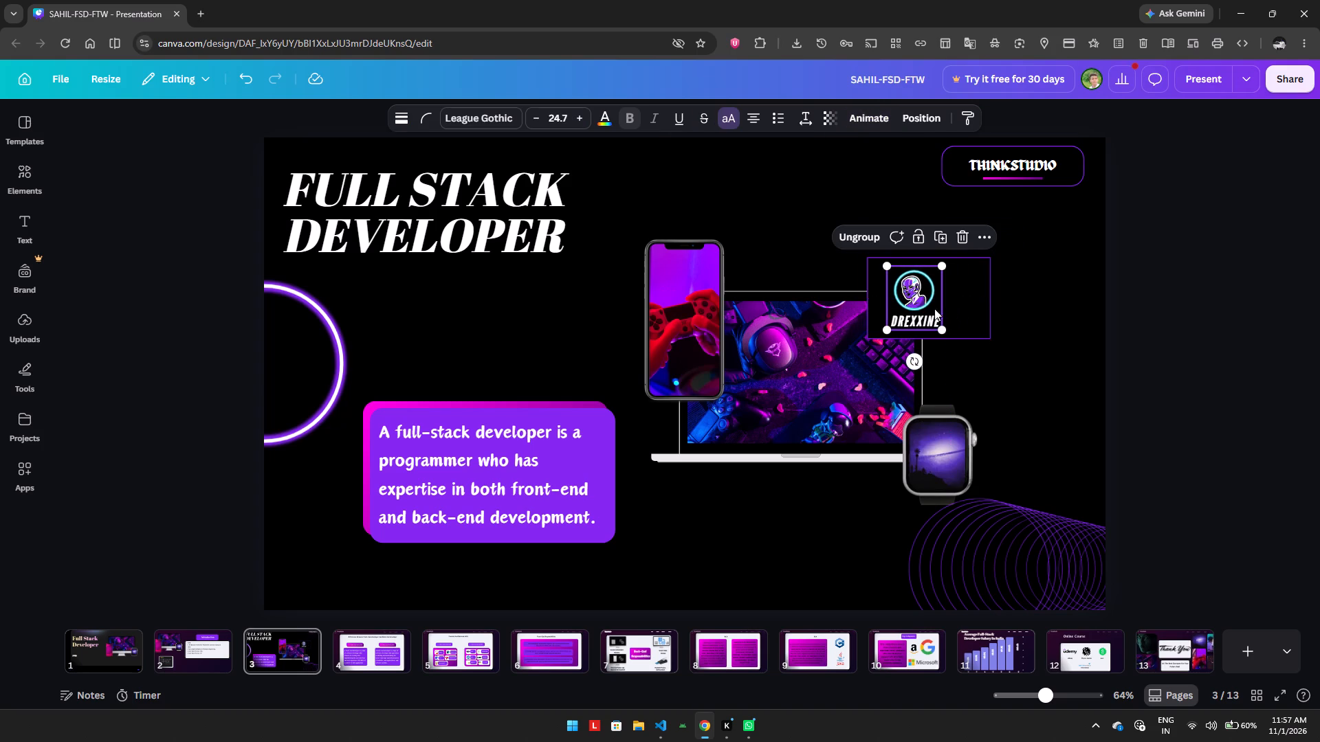
{"action": "left_click", "coordinate": [980, 302]}
{"action": "left_click_drag", "start_coordinate": [989, 293], "coordinate": [954, 293]}
{"action": "left_click", "coordinate": [1015, 299]}
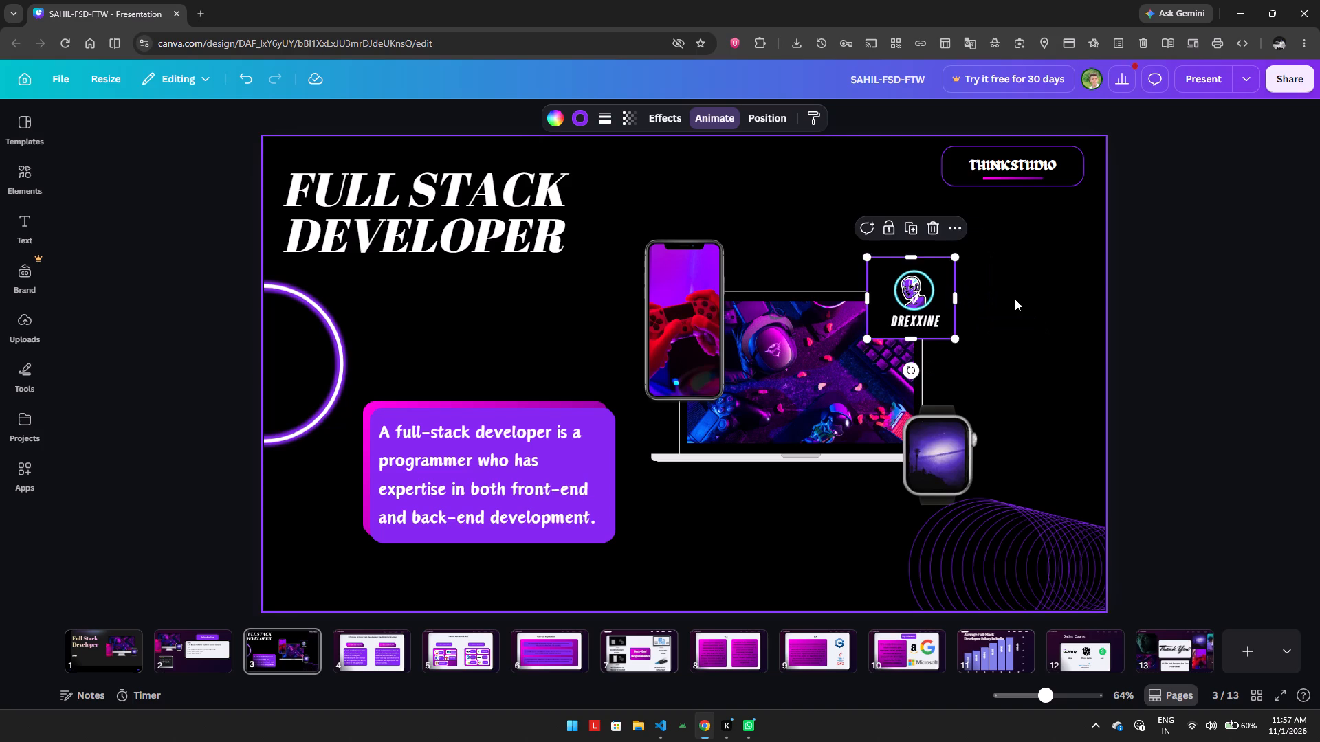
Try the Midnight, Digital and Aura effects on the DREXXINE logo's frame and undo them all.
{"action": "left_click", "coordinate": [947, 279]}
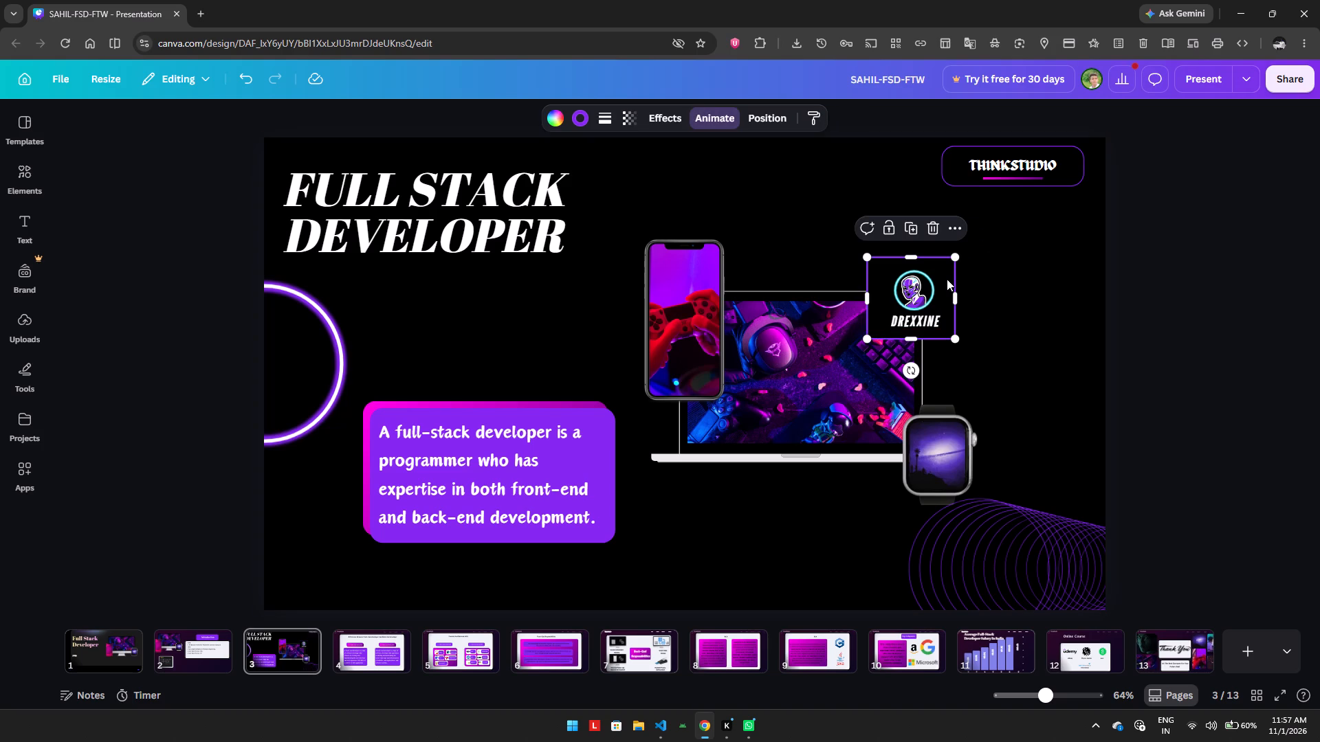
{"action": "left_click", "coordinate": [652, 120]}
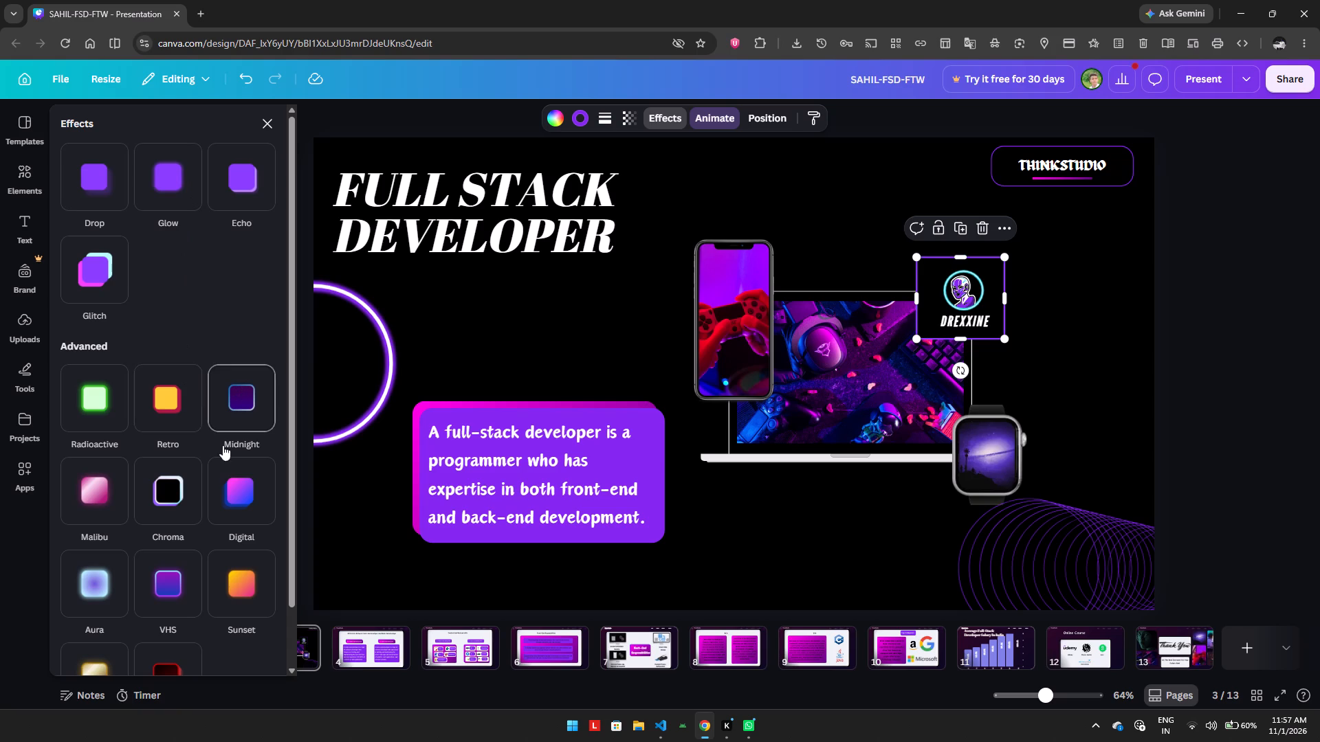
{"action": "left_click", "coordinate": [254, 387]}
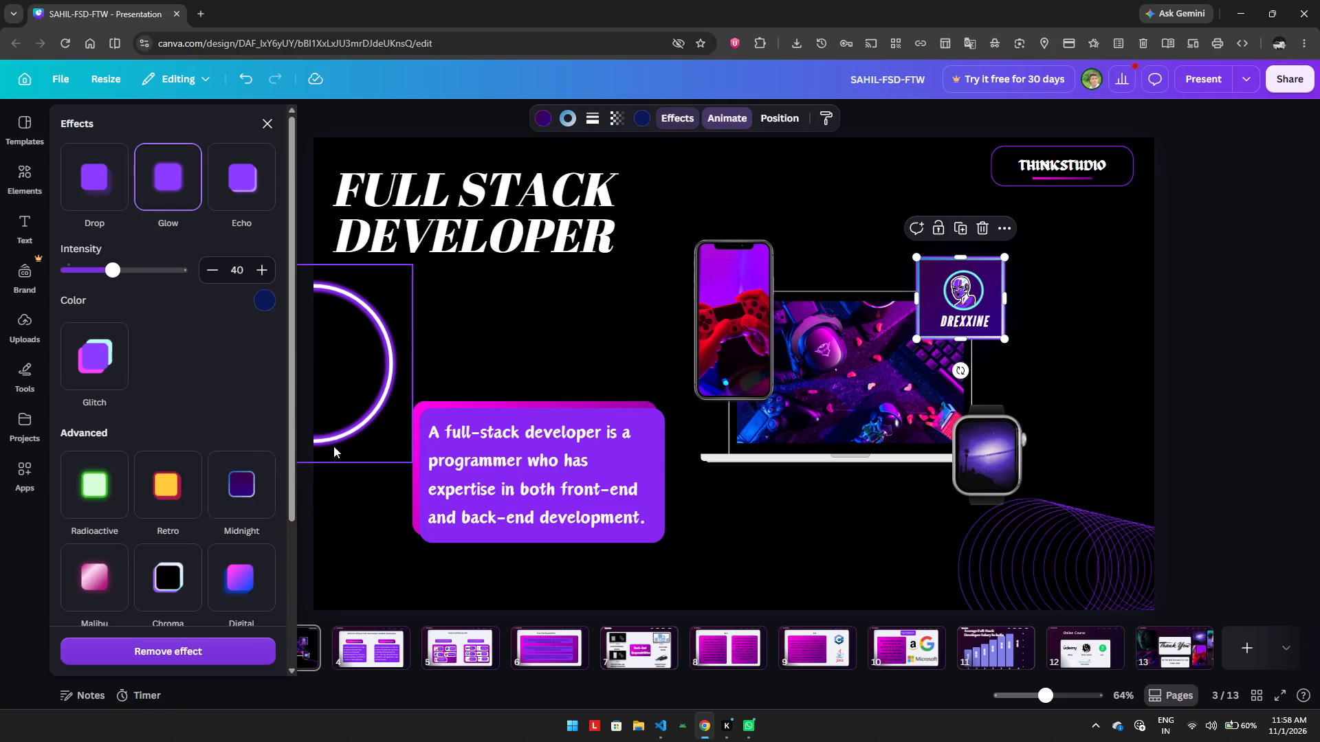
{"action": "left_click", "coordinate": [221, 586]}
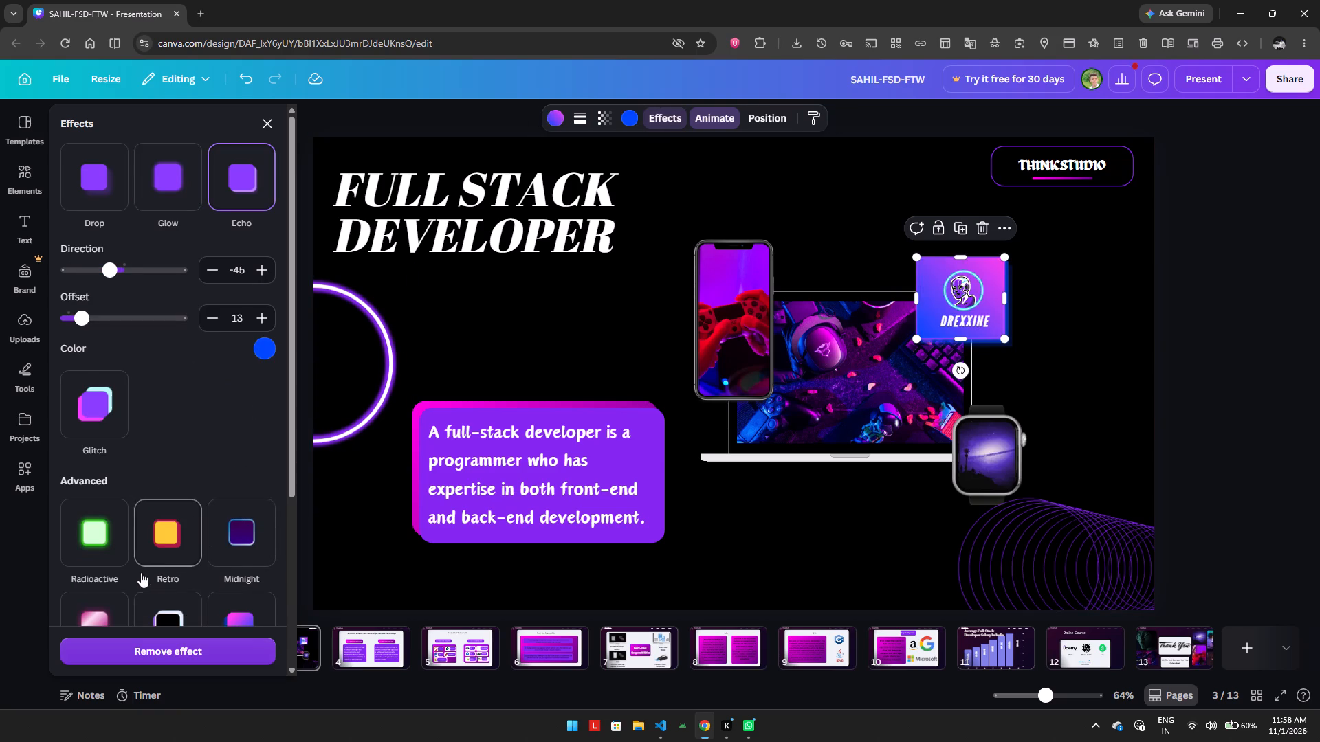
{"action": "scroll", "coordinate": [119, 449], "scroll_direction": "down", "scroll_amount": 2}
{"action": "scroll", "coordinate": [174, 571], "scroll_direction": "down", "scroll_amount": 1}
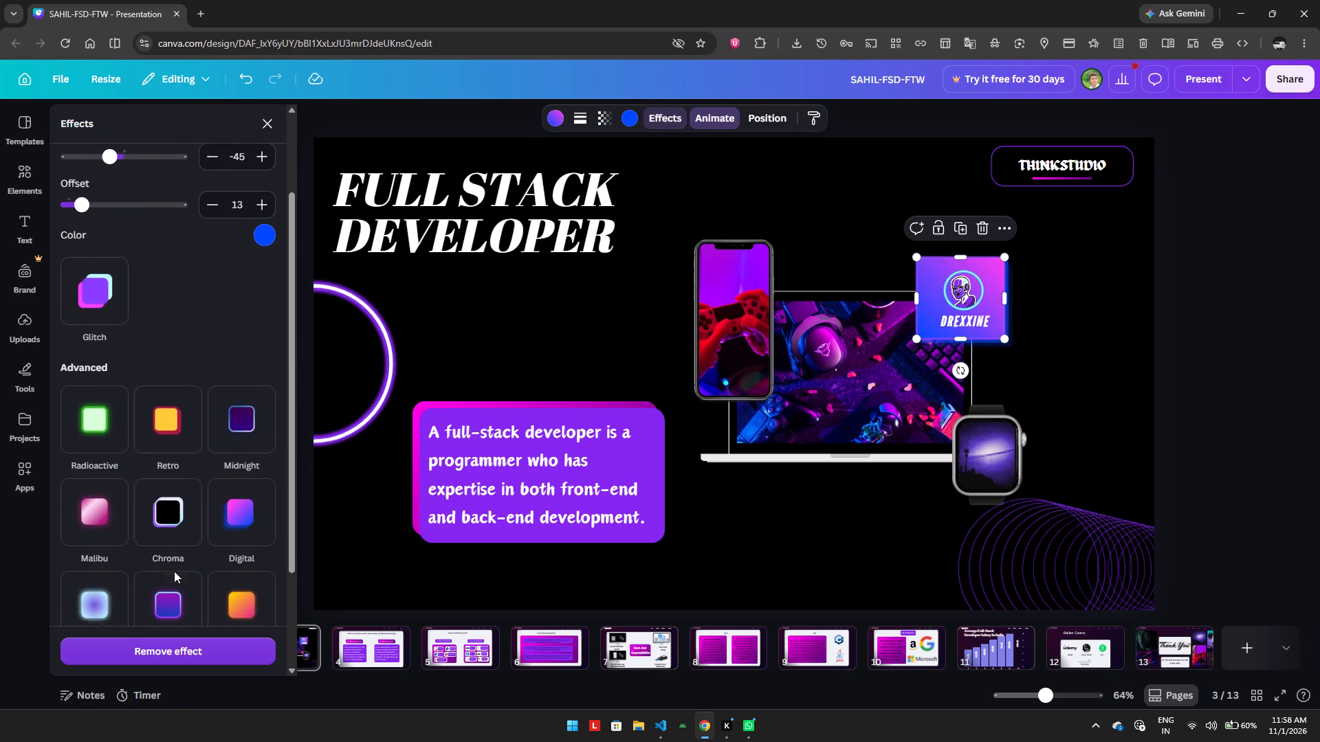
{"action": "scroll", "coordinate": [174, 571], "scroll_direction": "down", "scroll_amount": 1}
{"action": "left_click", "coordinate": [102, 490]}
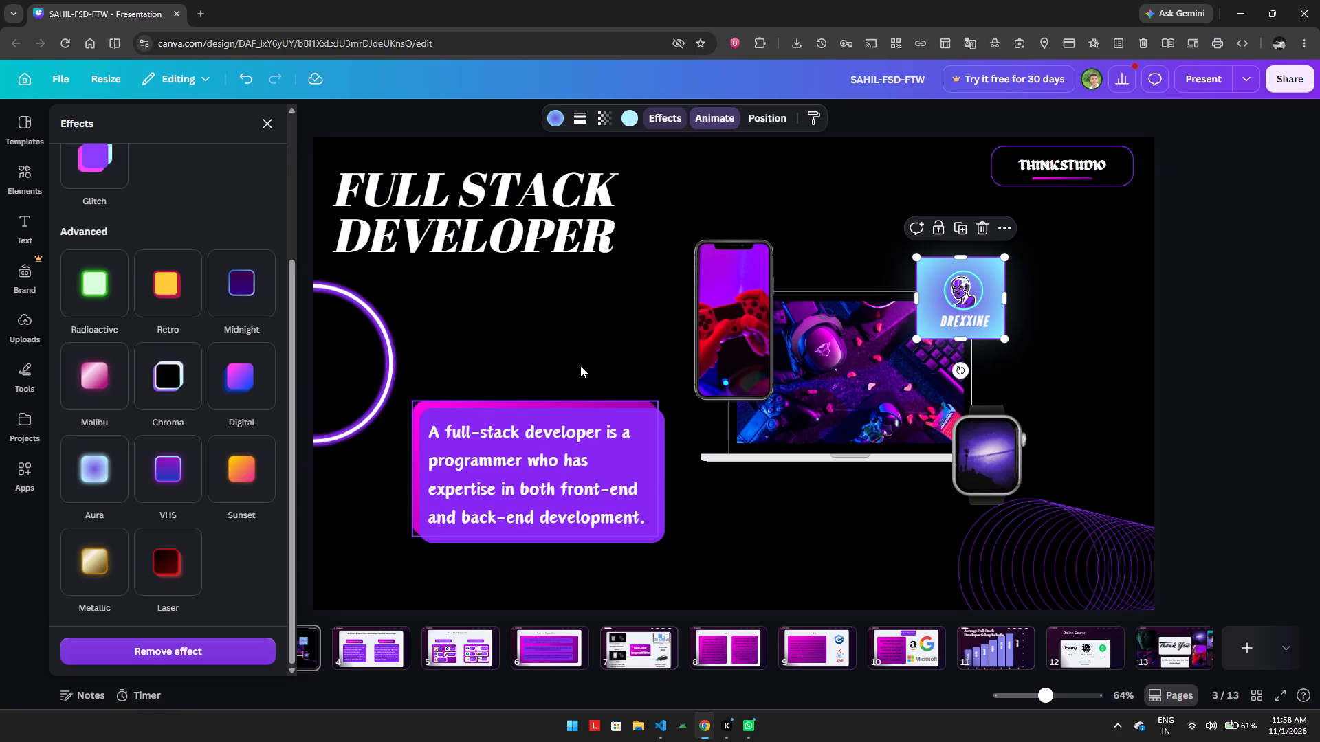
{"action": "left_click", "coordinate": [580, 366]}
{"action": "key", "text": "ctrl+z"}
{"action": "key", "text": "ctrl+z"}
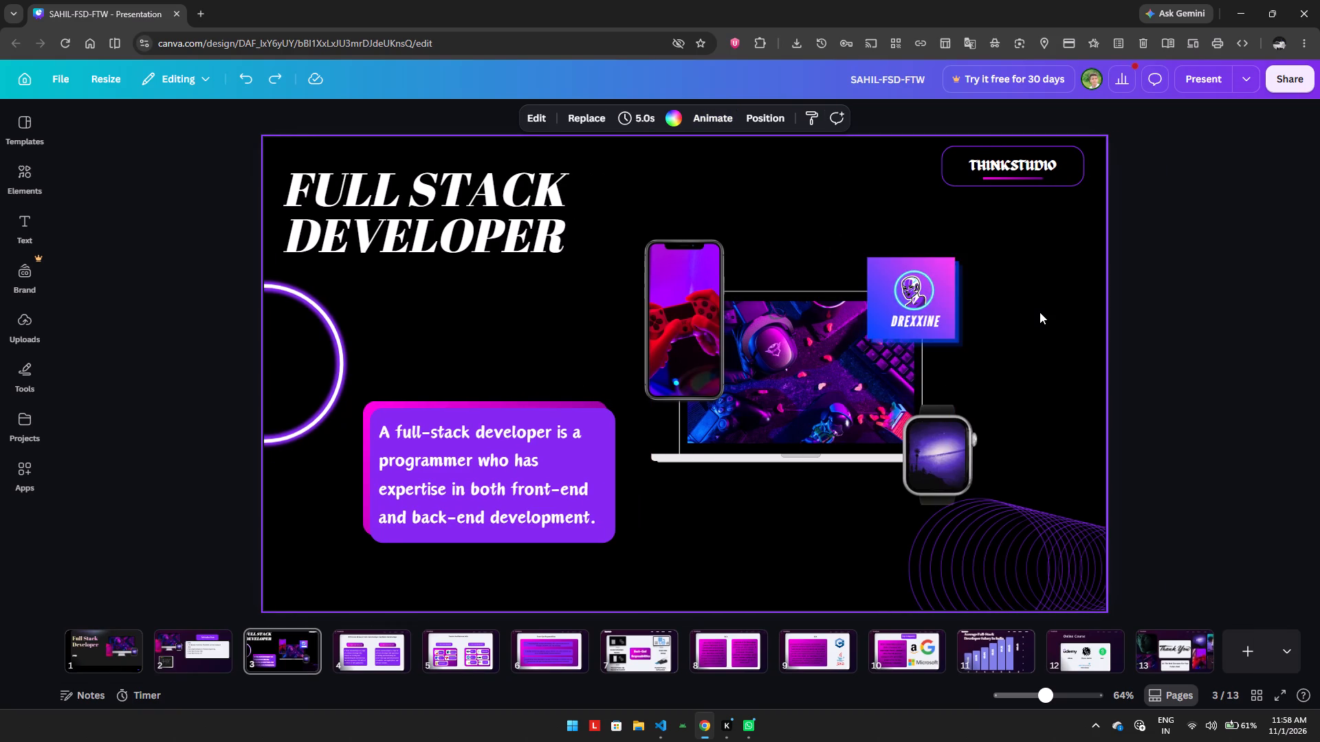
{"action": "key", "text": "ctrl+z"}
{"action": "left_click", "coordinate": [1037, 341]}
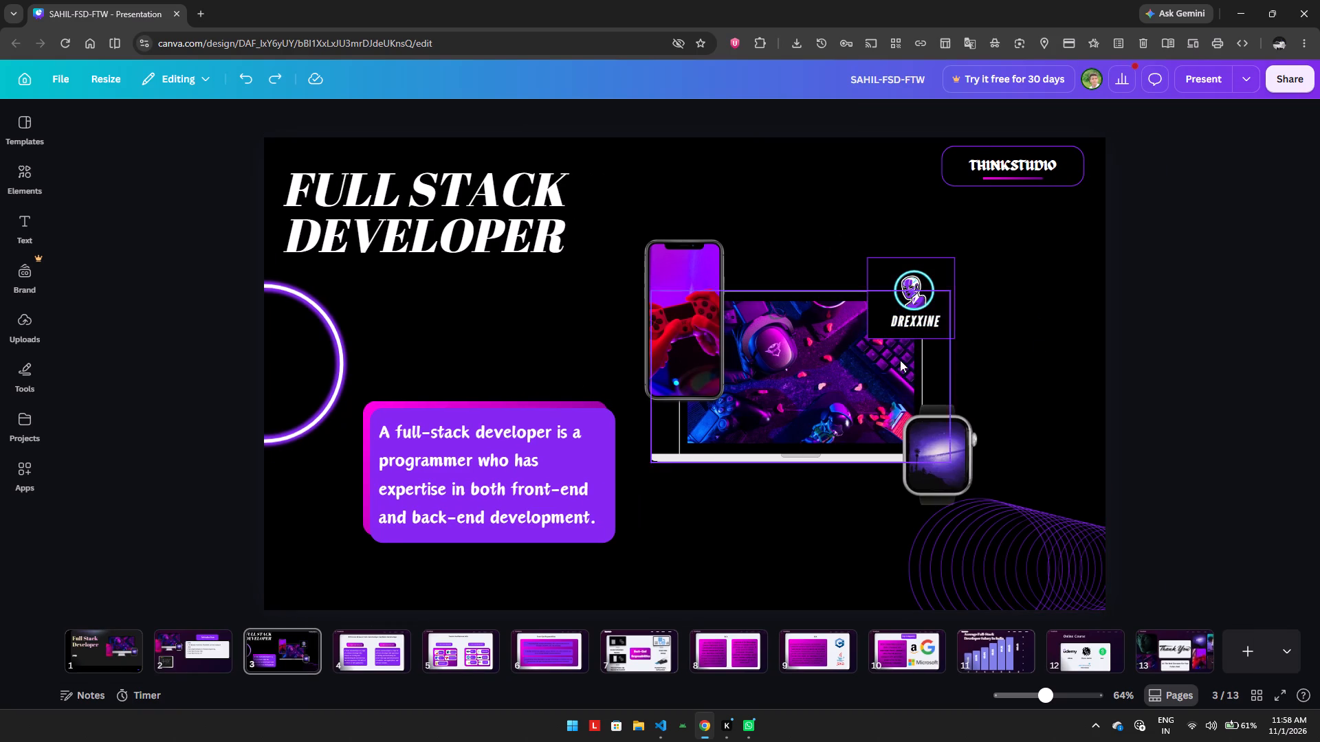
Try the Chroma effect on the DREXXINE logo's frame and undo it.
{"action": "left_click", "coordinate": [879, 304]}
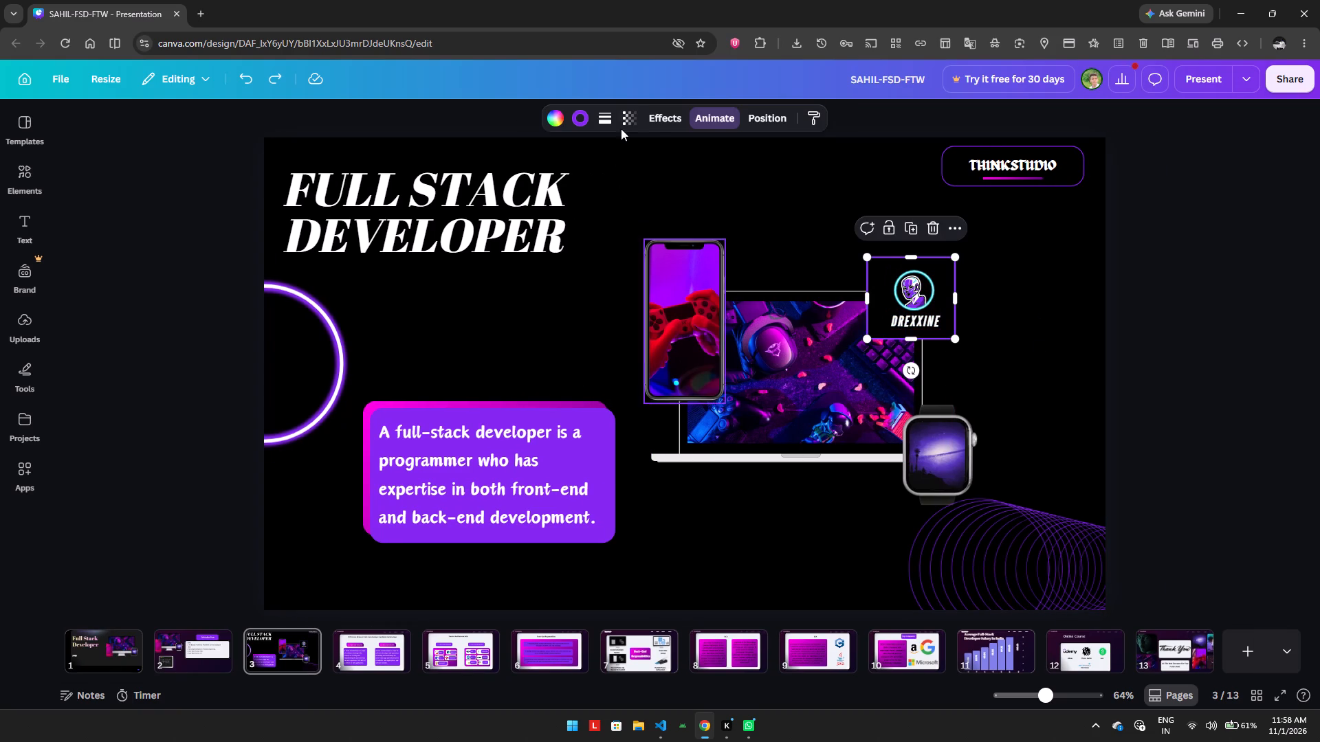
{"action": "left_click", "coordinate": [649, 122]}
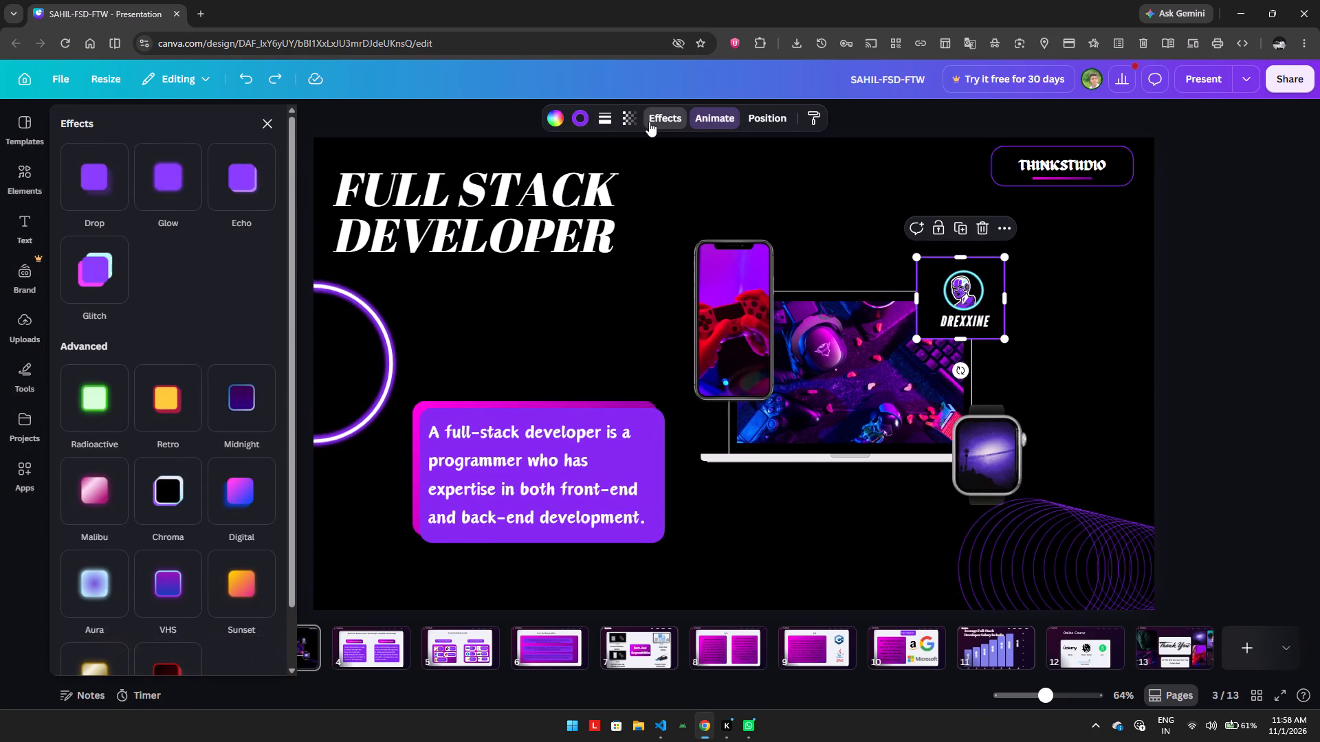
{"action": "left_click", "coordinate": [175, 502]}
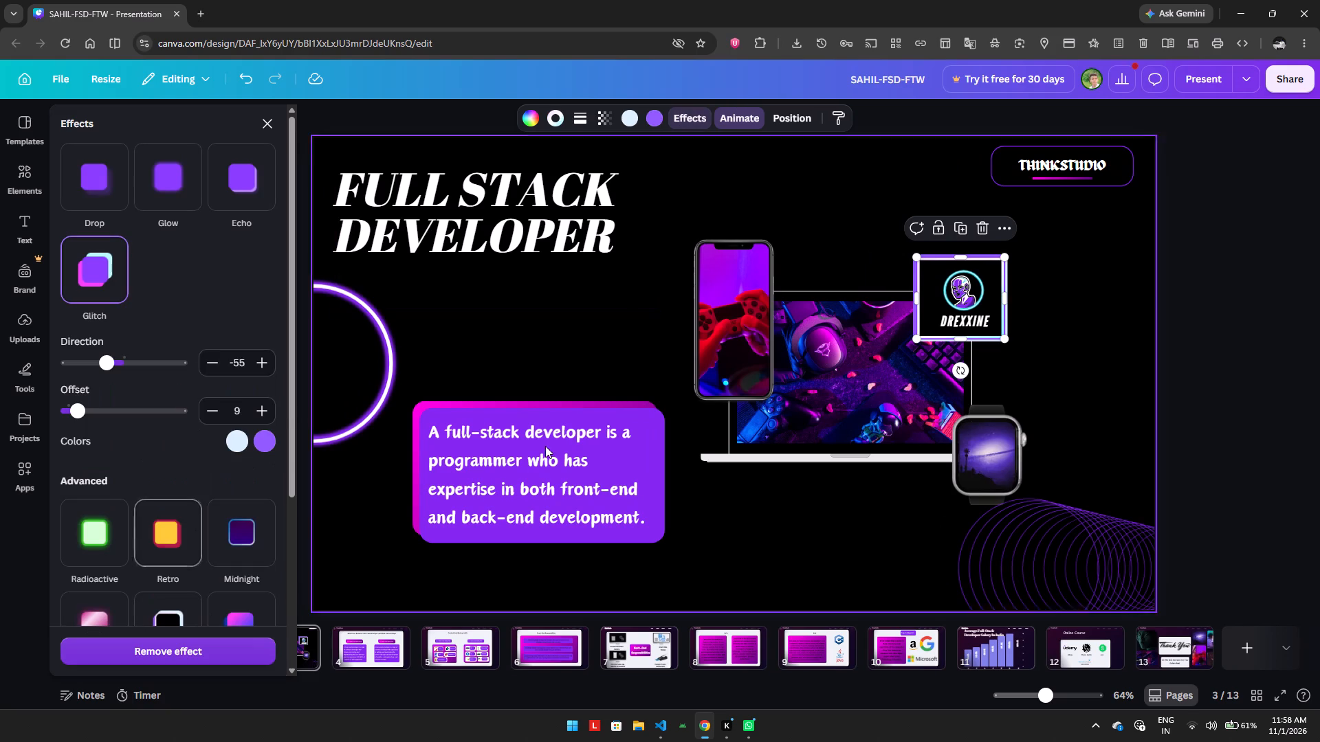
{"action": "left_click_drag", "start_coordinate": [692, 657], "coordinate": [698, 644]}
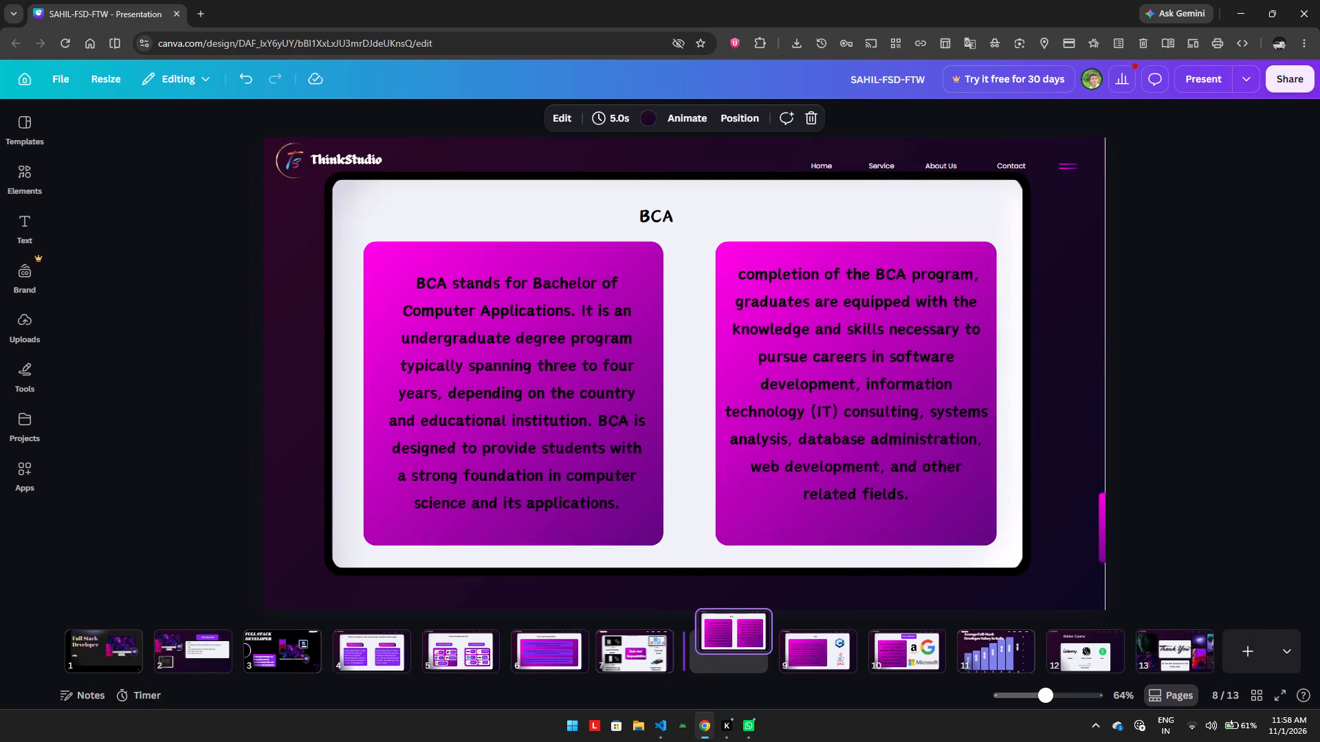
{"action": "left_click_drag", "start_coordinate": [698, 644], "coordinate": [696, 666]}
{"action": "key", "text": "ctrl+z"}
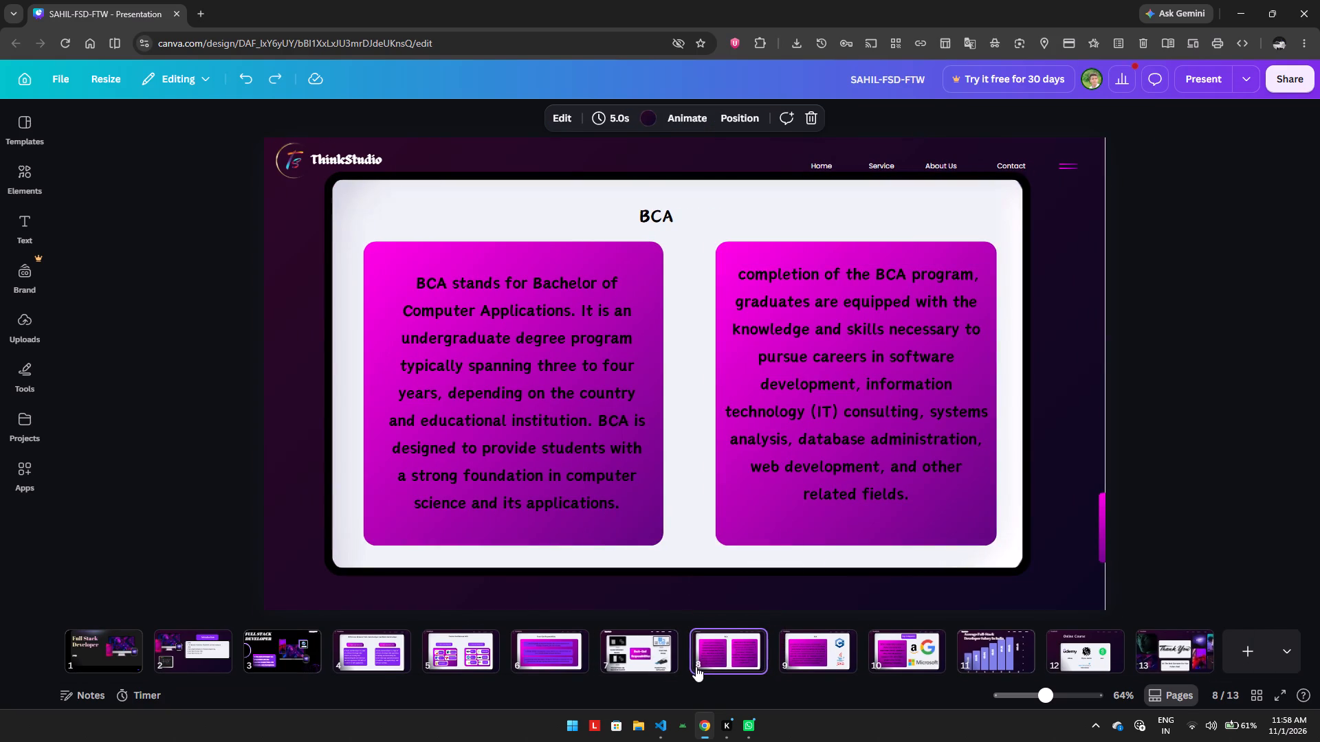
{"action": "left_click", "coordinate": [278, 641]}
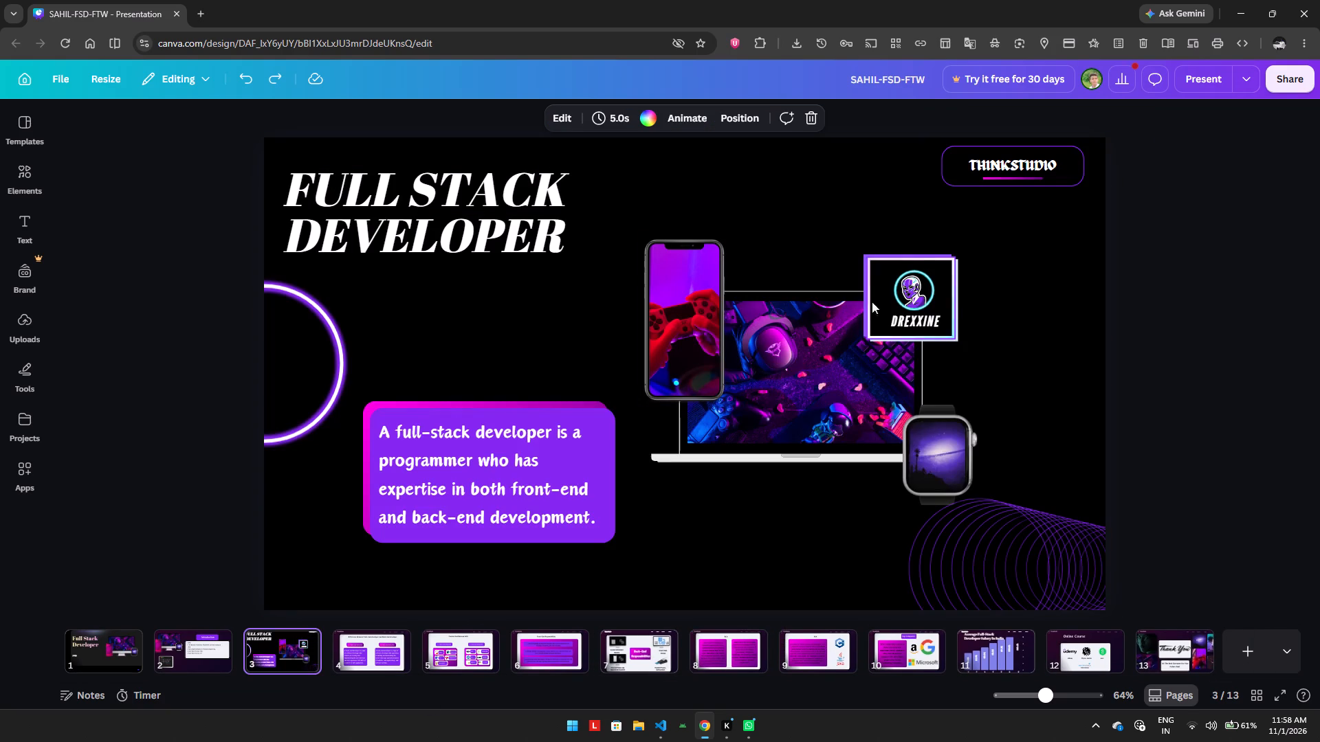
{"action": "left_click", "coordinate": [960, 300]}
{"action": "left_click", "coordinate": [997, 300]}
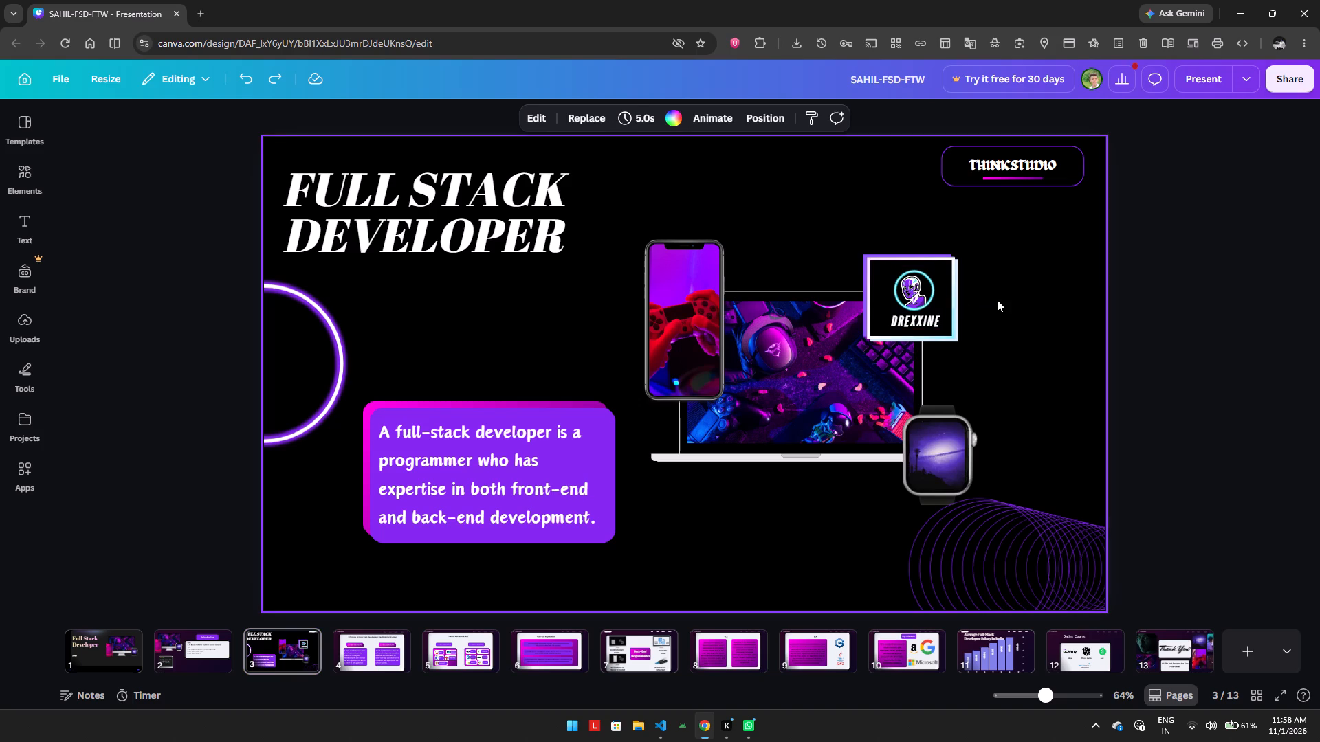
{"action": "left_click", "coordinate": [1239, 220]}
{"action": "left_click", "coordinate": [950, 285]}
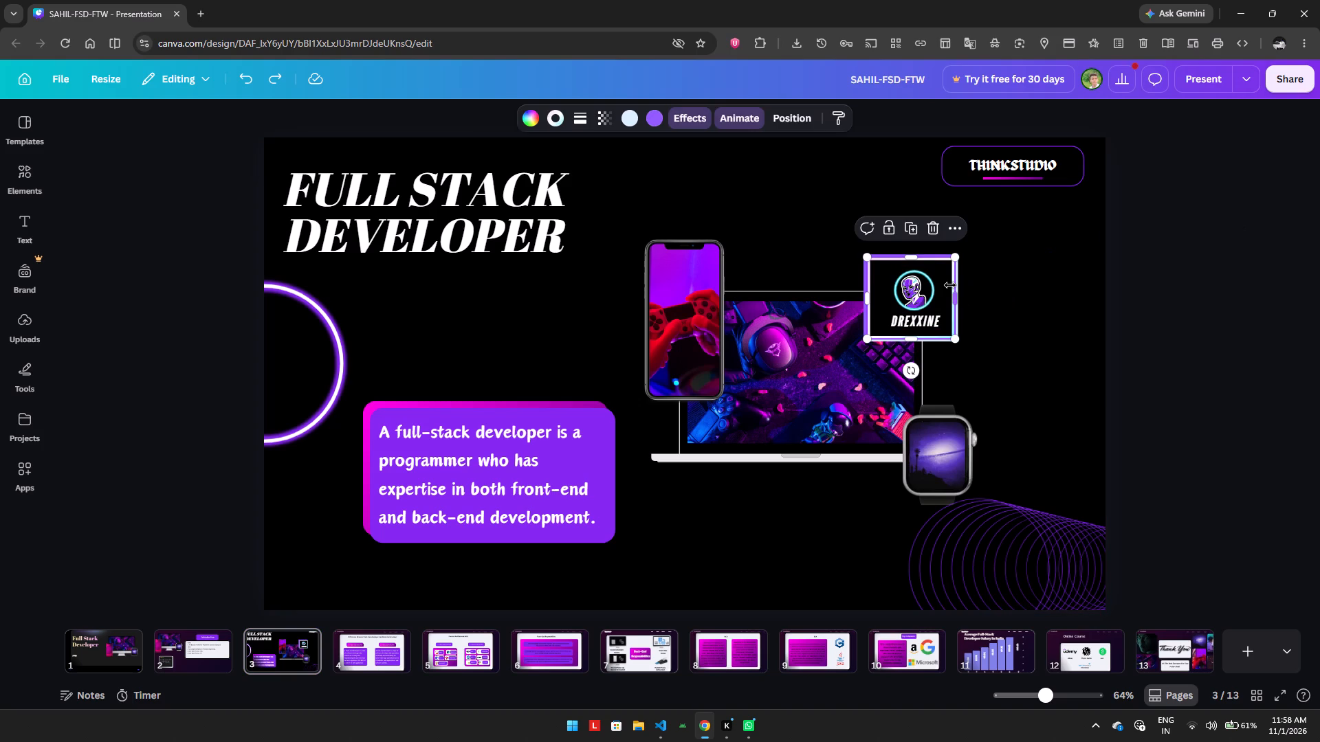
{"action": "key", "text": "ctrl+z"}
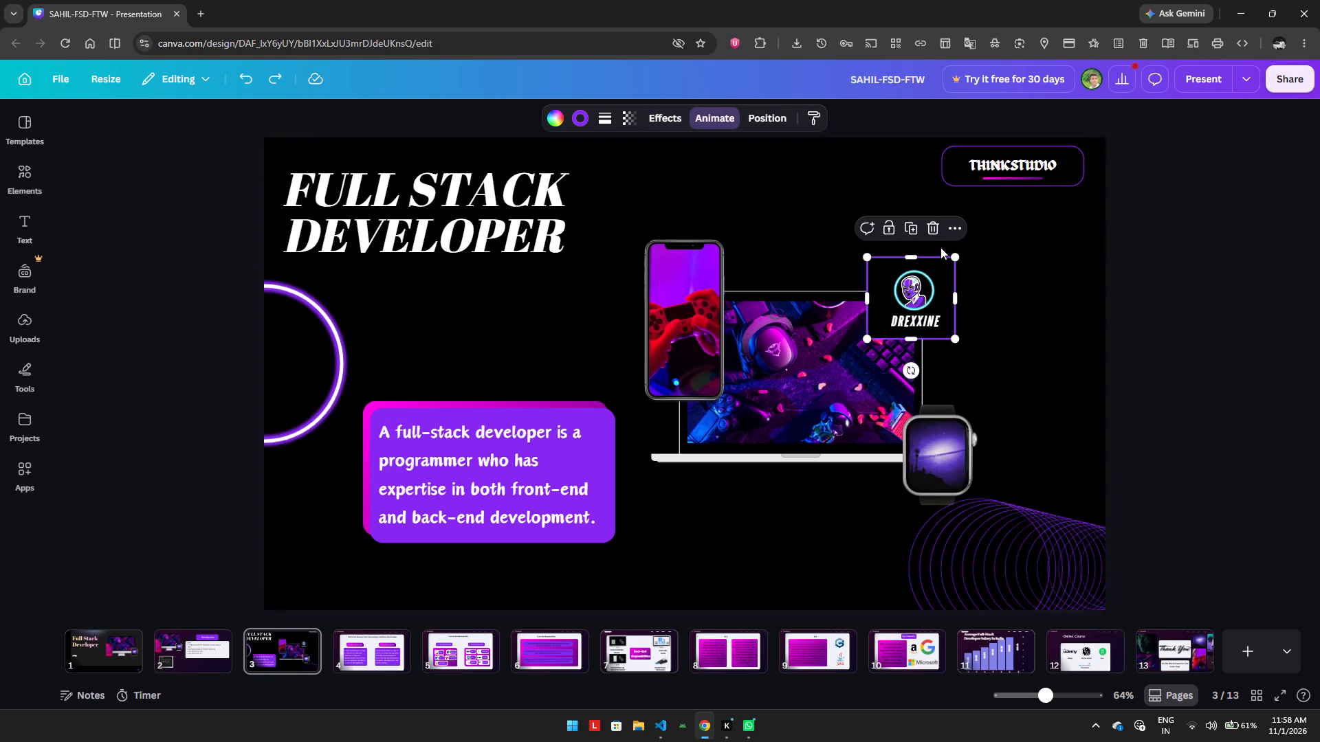
Set the border colour of the DREXXINE logo's frame to the default blue-to-pink gradient.
{"action": "left_click", "coordinate": [938, 267]}
{"action": "left_click", "coordinate": [948, 281]}
{"action": "left_click", "coordinate": [586, 113]}
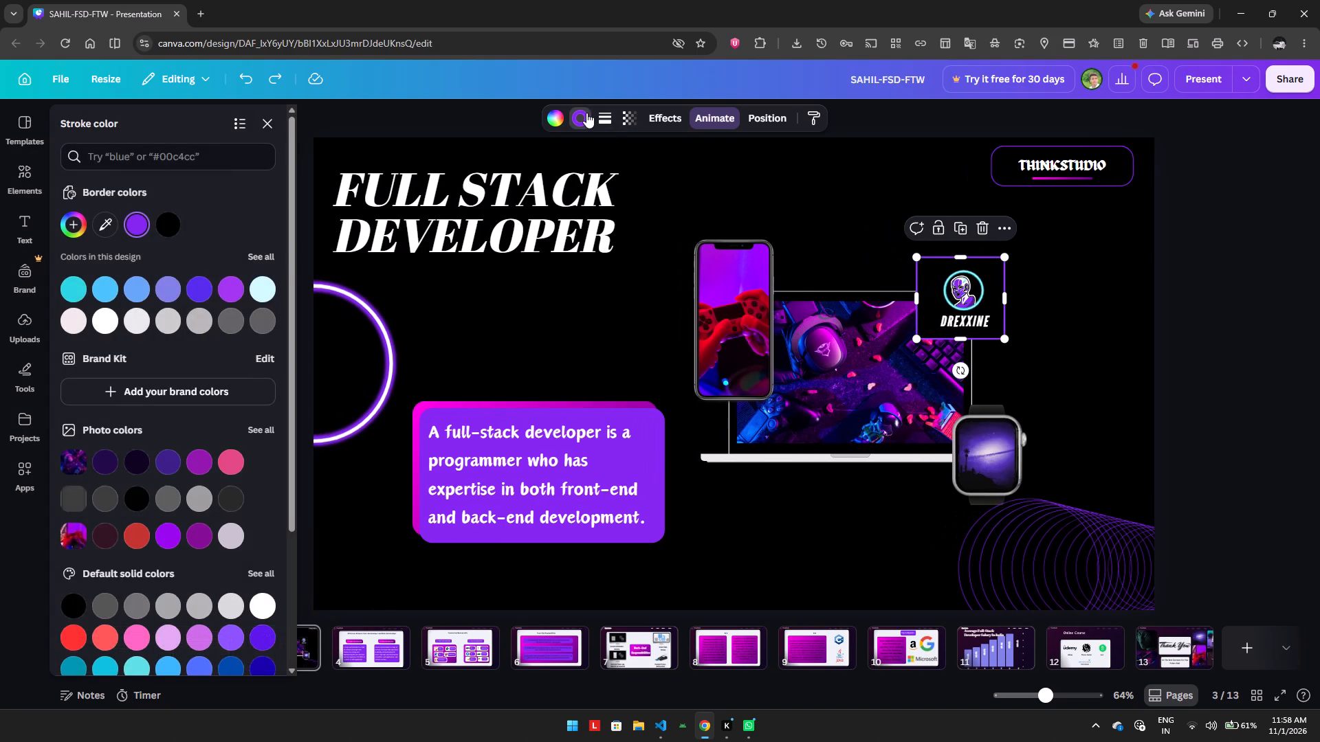
{"action": "scroll", "coordinate": [223, 625], "scroll_direction": "down", "scroll_amount": 4}
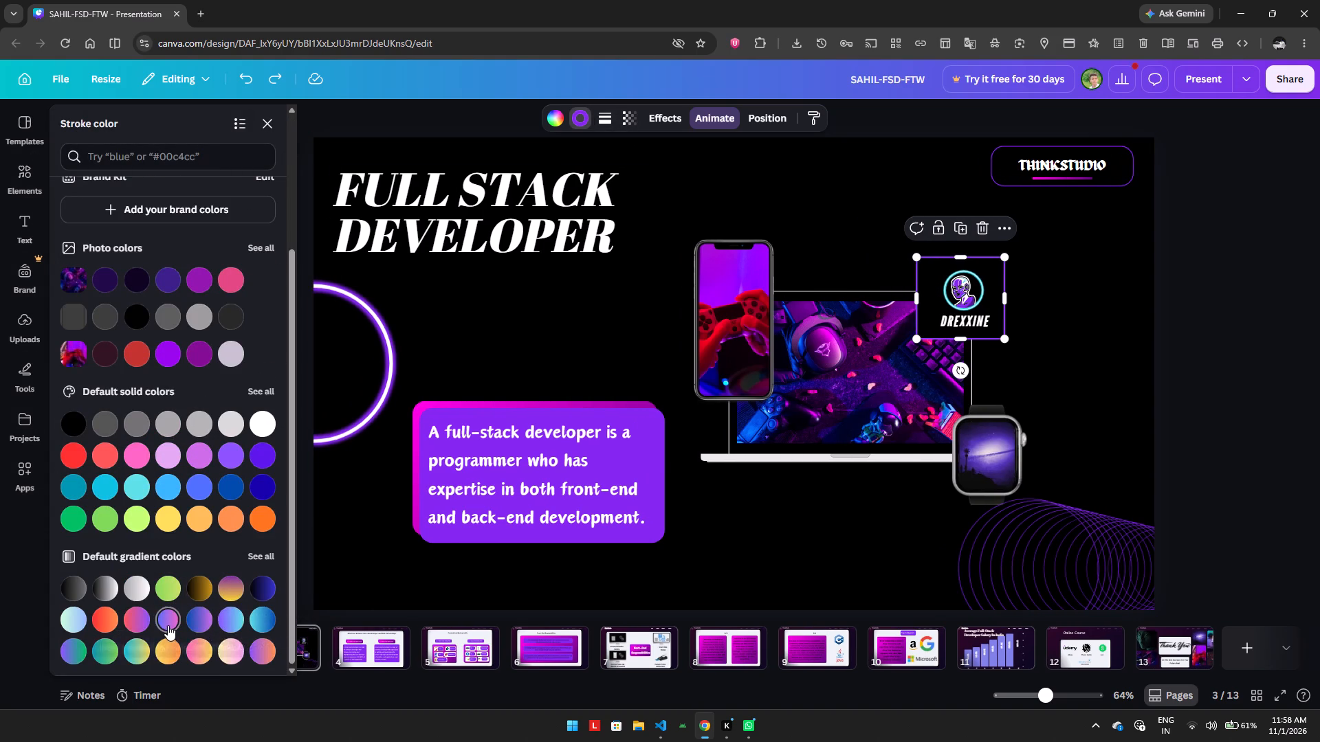
{"action": "left_click", "coordinate": [168, 625]}
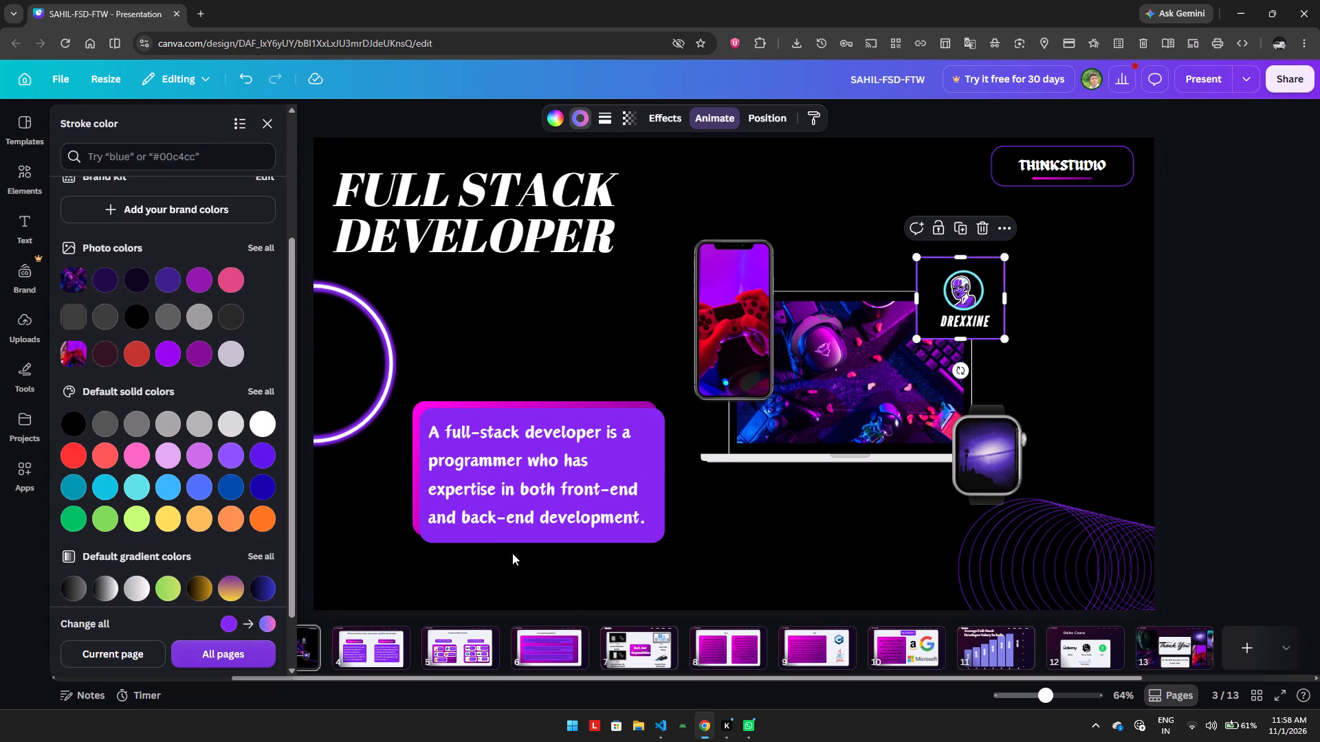
{"action": "left_click", "coordinate": [795, 514]}
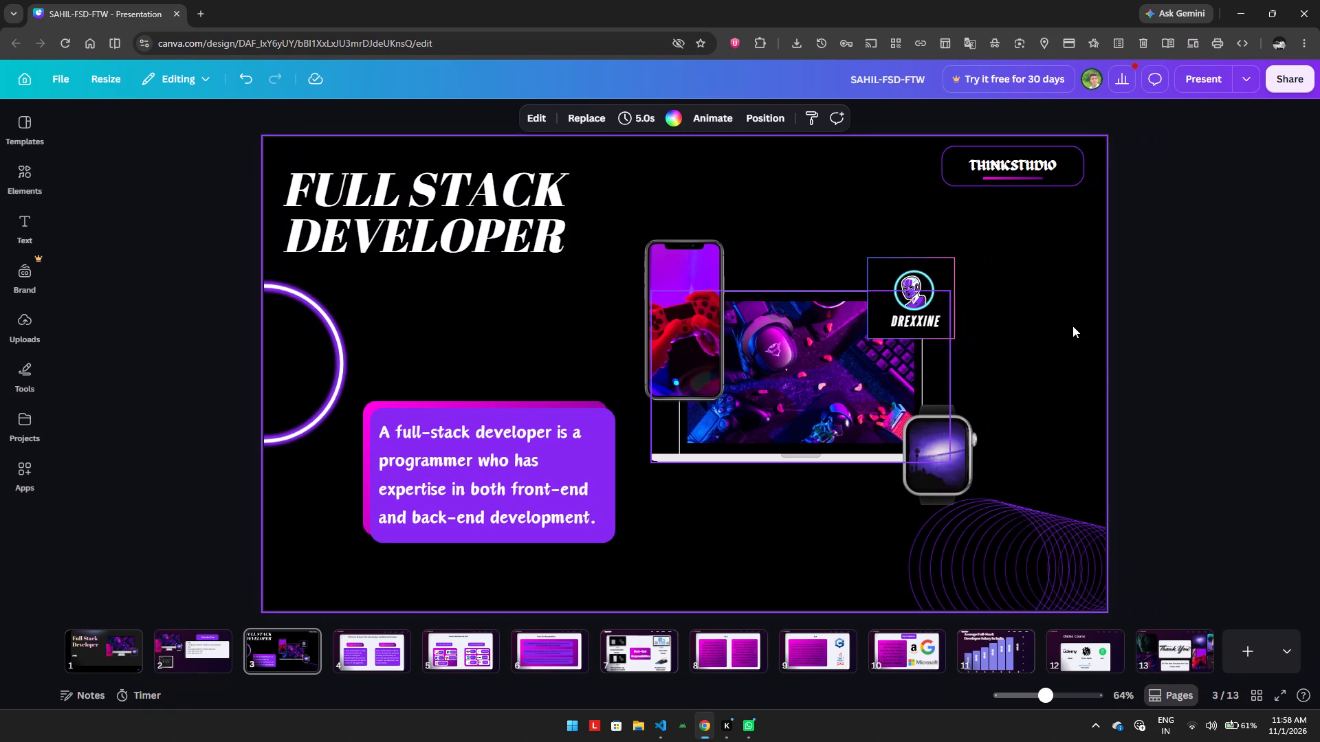
Examine the layer order of slide 3's elements around the DREXXINE logo's frame.
{"action": "left_click", "coordinate": [953, 333]}
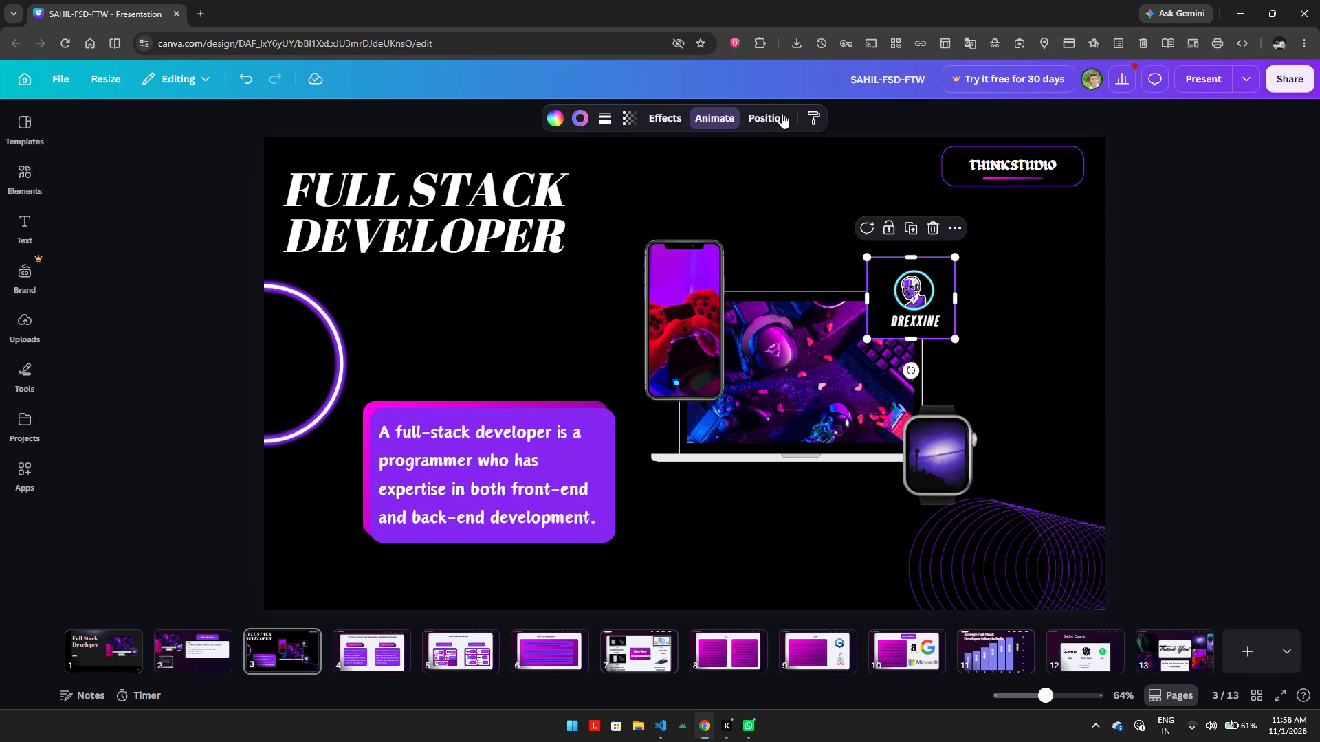
{"action": "left_click", "coordinate": [784, 112]}
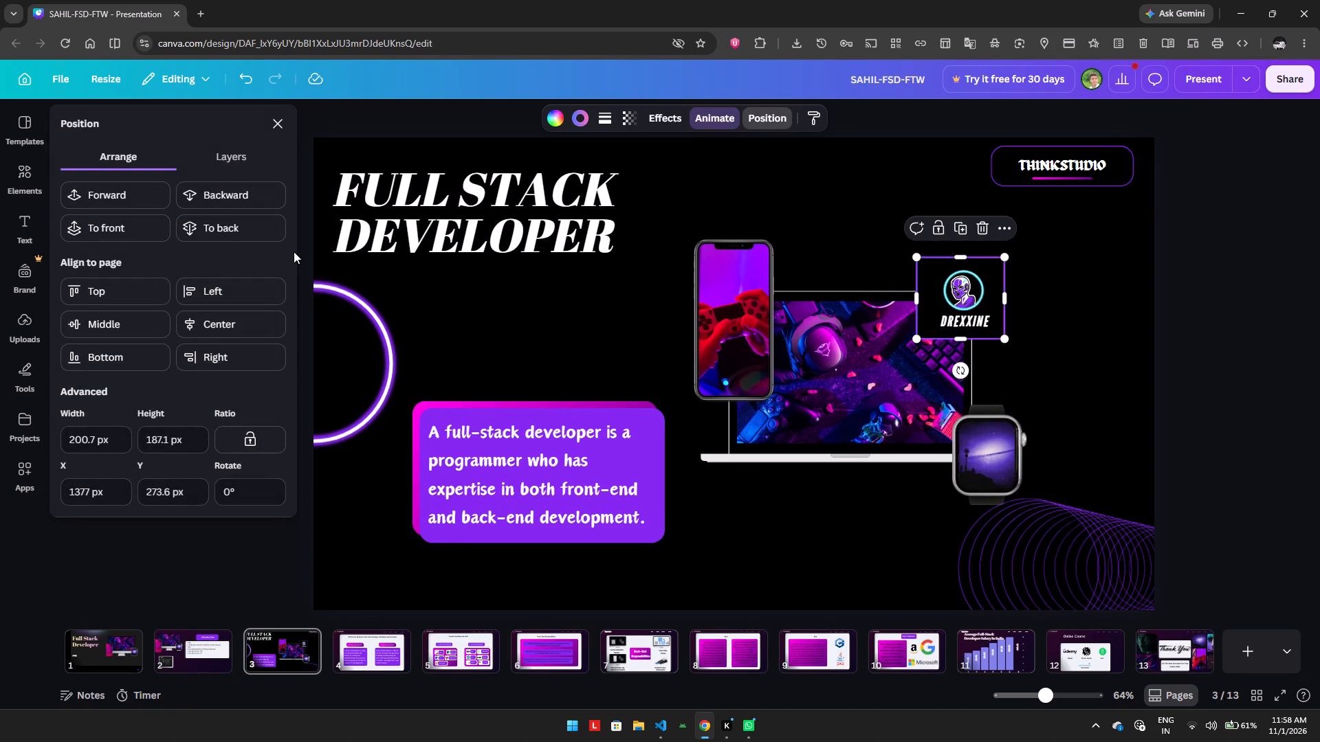
{"action": "left_click", "coordinate": [230, 151]}
{"action": "scroll", "coordinate": [206, 318], "scroll_direction": "down", "scroll_amount": 3}
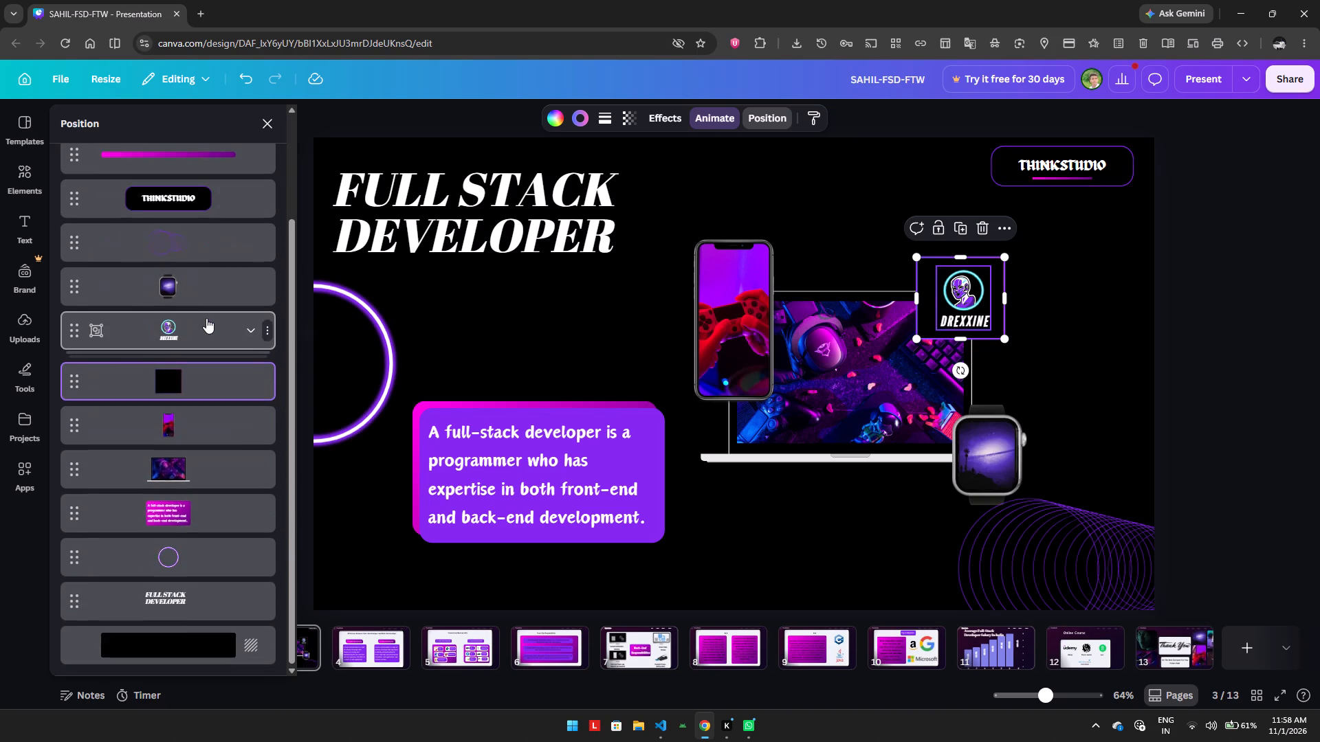
{"action": "scroll", "coordinate": [206, 318], "scroll_direction": "up", "scroll_amount": 6}
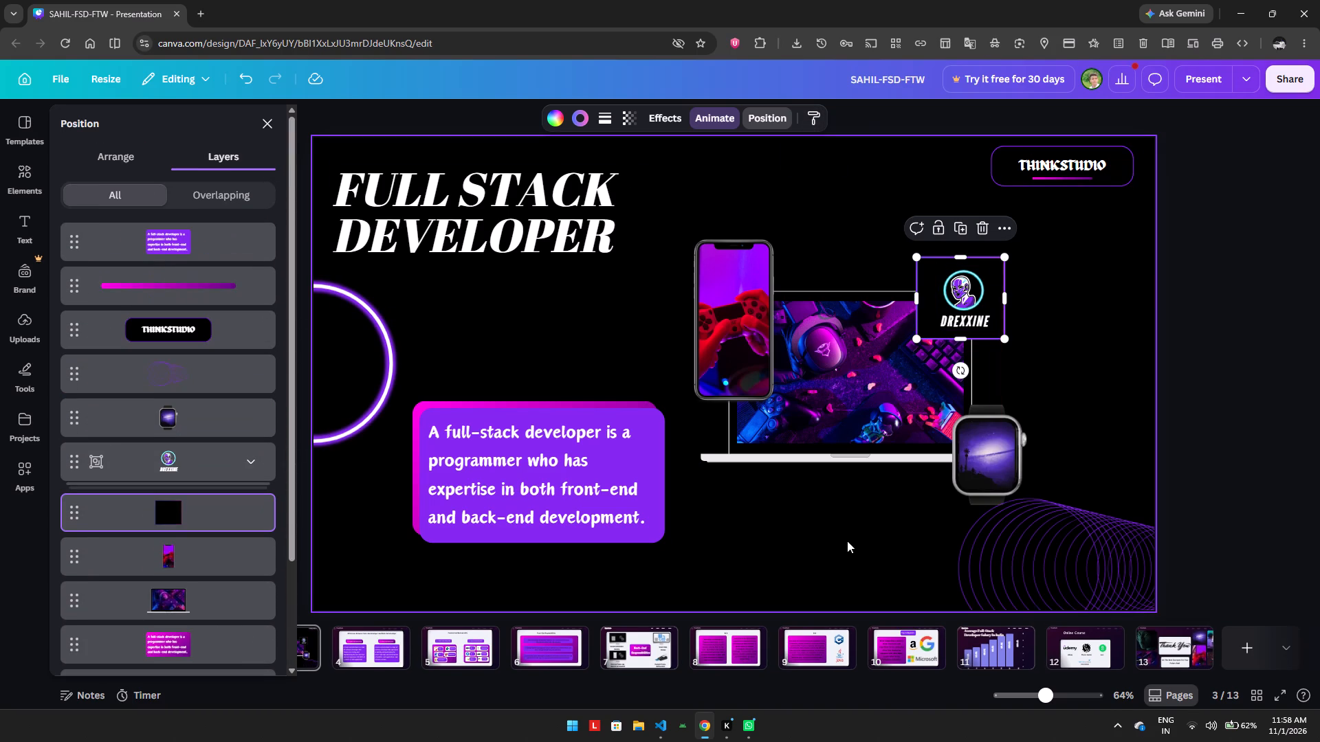
{"action": "left_click", "coordinate": [848, 539]}
Open slide 4 on the difference between front-end and back-end developers and close the layer list.
{"action": "left_click", "coordinate": [363, 647]}
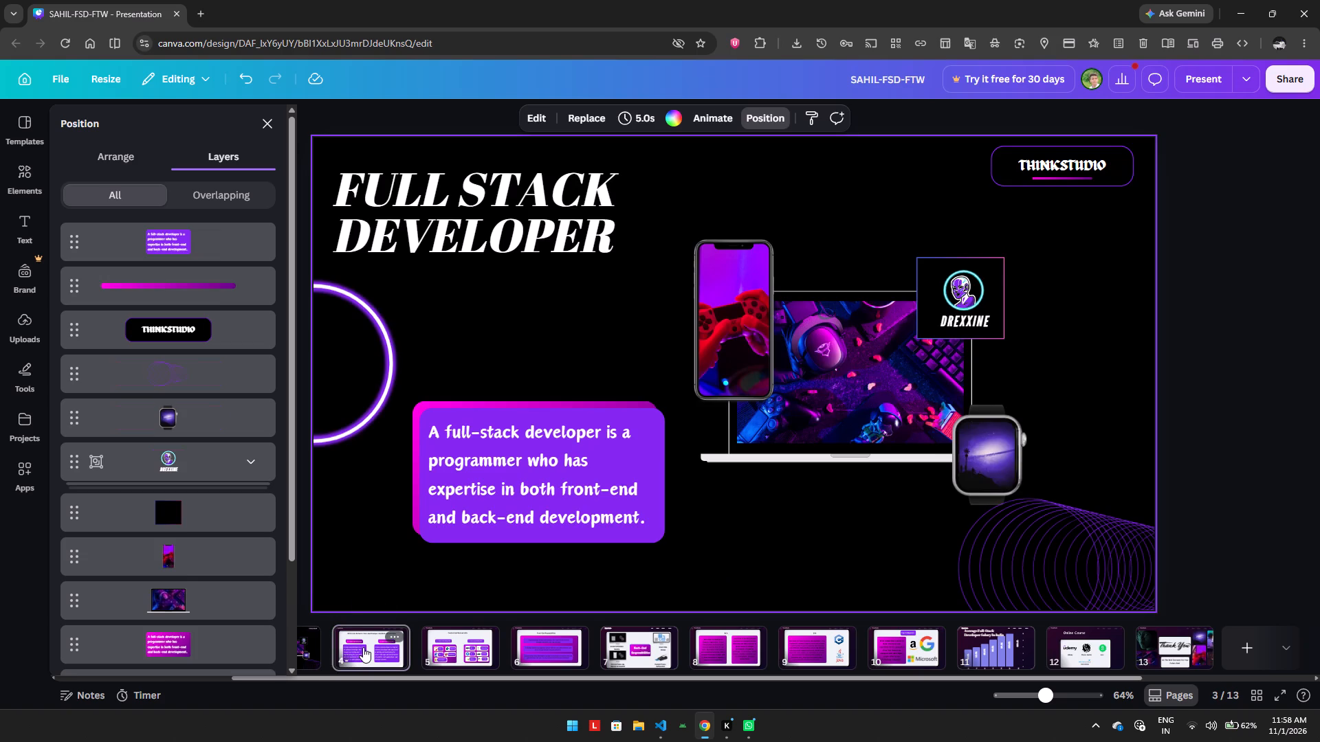
{"action": "left_click", "coordinate": [270, 117]}
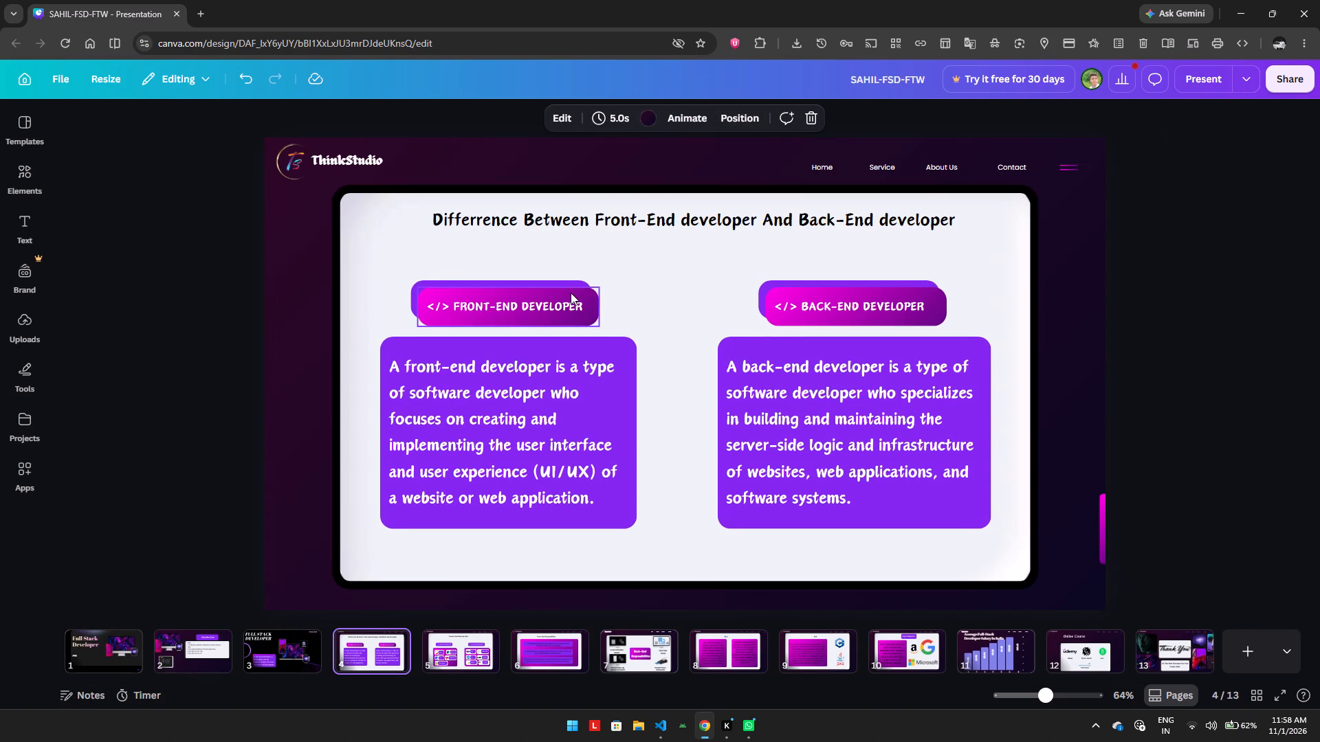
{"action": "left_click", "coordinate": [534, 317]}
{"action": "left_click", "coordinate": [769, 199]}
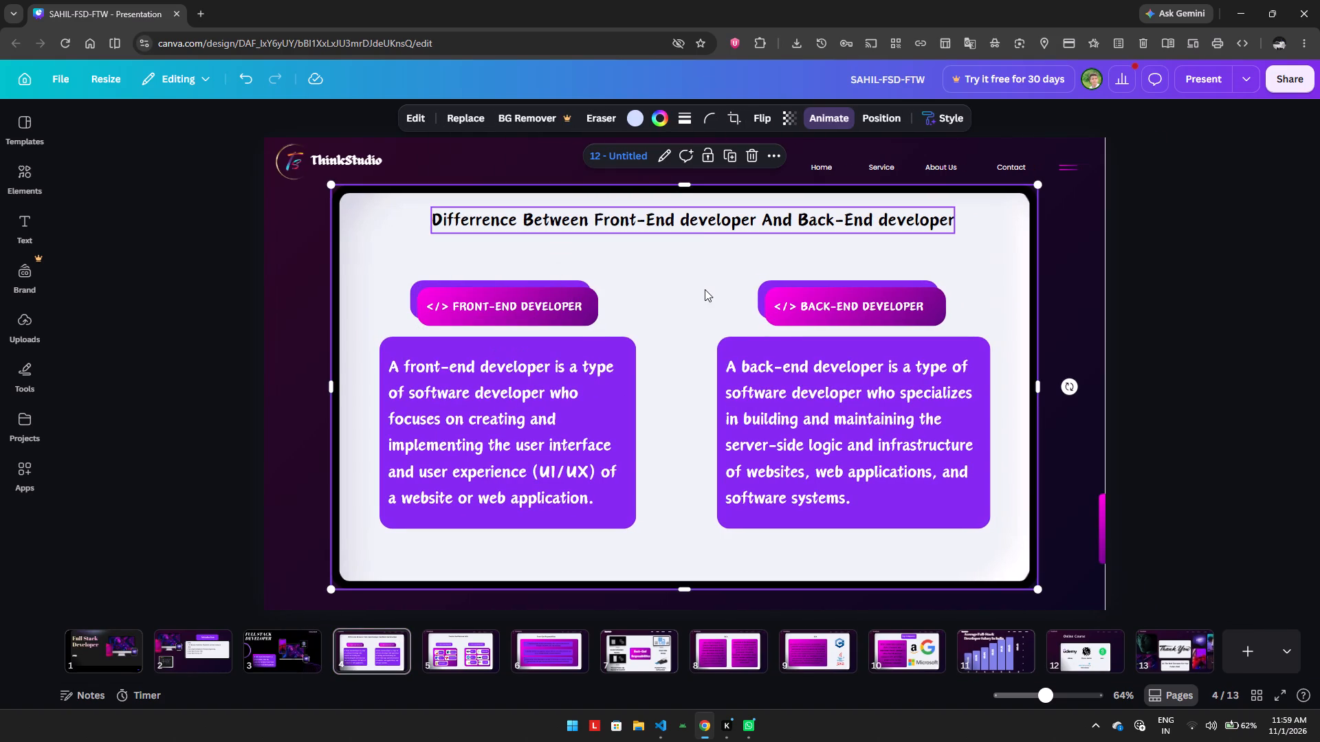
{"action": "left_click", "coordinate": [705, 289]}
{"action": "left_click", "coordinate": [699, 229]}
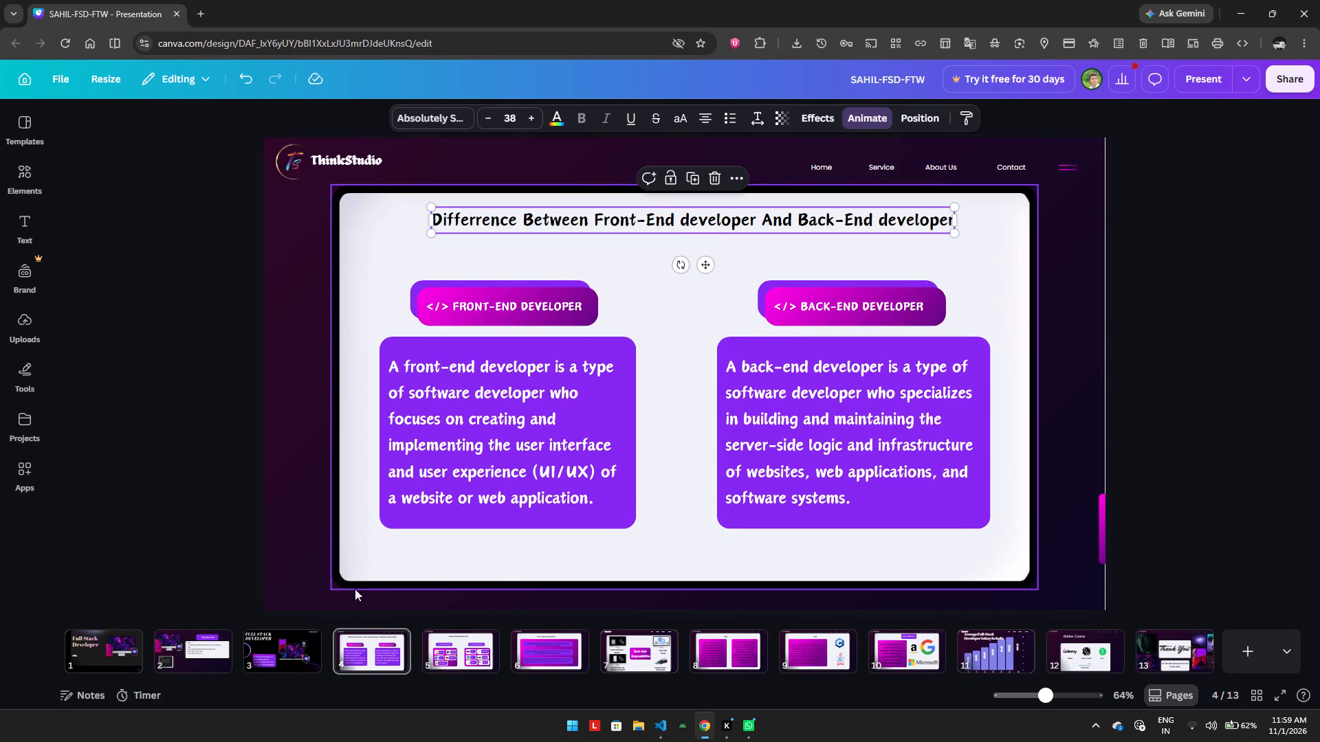
Copy the magenta underline below the THINKSTUDIO label on slide 3 and paste it onto slide 4.
{"action": "left_click", "coordinate": [291, 645]}
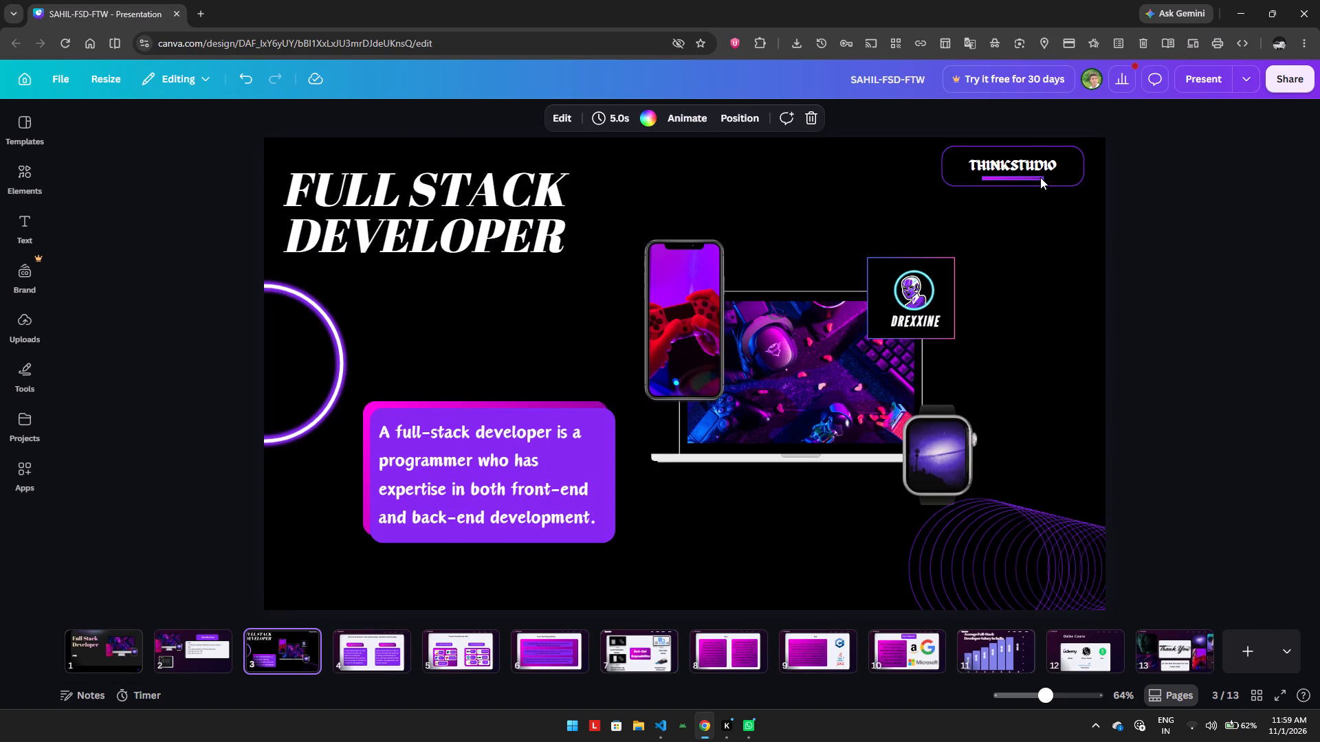
{"action": "left_click", "coordinate": [1040, 177]}
{"action": "key", "text": "ctrl+c"}
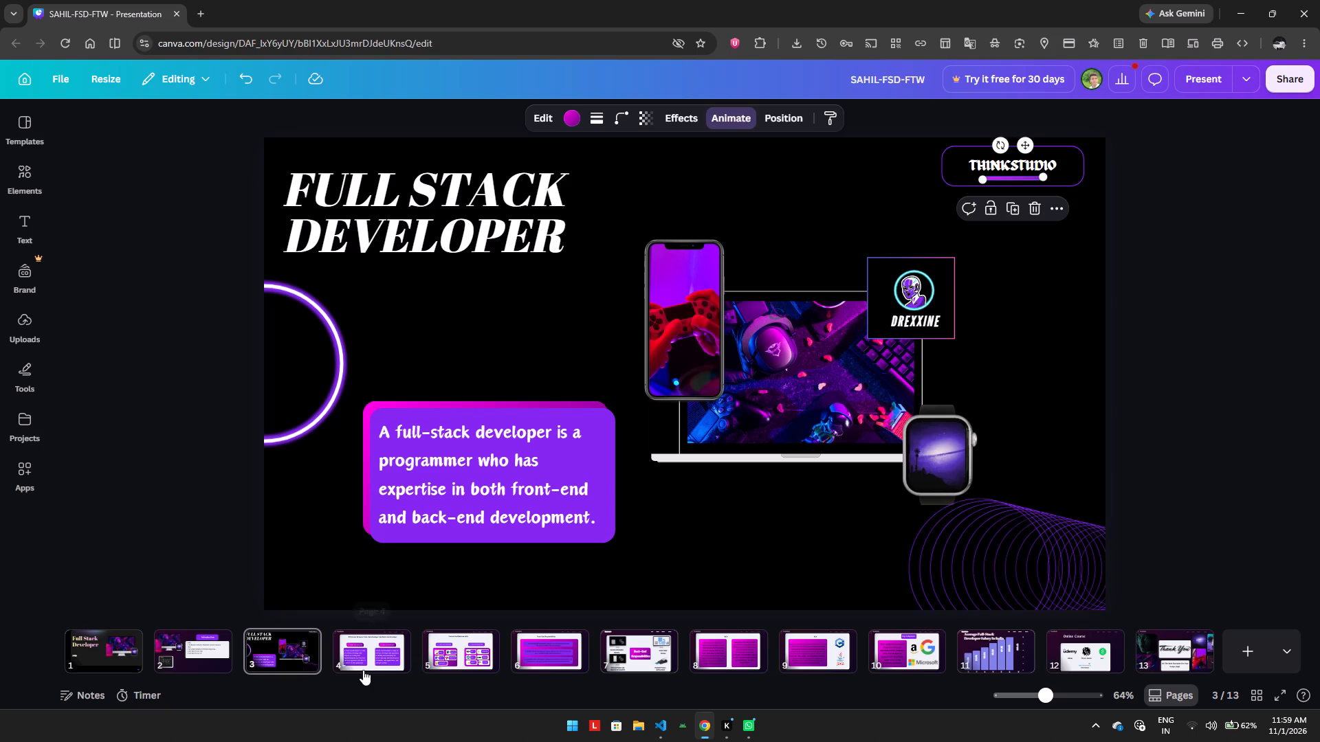
{"action": "left_click", "coordinate": [363, 670]}
{"action": "left_click", "coordinate": [654, 247]}
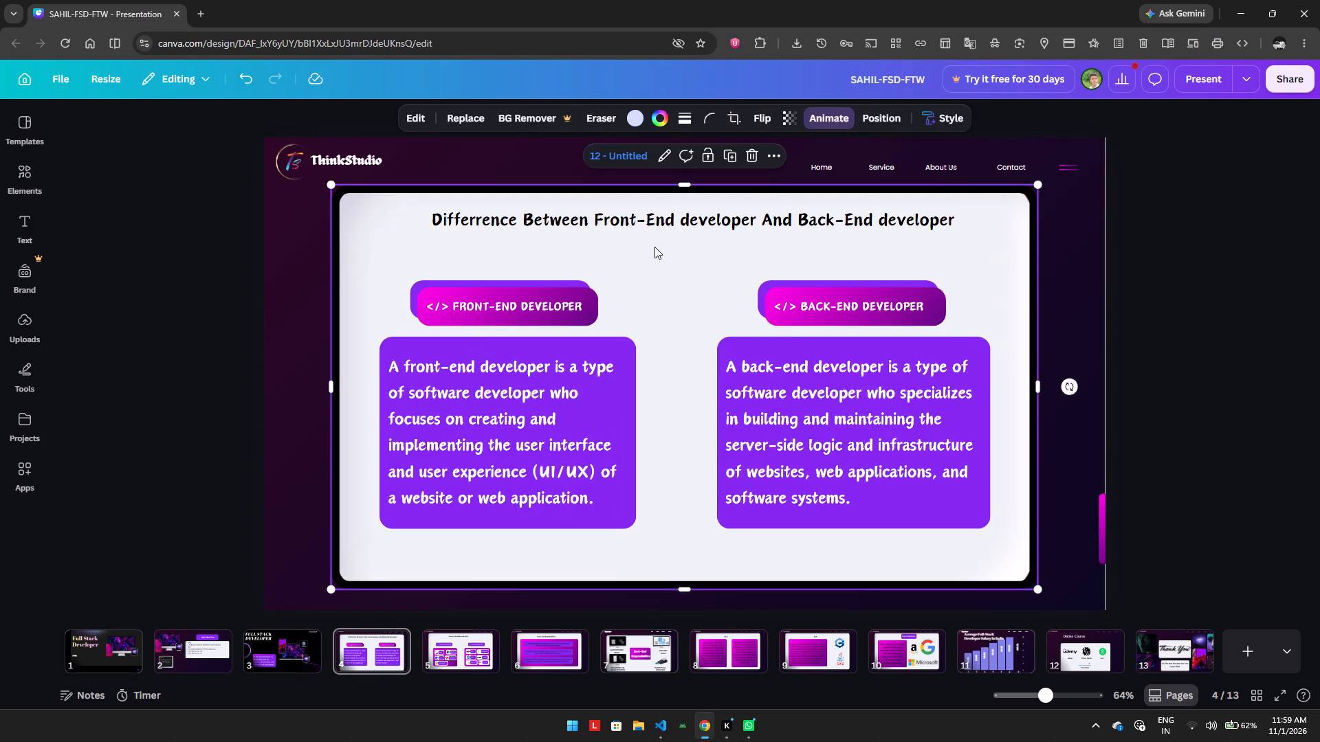
{"action": "key", "text": "ctrl+v"}
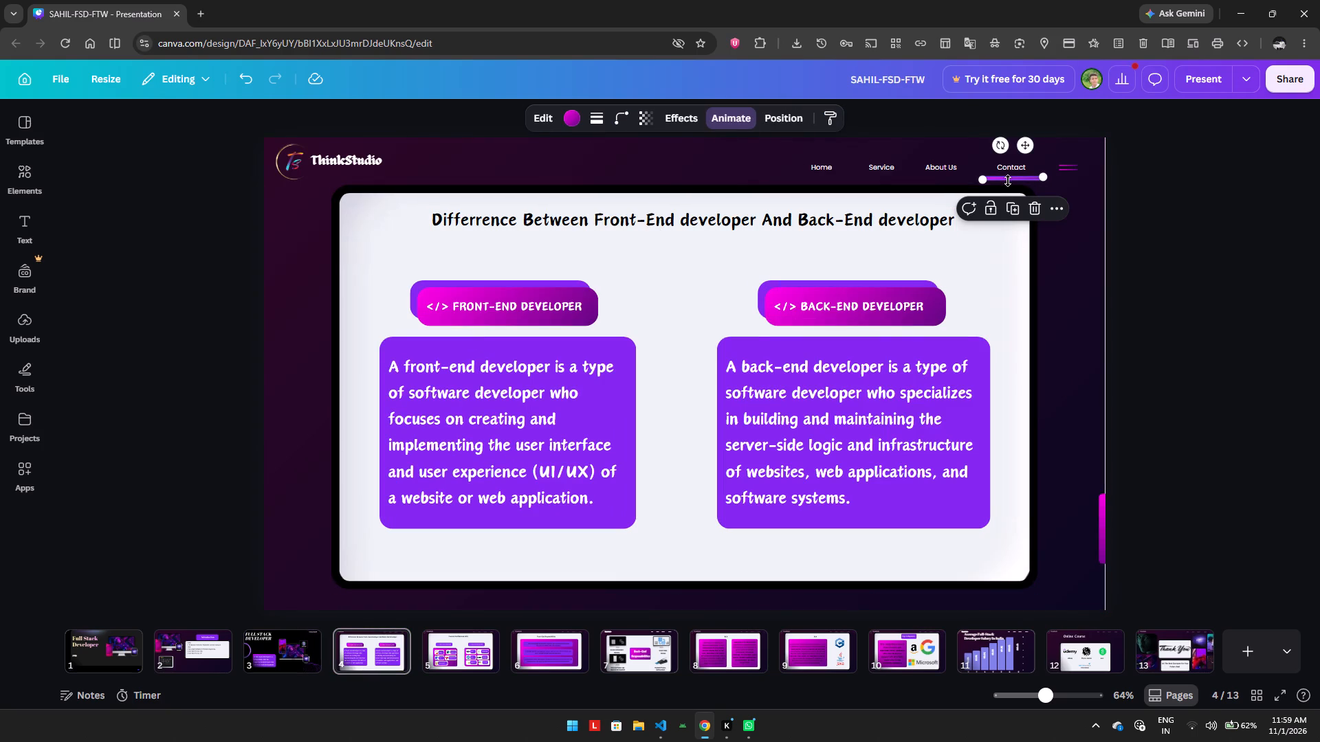
Thicken the pasted line into a rounded bar, rotate it to lie horizontally, and place it just below slide 4's title.
{"action": "left_click_drag", "start_coordinate": [1008, 181], "coordinate": [929, 115]}
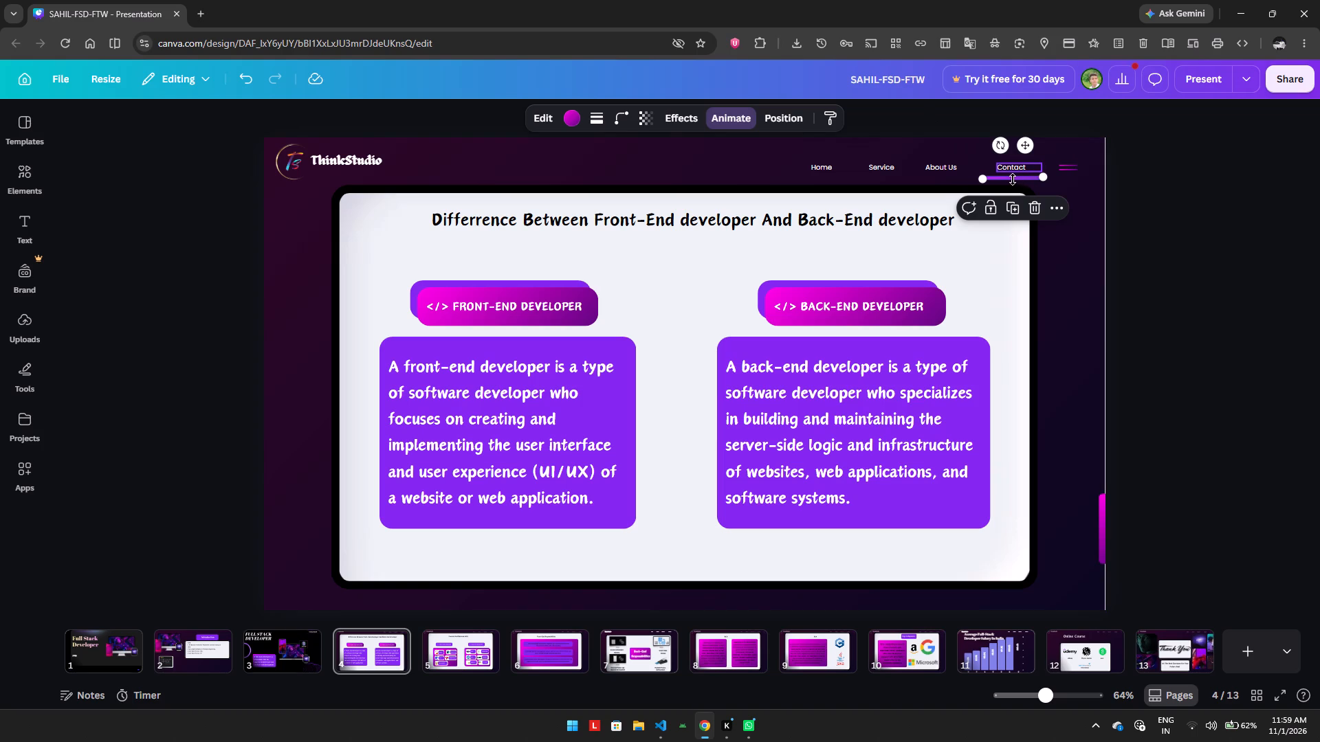
{"action": "left_click_drag", "start_coordinate": [1013, 179], "coordinate": [660, 385]}
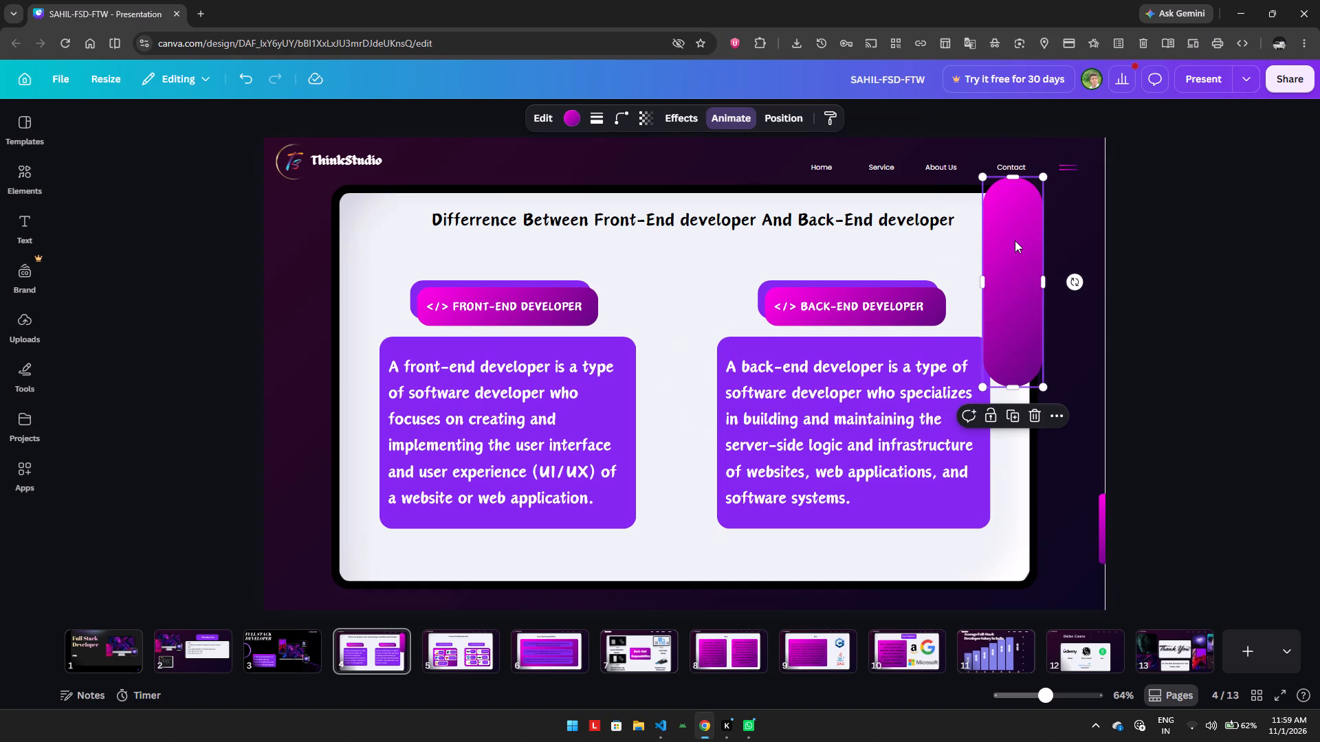
{"action": "left_click_drag", "start_coordinate": [1015, 240], "coordinate": [660, 306]}
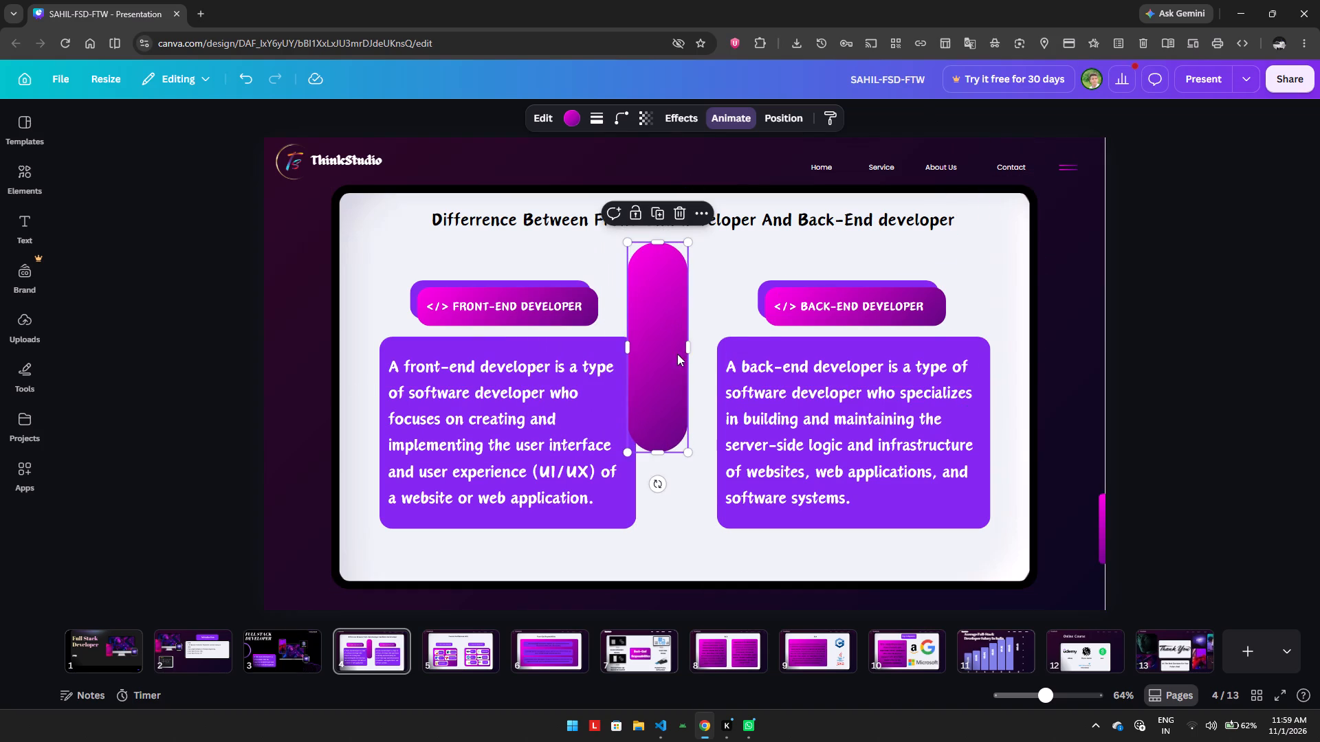
{"action": "left_click", "coordinate": [659, 478]}
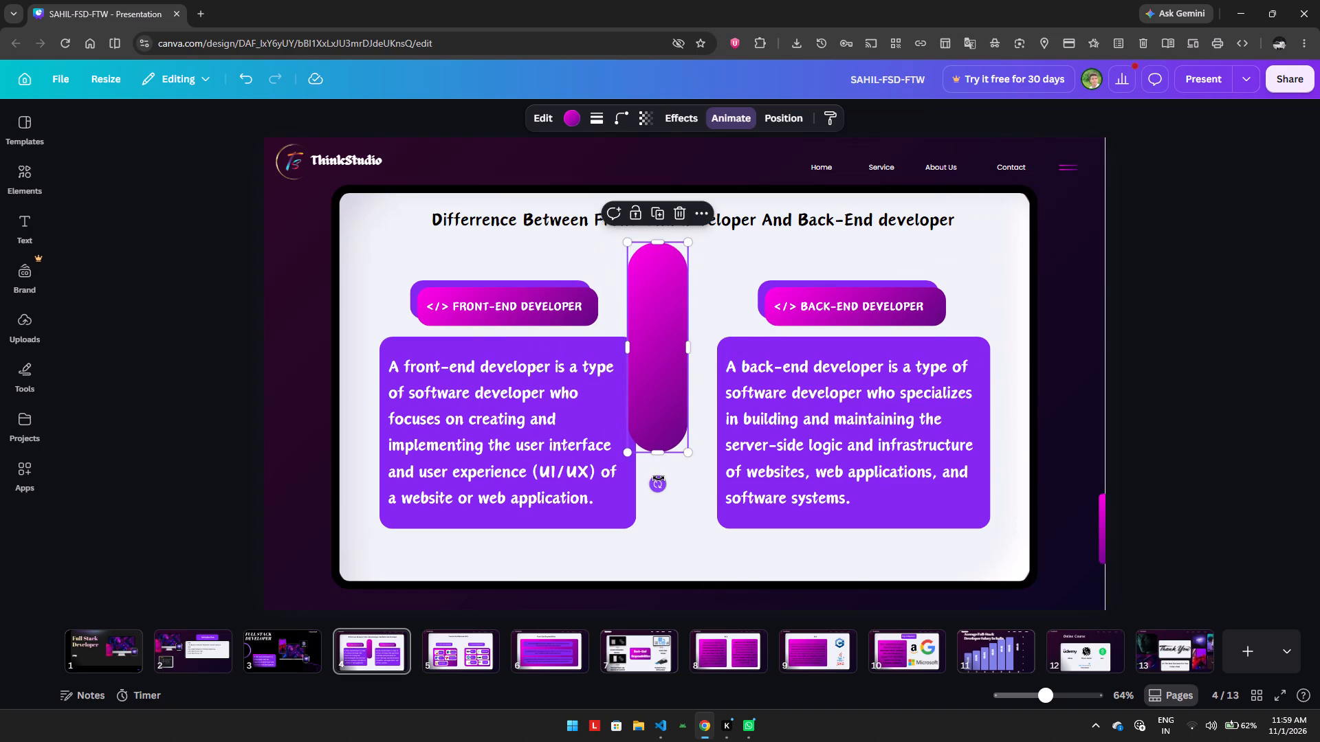
{"action": "left_click", "coordinate": [659, 484]}
{"action": "left_click_drag", "start_coordinate": [659, 484], "coordinate": [783, 350]}
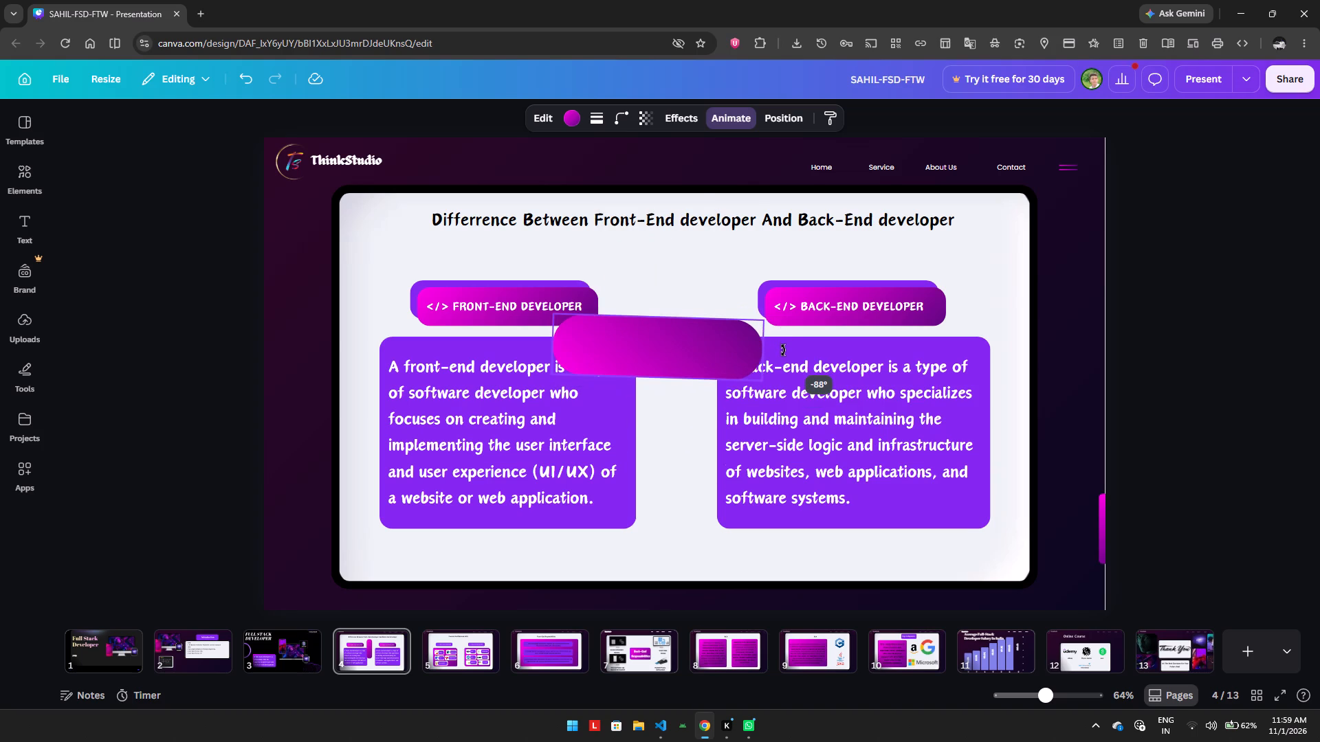
{"action": "left_click_drag", "start_coordinate": [783, 350], "coordinate": [783, 348]}
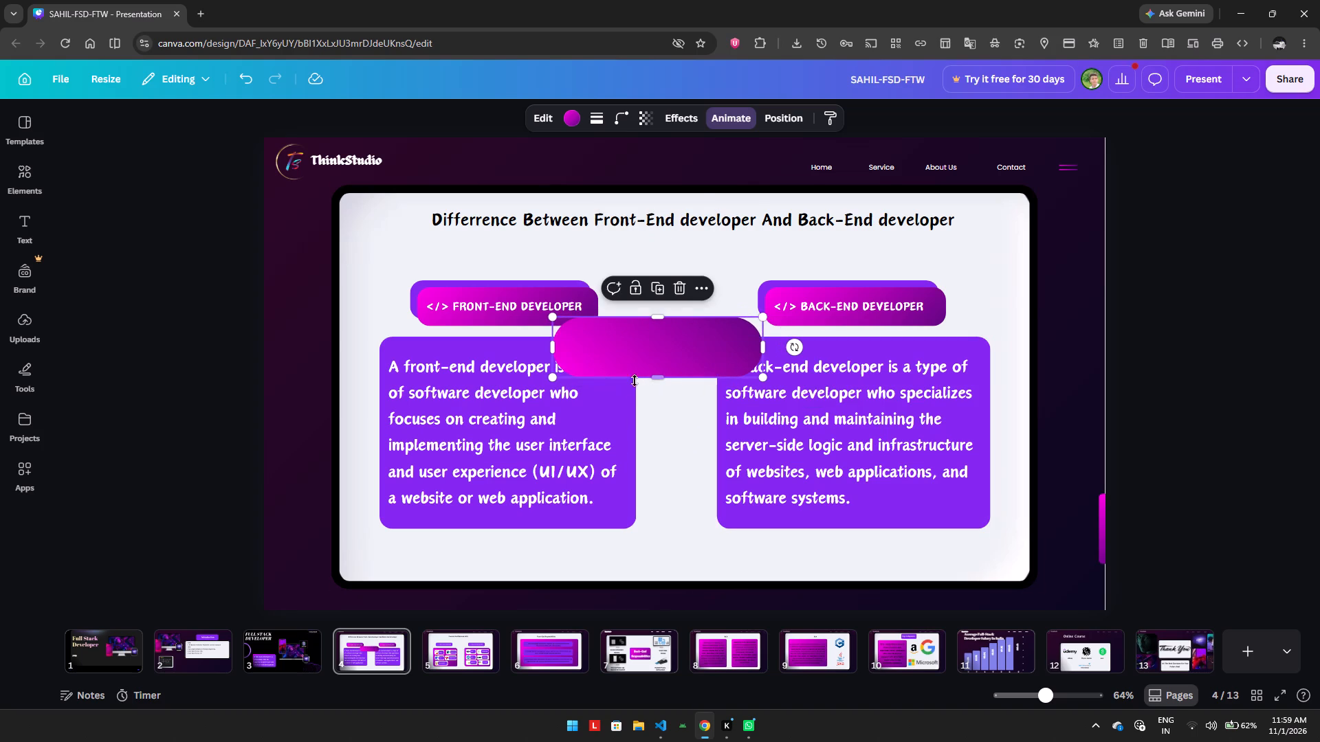
{"action": "left_click_drag", "start_coordinate": [647, 348], "coordinate": [652, 265]}
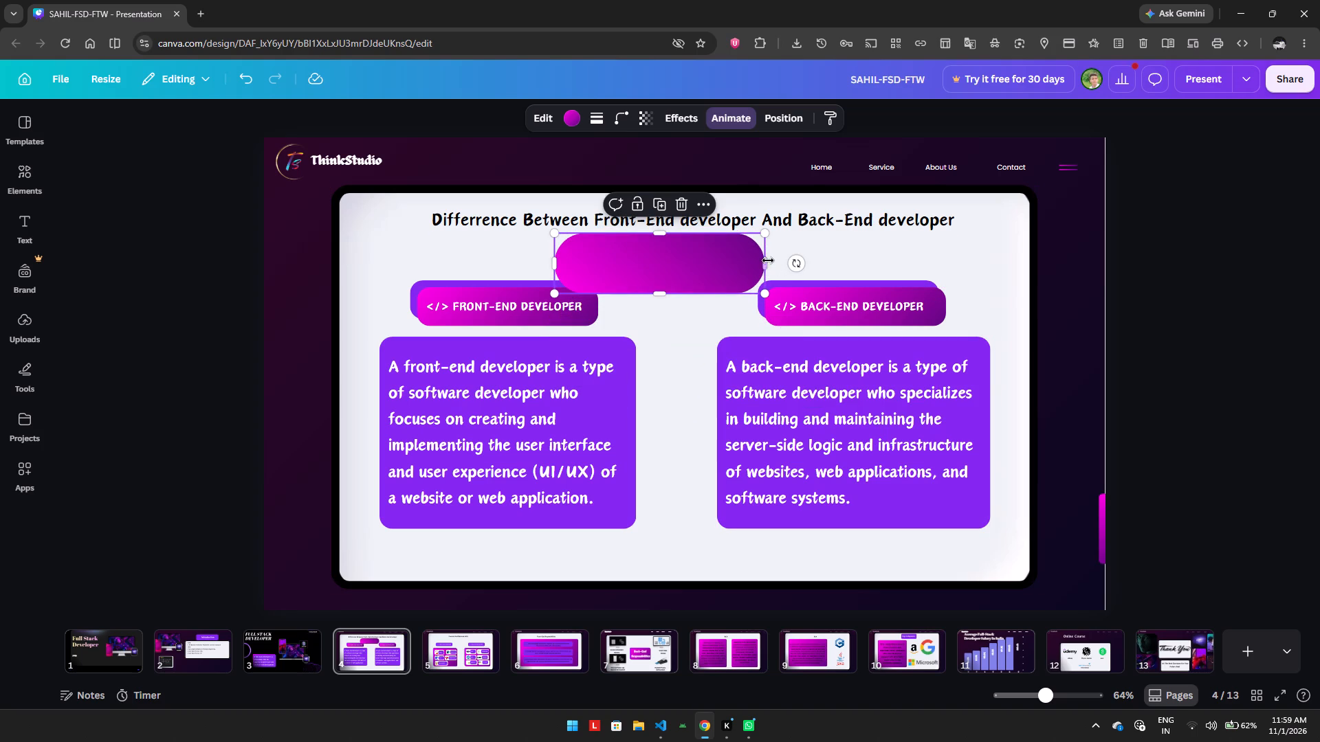
Lengthen and thin the bar into a slim underline centred beneath slide 4's title.
{"action": "left_click_drag", "start_coordinate": [767, 261], "coordinate": [956, 238]}
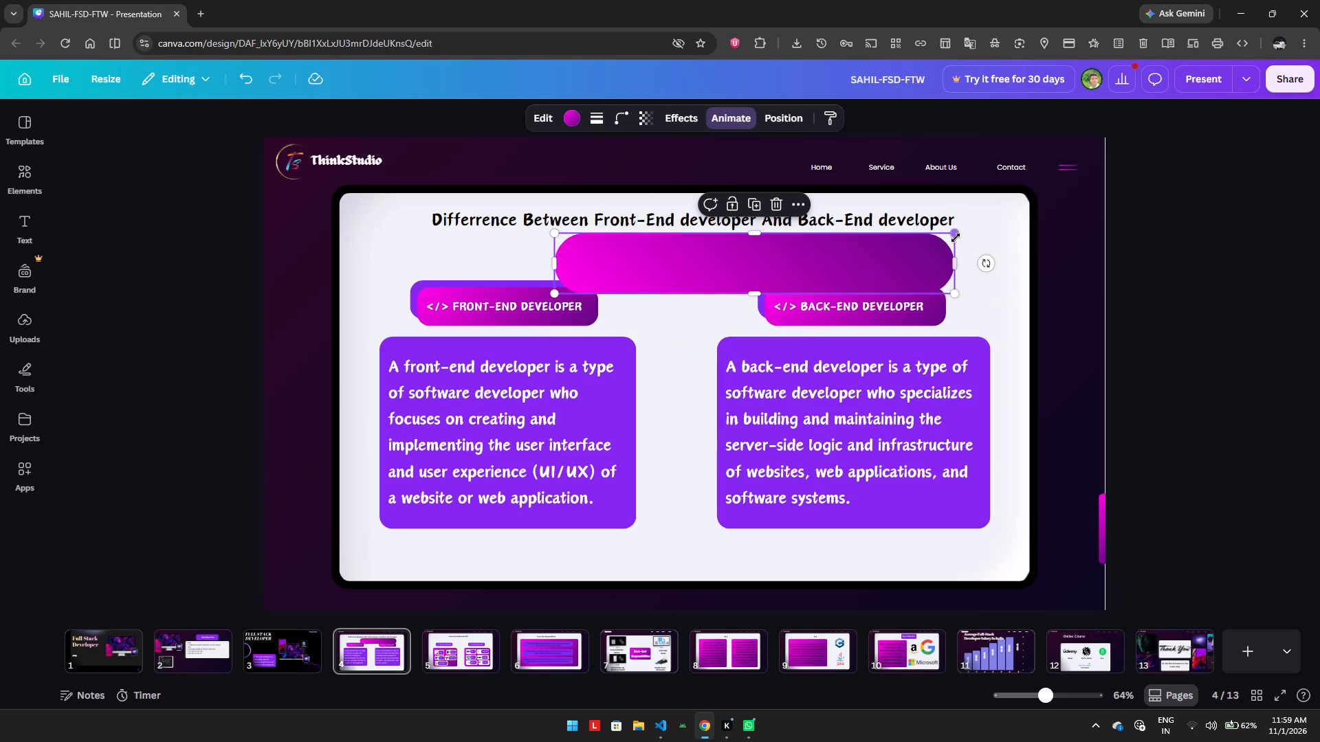
{"action": "left_click_drag", "start_coordinate": [755, 292], "coordinate": [758, 240]}
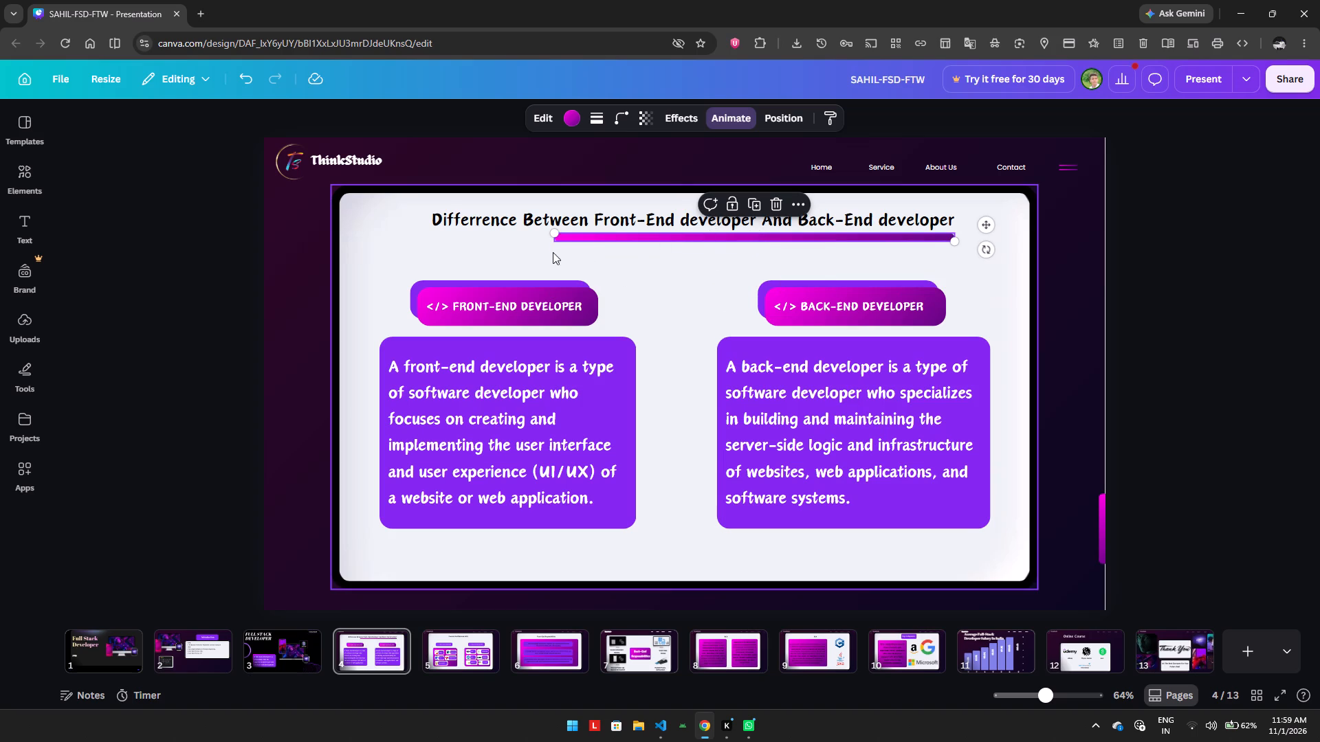
{"action": "left_click", "coordinate": [705, 274]}
{"action": "left_click_drag", "start_coordinate": [754, 236], "coordinate": [745, 236]}
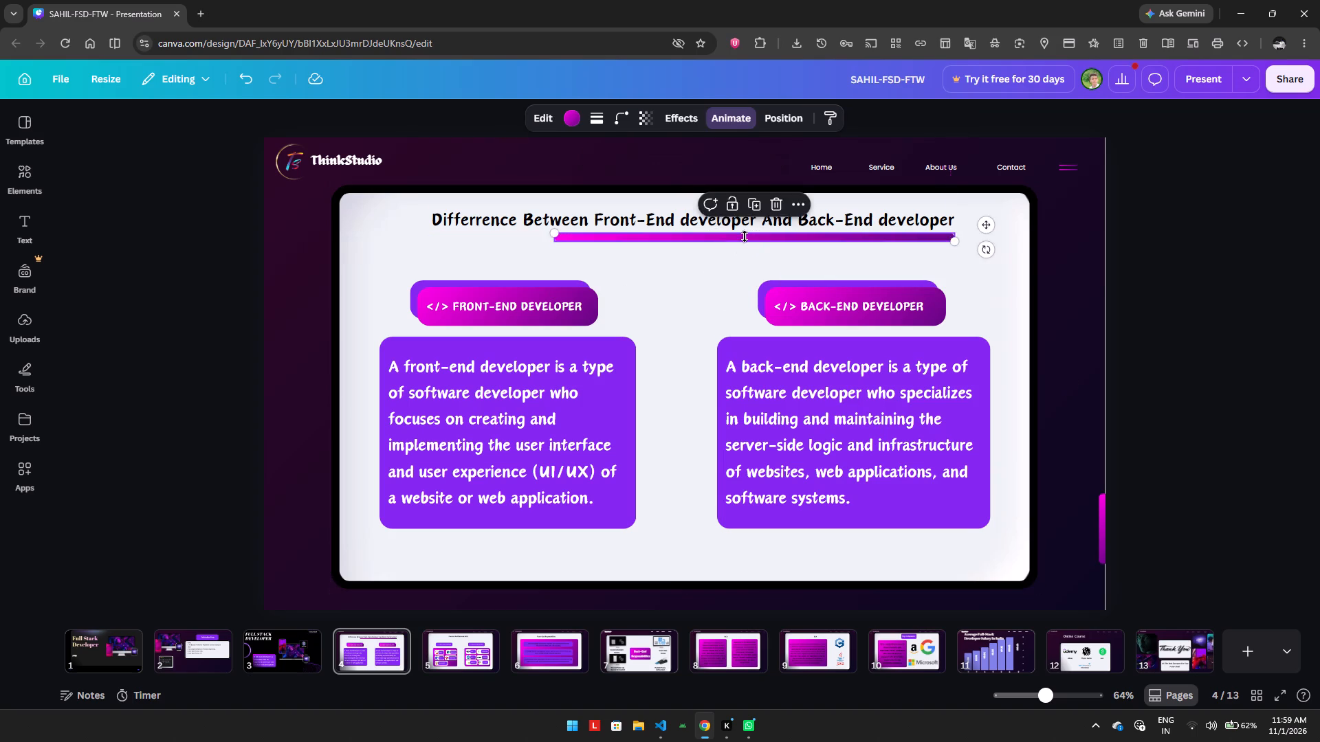
{"action": "left_click_drag", "start_coordinate": [745, 236], "coordinate": [686, 237]}
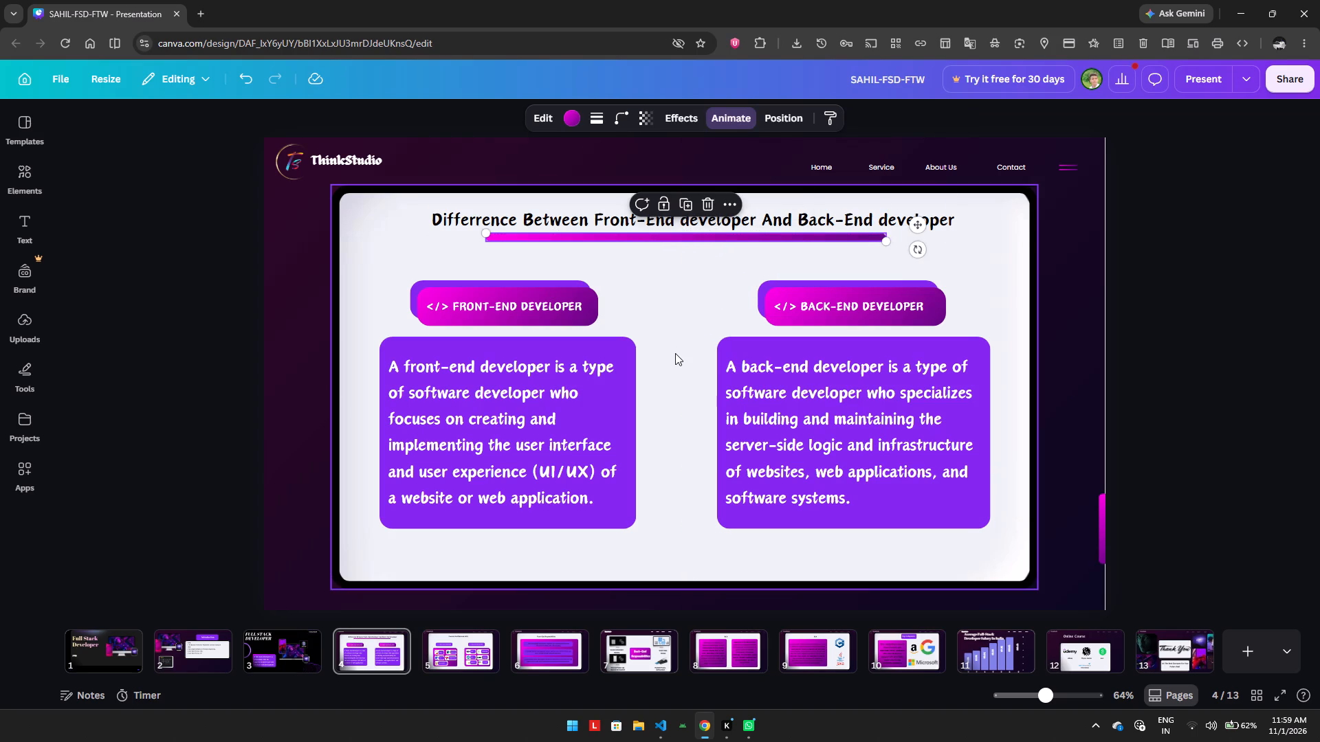
{"action": "left_click", "coordinate": [675, 353]}
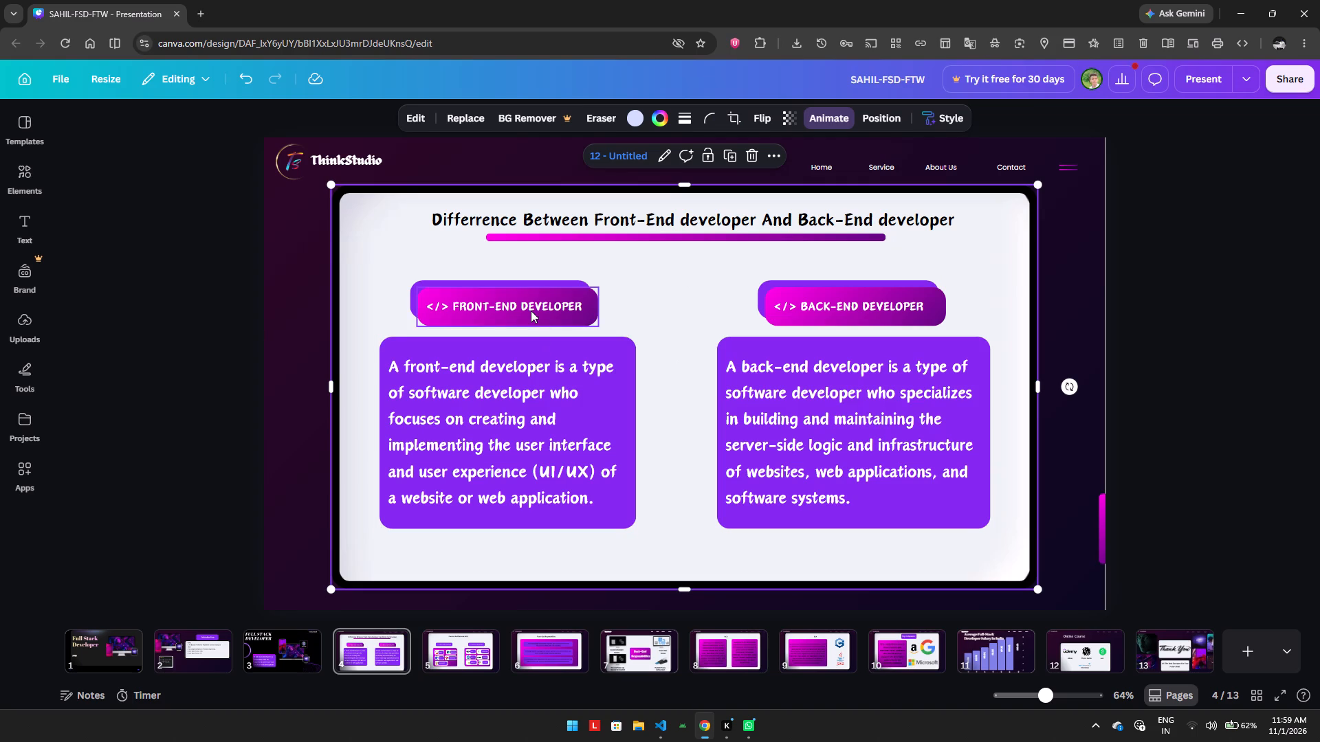
Fill the FRONT-END DEVELOPER label with the default black-to-white gradient.
{"action": "left_click", "coordinate": [531, 311]}
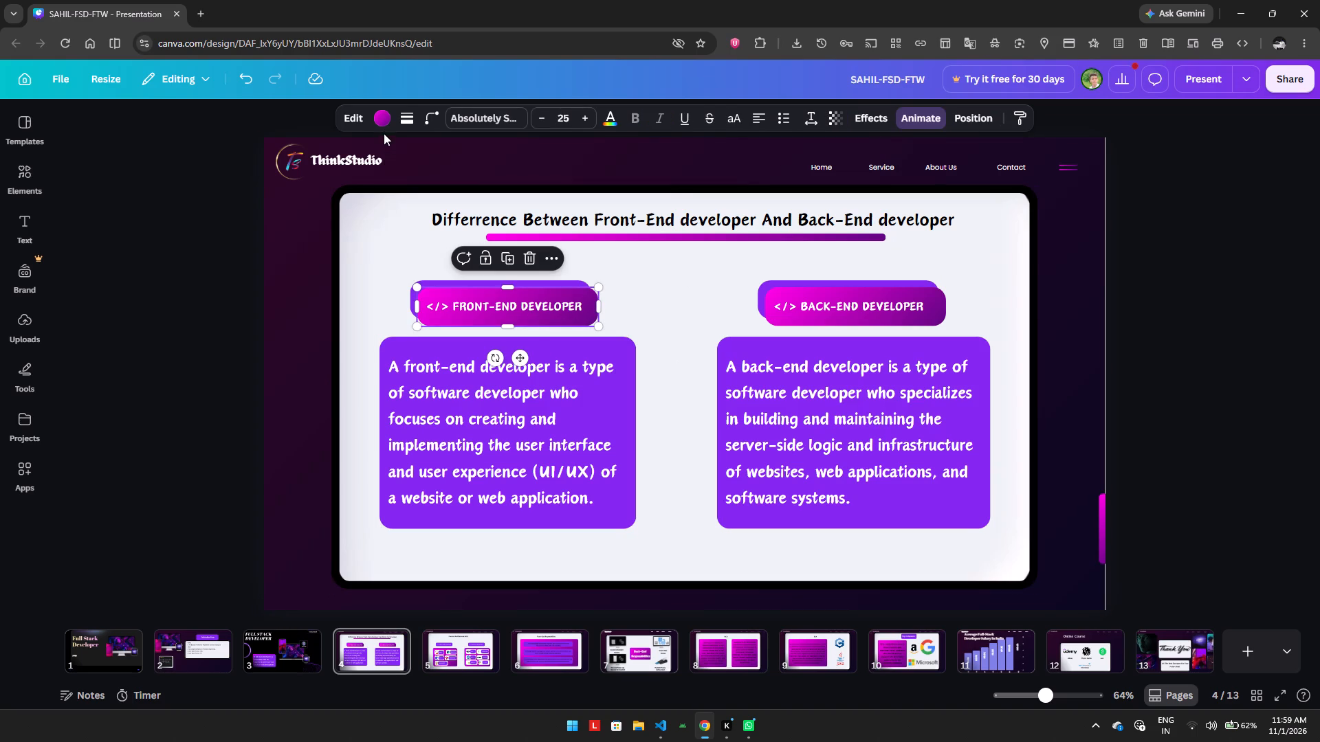
{"action": "left_click", "coordinate": [384, 123]}
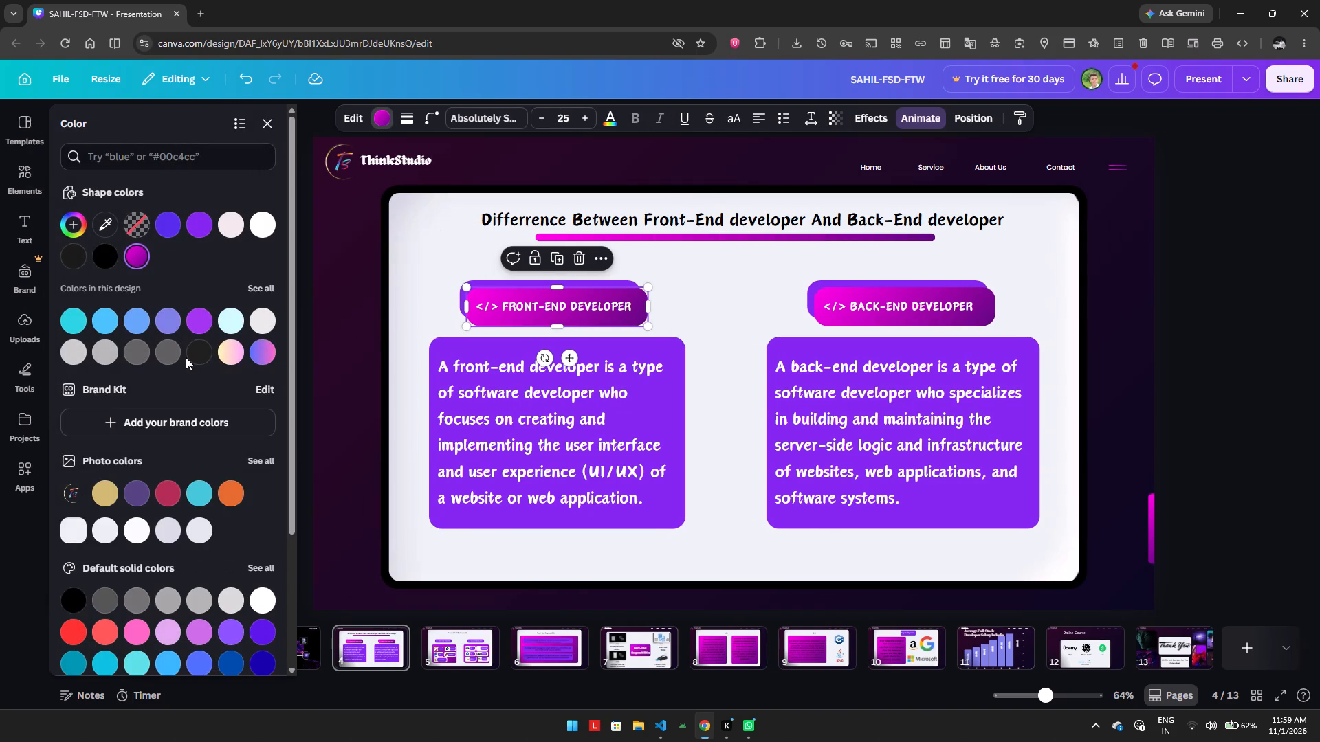
{"action": "scroll", "coordinate": [175, 331], "scroll_direction": "down", "scroll_amount": 5}
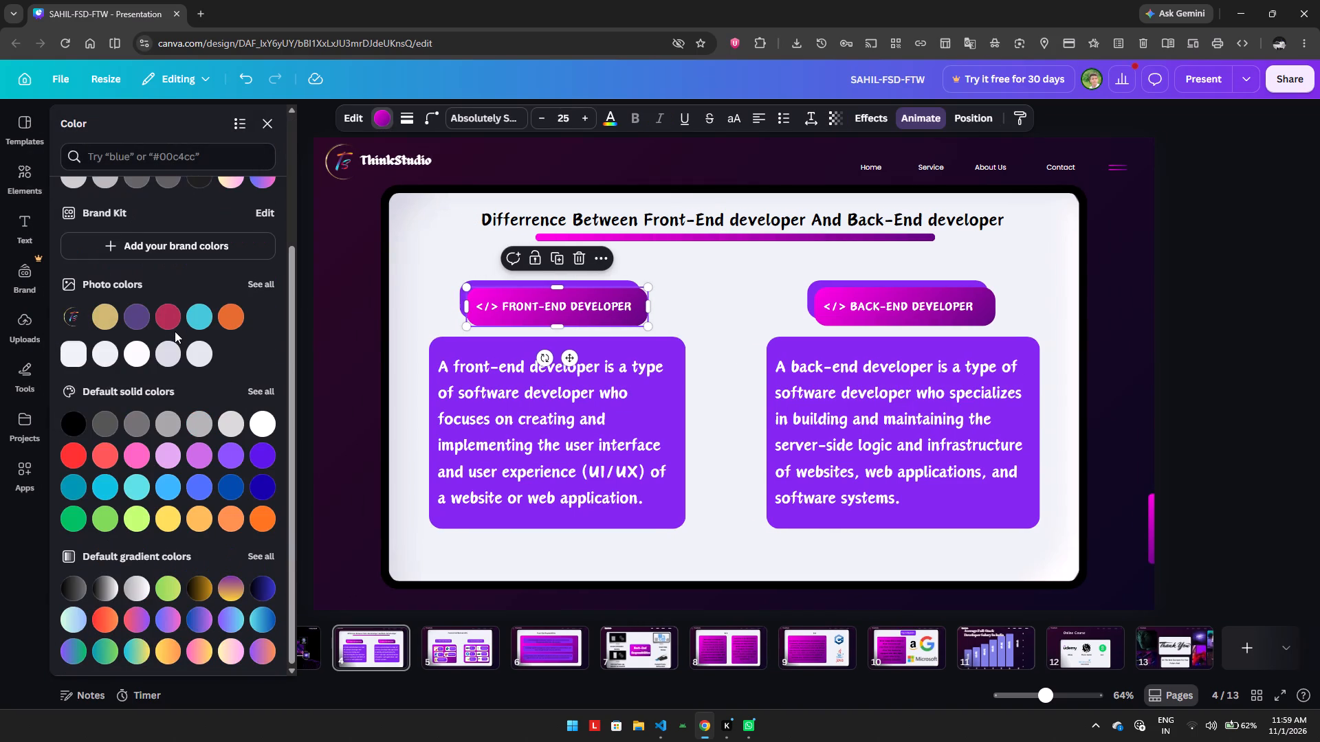
{"action": "scroll", "coordinate": [175, 331], "scroll_direction": "down", "scroll_amount": 1}
{"action": "left_click", "coordinate": [168, 466]}
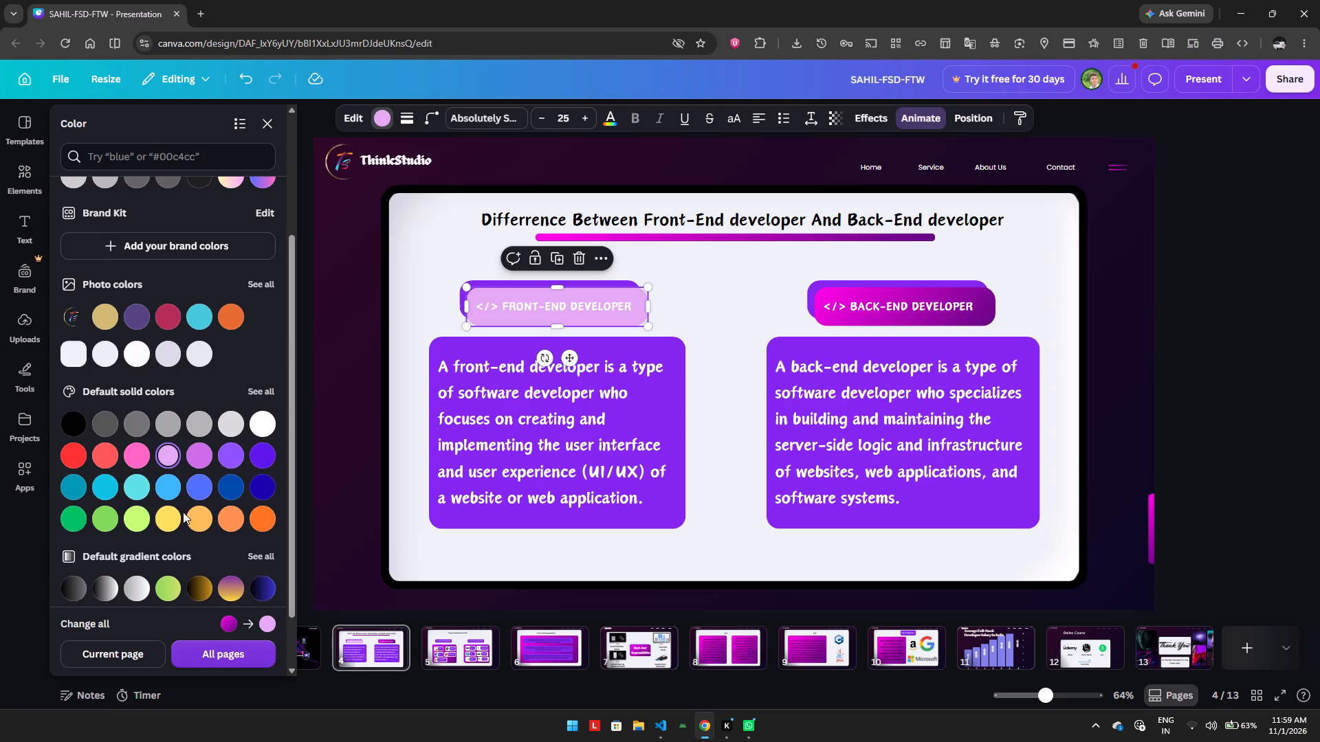
{"action": "scroll", "coordinate": [183, 512], "scroll_direction": "down", "scroll_amount": 2}
{"action": "left_click", "coordinate": [96, 518]}
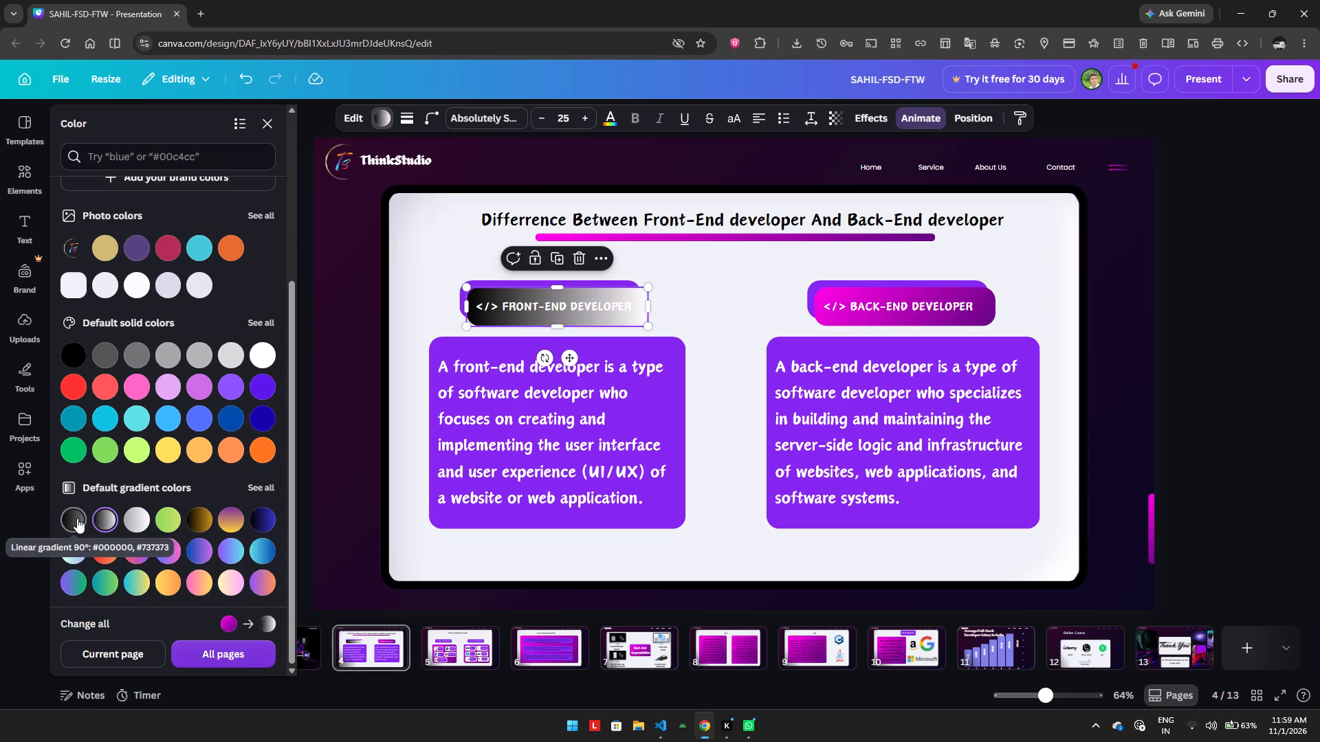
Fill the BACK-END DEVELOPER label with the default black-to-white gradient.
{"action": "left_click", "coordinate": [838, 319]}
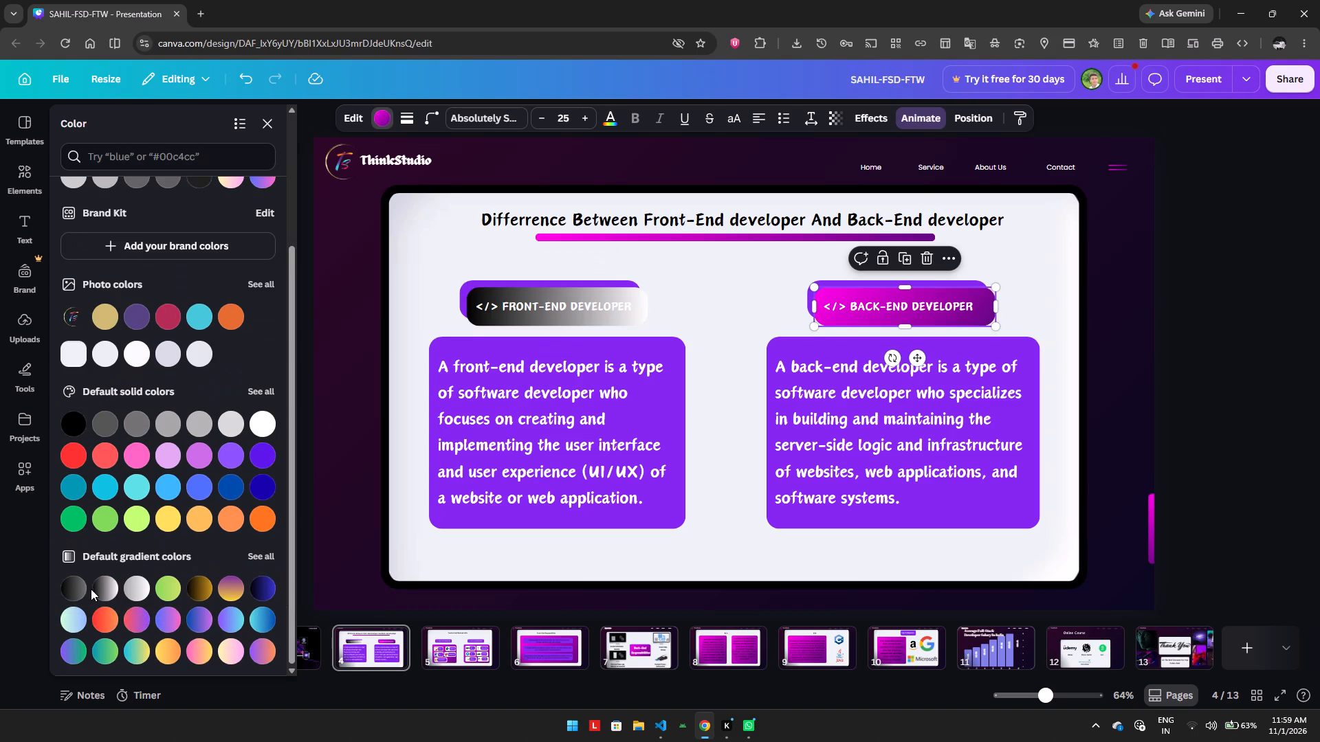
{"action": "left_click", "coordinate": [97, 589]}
Fill the front-end and back-end description boxes with the default black-to-blue gradient.
{"action": "left_click", "coordinate": [615, 481]}
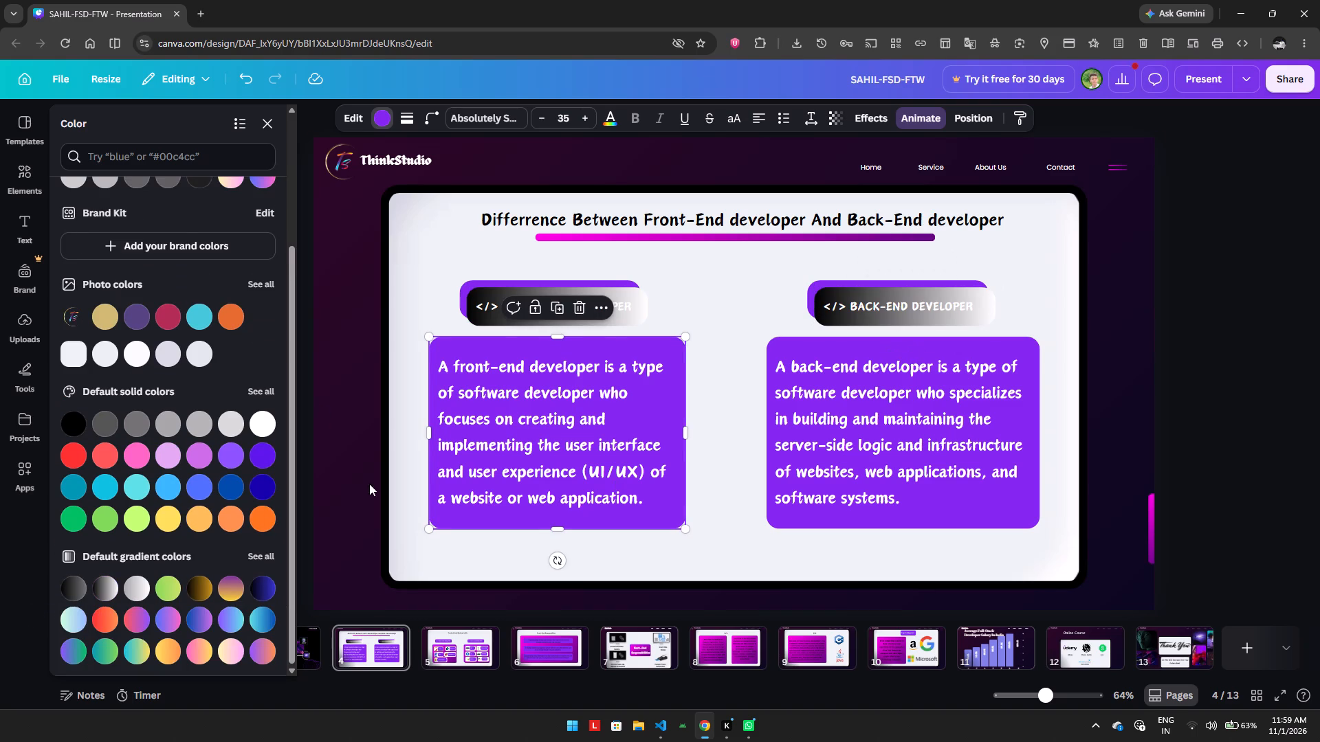
{"action": "scroll", "coordinate": [236, 484], "scroll_direction": "down", "scroll_amount": 5}
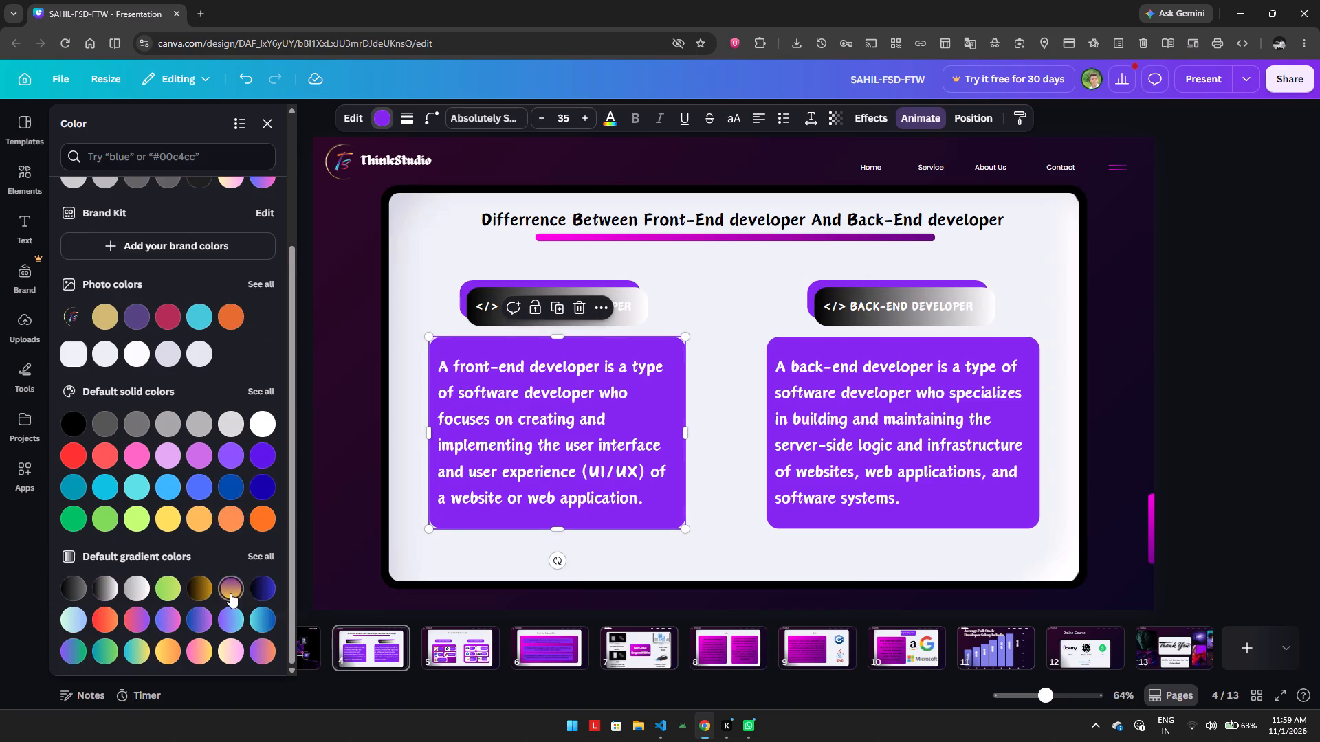
{"action": "left_click", "coordinate": [230, 593]}
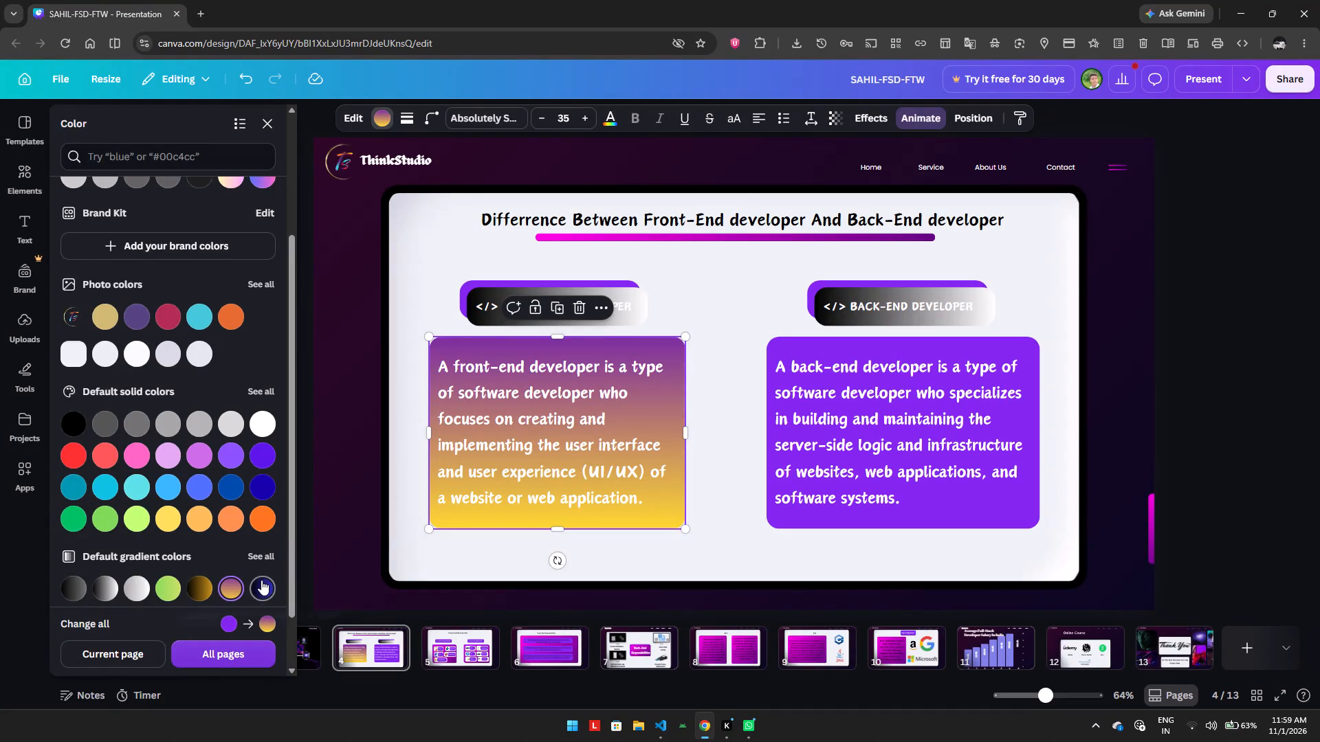
{"action": "left_click", "coordinate": [261, 580]}
{"action": "scroll", "coordinate": [261, 580], "scroll_direction": "down", "scroll_amount": 3}
{"action": "left_click", "coordinate": [851, 458]}
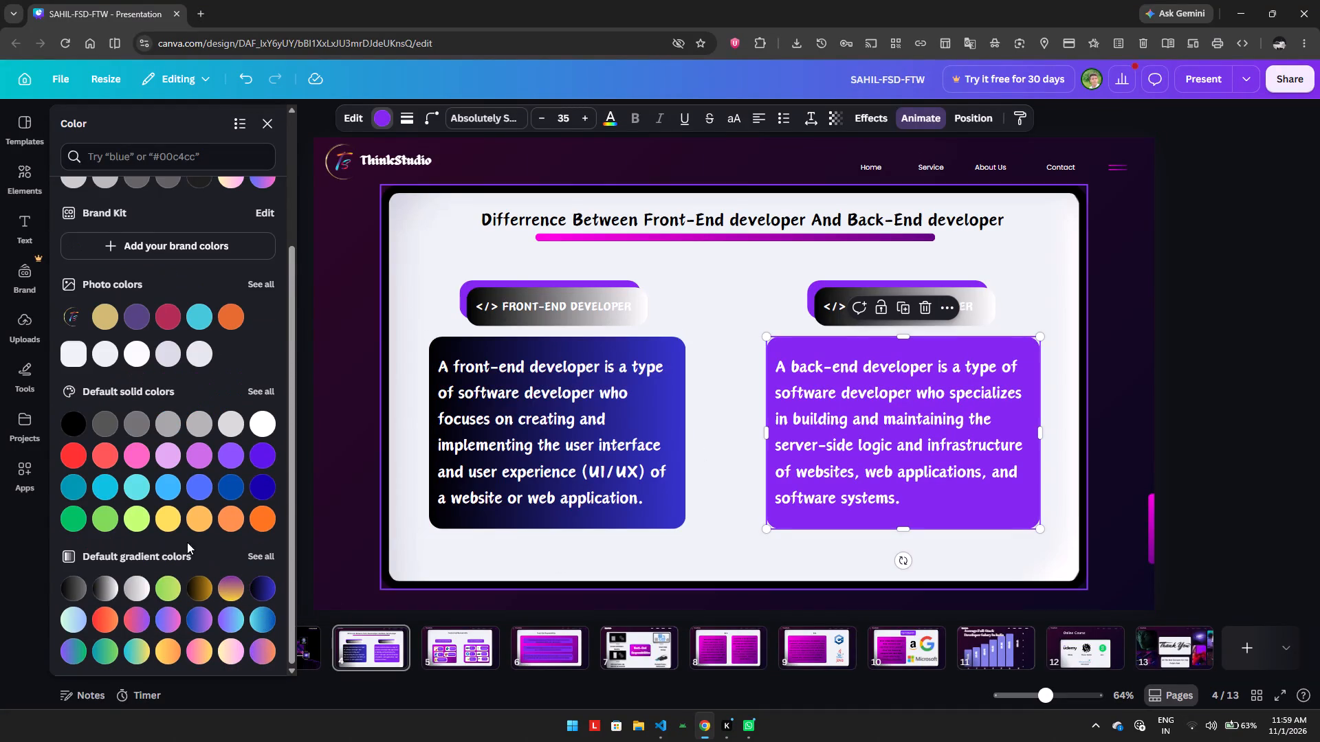
{"action": "left_click", "coordinate": [255, 589]}
{"action": "left_click", "coordinate": [710, 302]}
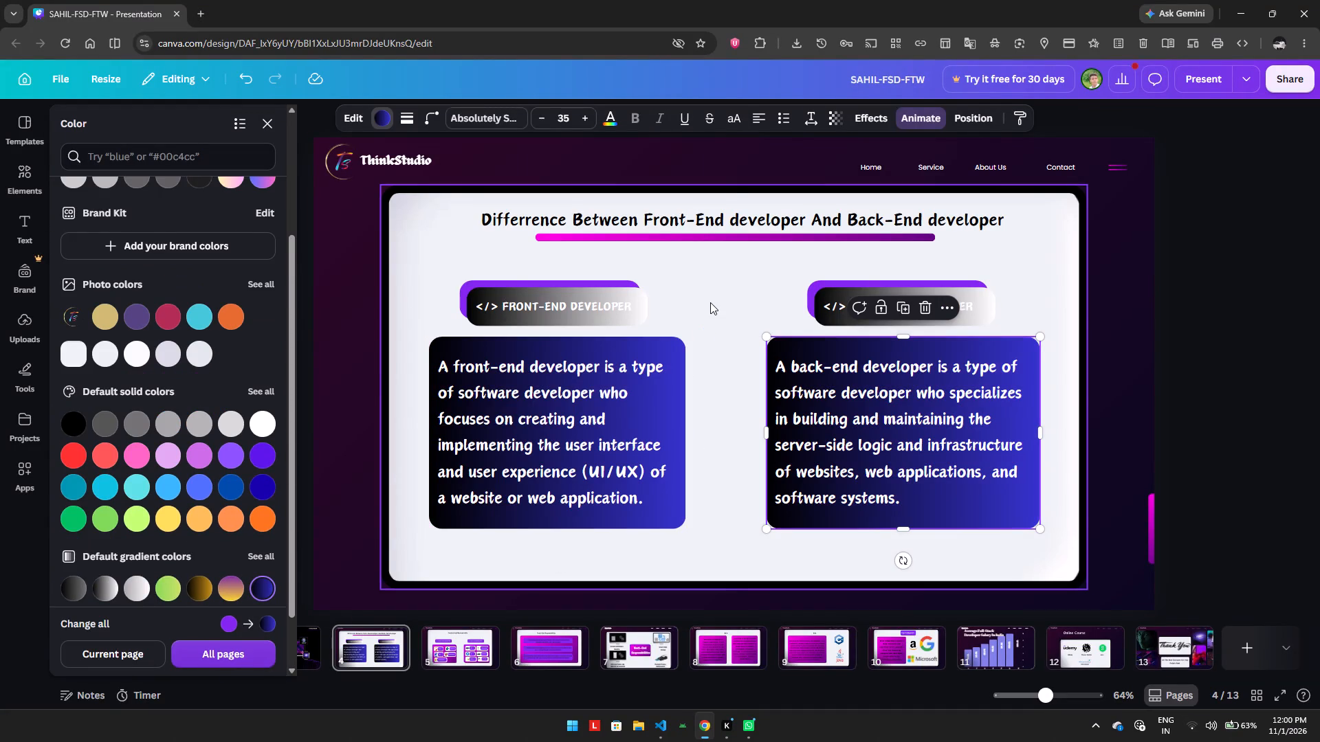
{"action": "left_click", "coordinate": [710, 302]}
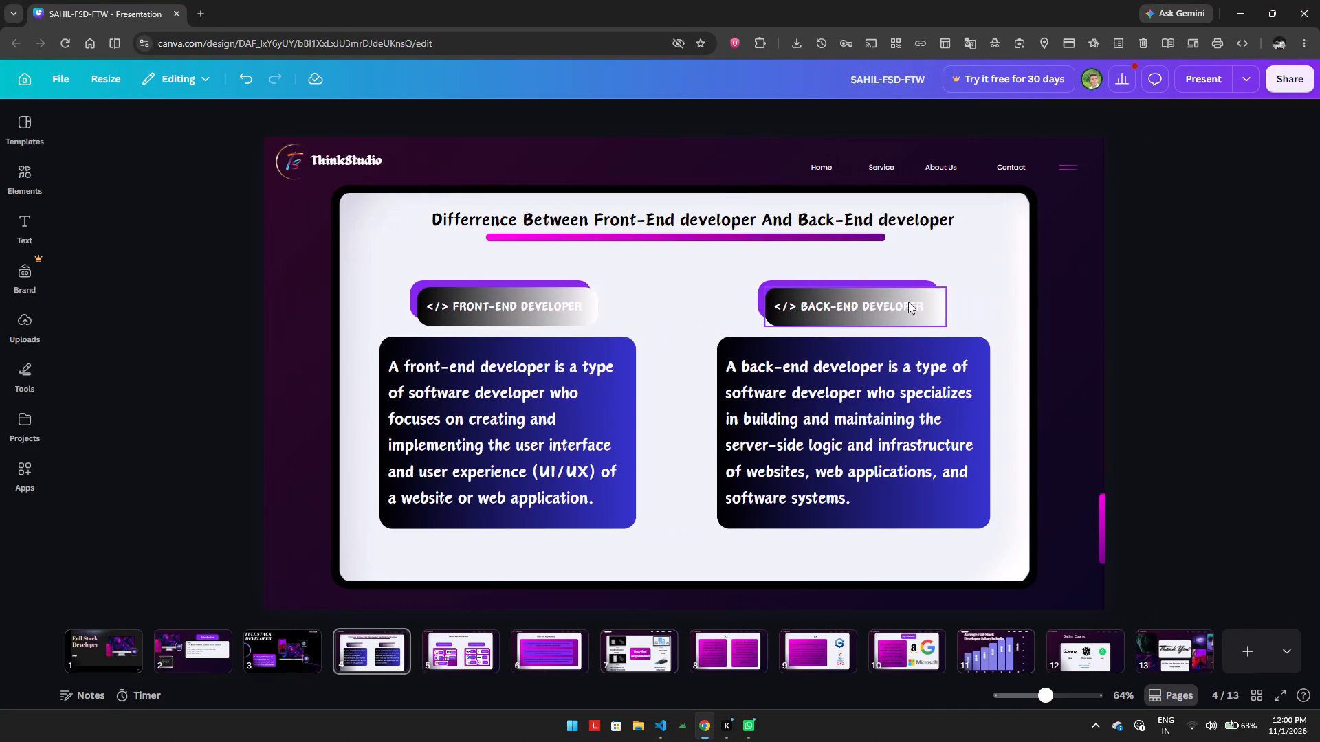
Fill the BACK-END DEVELOPER label with the default blue-to-pink gradient.
{"action": "left_click", "coordinate": [904, 305]}
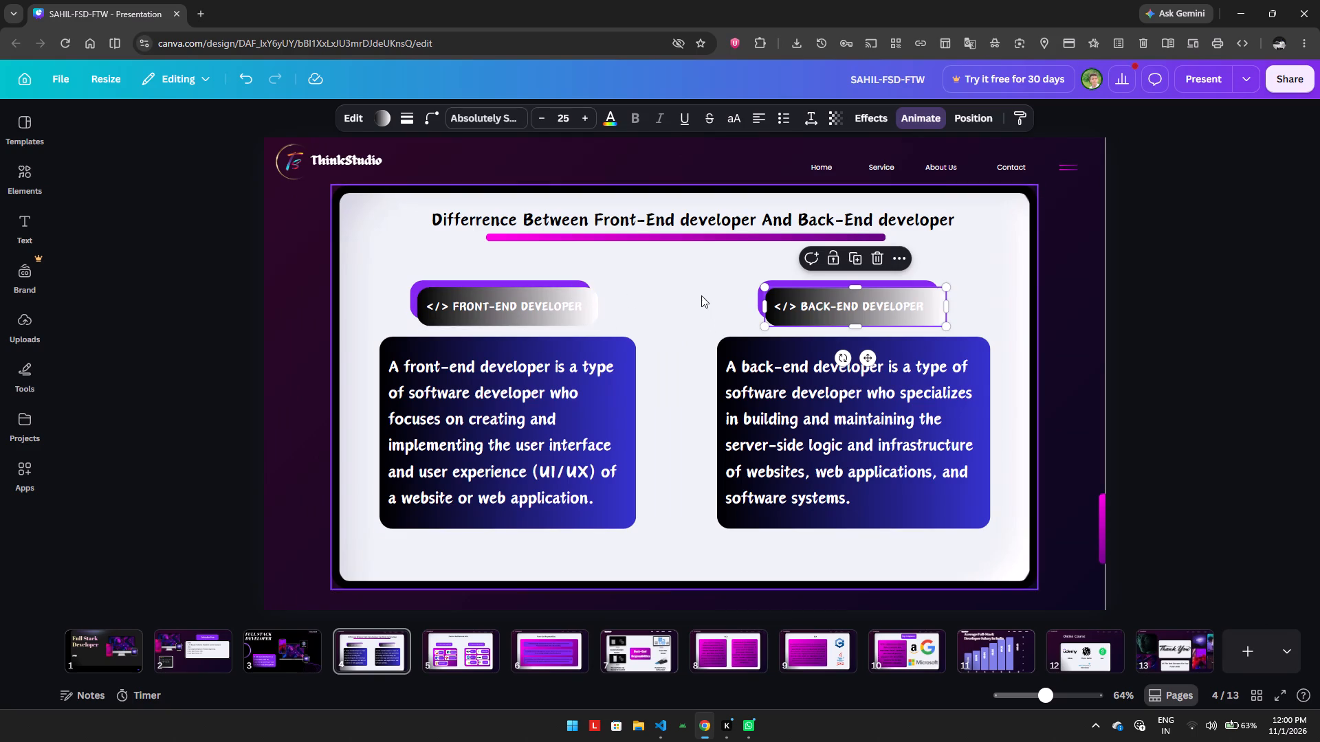
{"action": "left_click", "coordinate": [388, 113]}
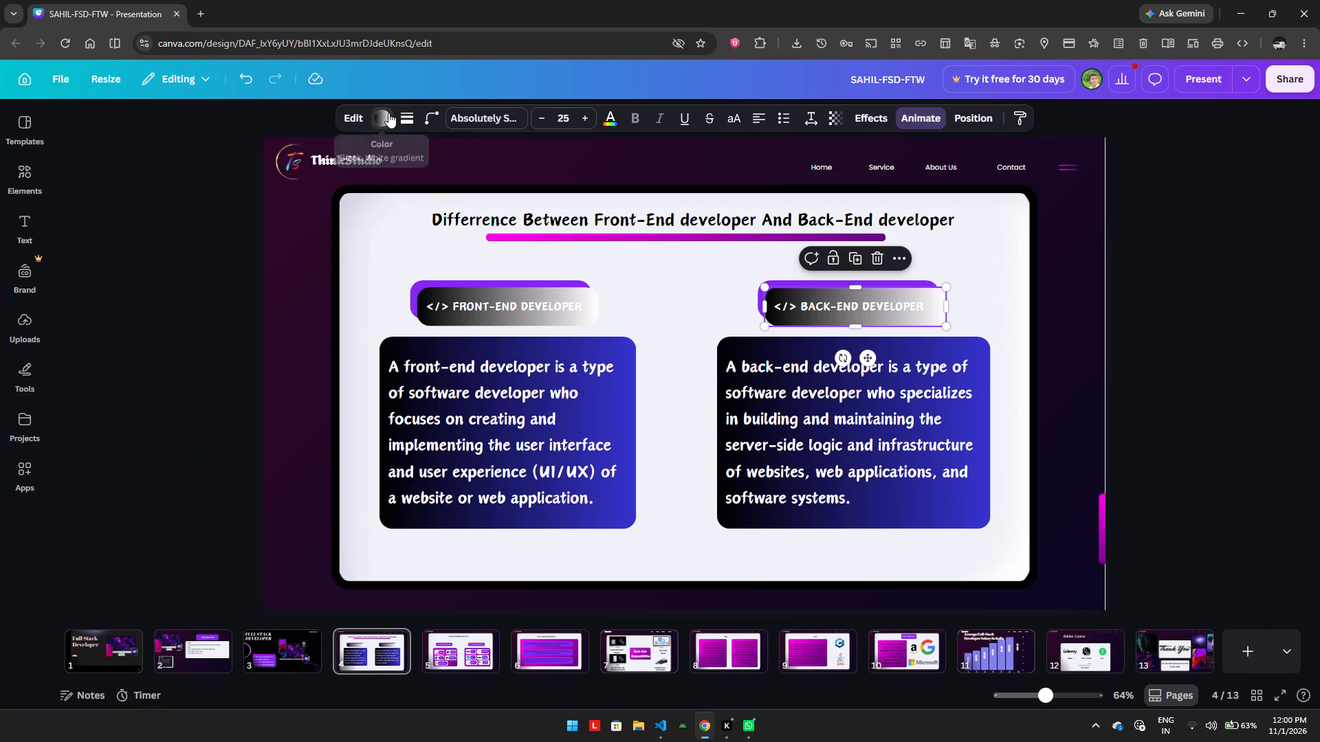
{"action": "scroll", "coordinate": [101, 531], "scroll_direction": "down", "scroll_amount": 3}
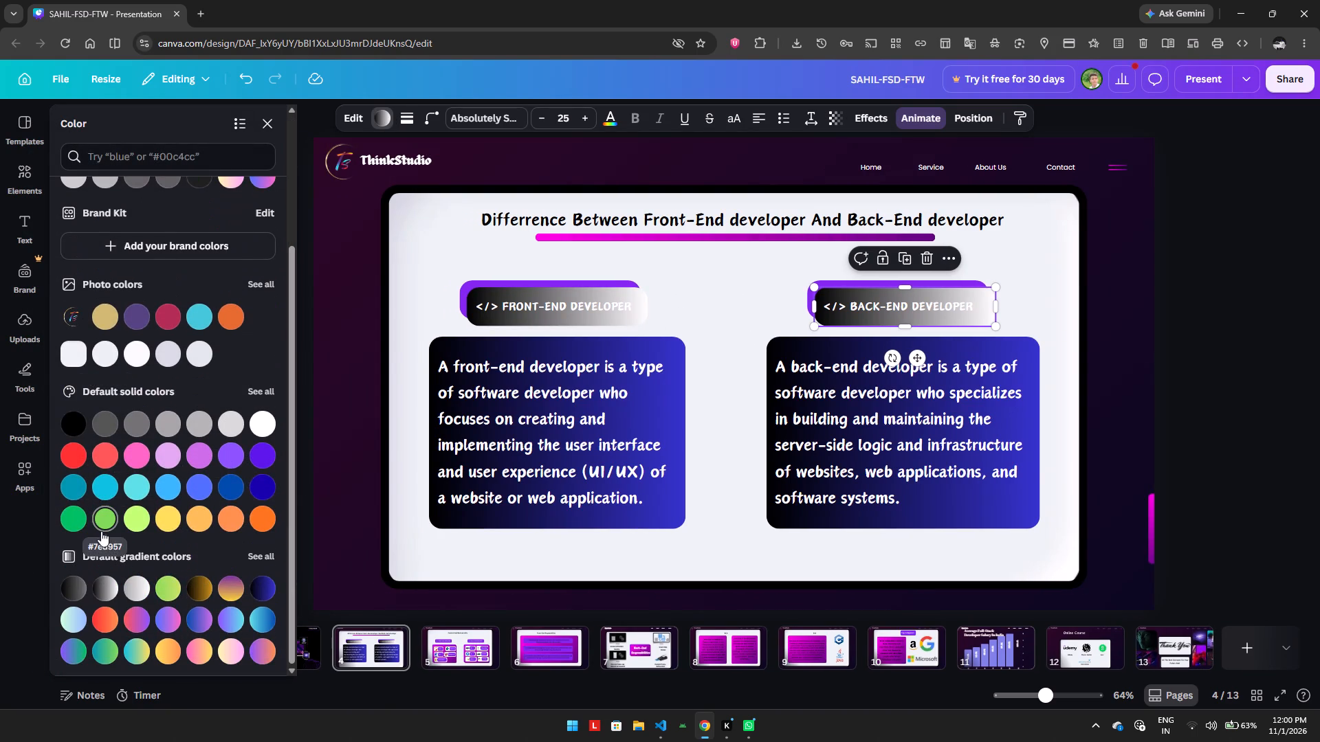
{"action": "left_click", "coordinate": [157, 626]}
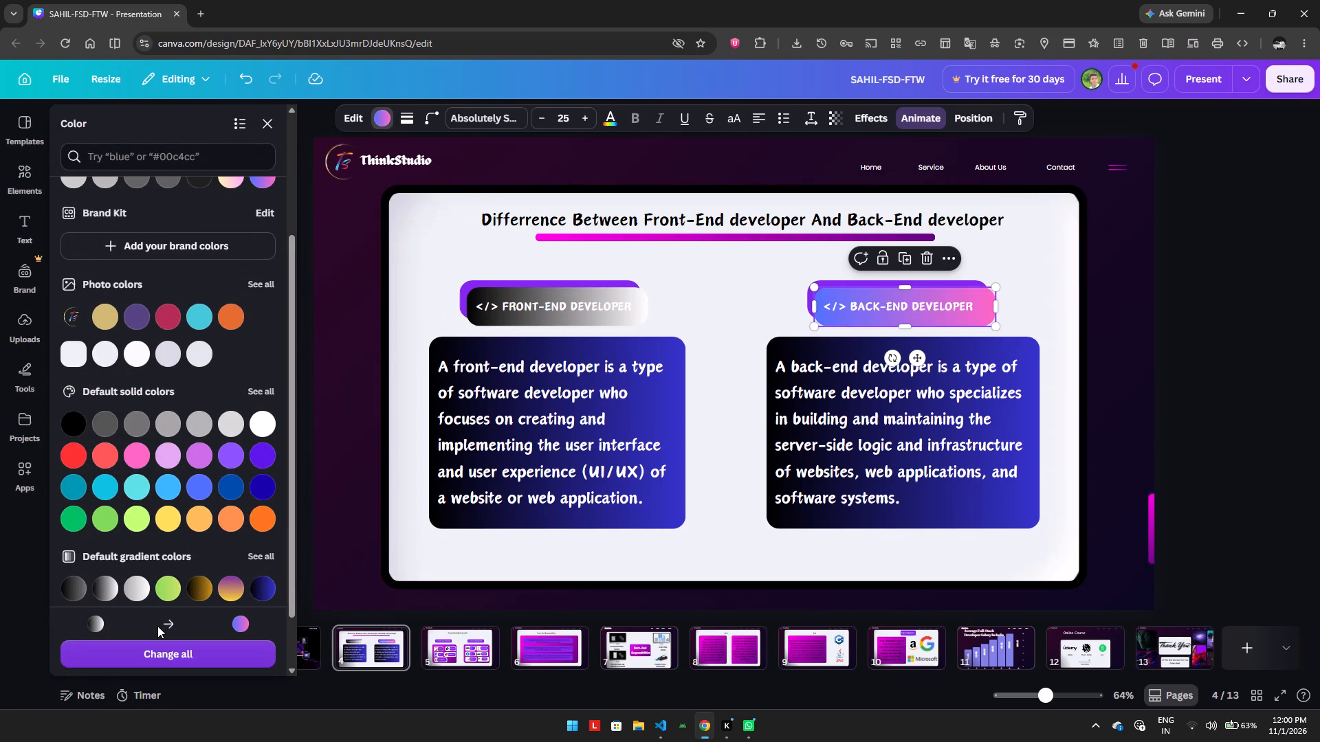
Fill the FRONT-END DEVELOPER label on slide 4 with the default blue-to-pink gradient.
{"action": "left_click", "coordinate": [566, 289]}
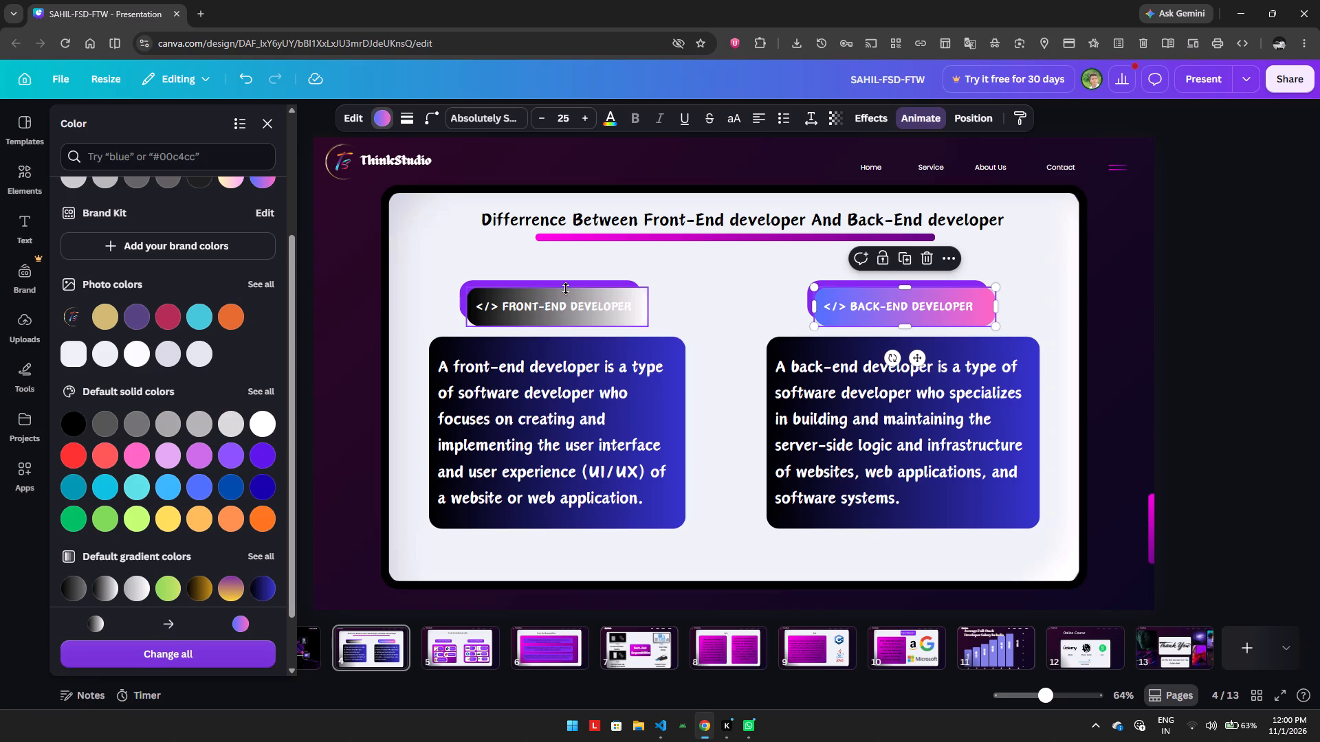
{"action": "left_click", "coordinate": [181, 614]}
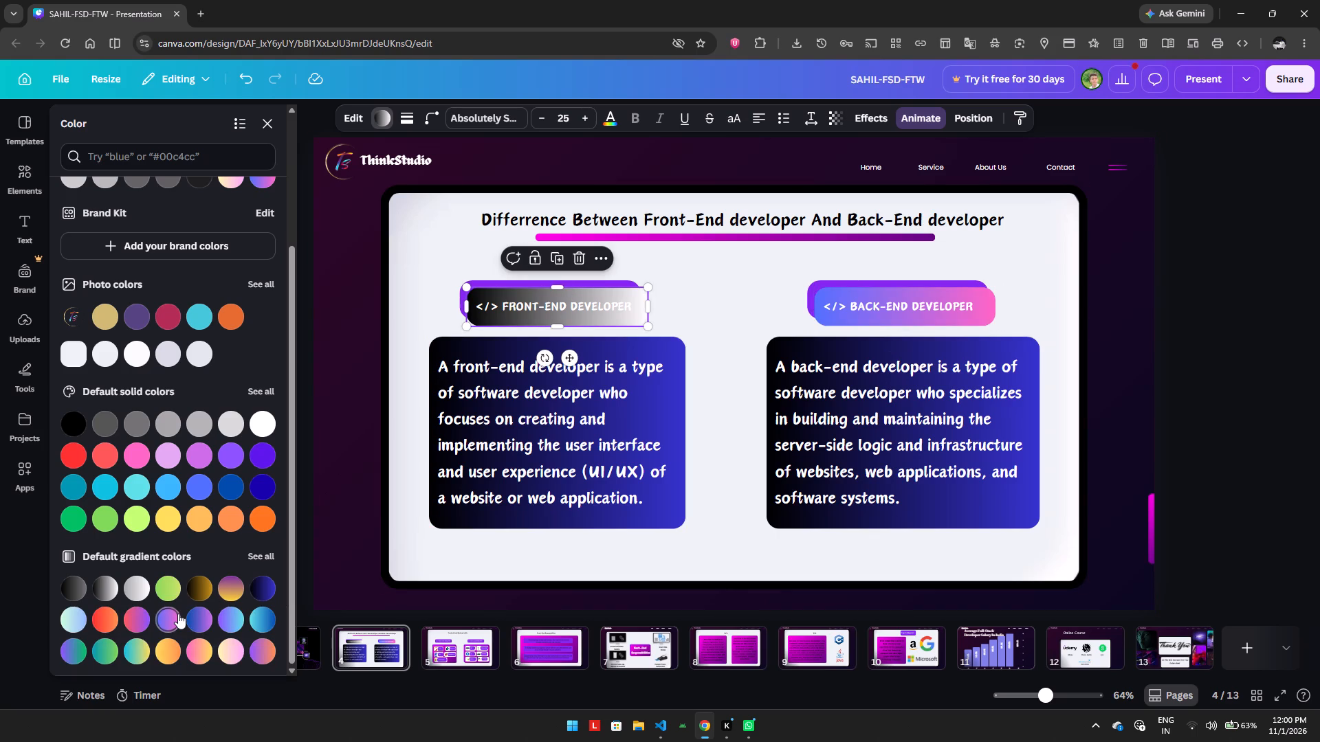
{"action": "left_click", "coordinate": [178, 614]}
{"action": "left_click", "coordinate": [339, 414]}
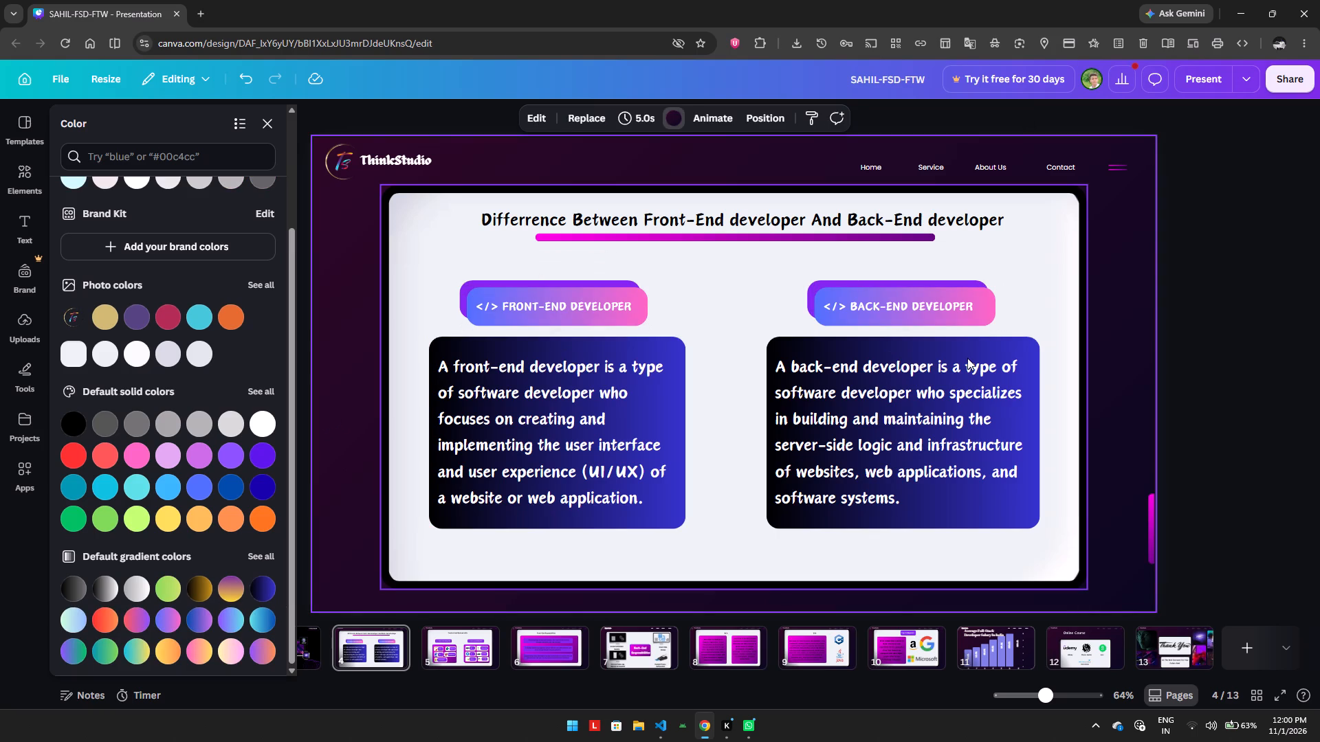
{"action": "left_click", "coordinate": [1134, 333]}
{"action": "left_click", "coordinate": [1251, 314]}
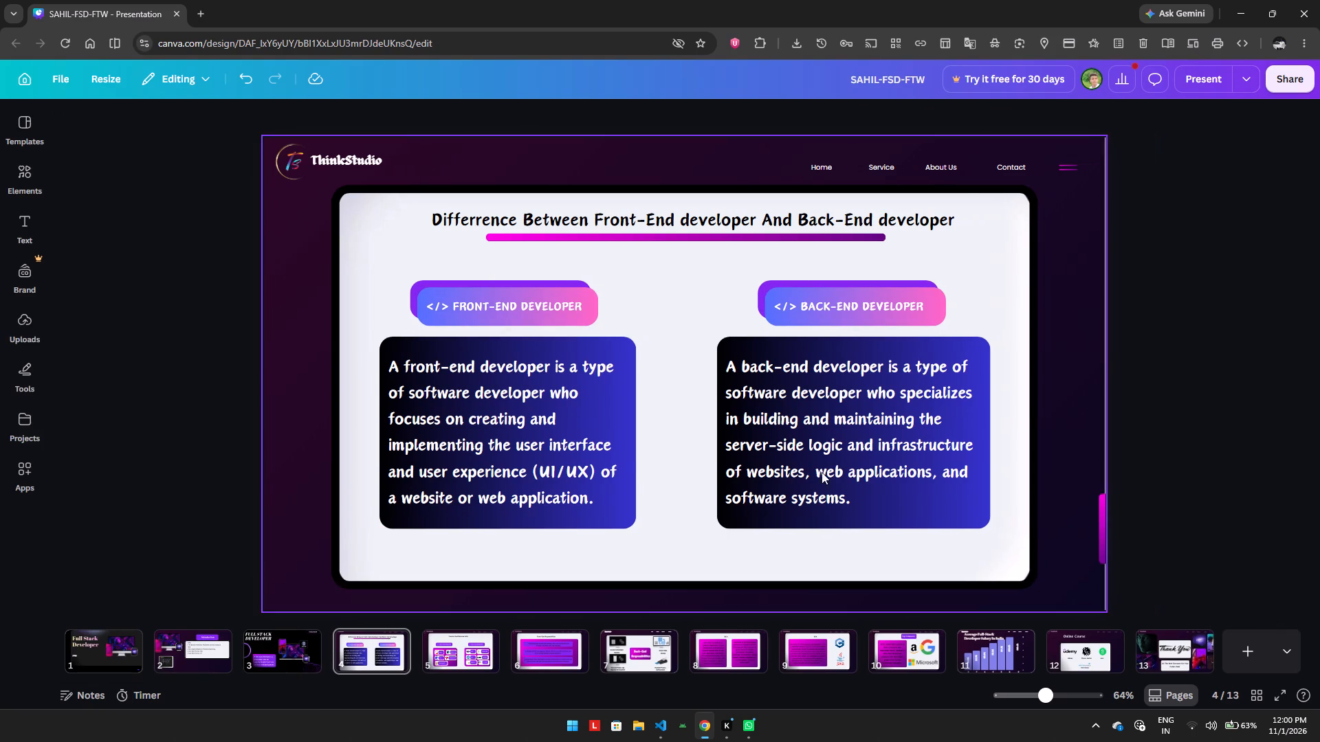
Open slide 5, Fronted And Backend skills.
{"action": "left_click", "coordinate": [441, 656]}
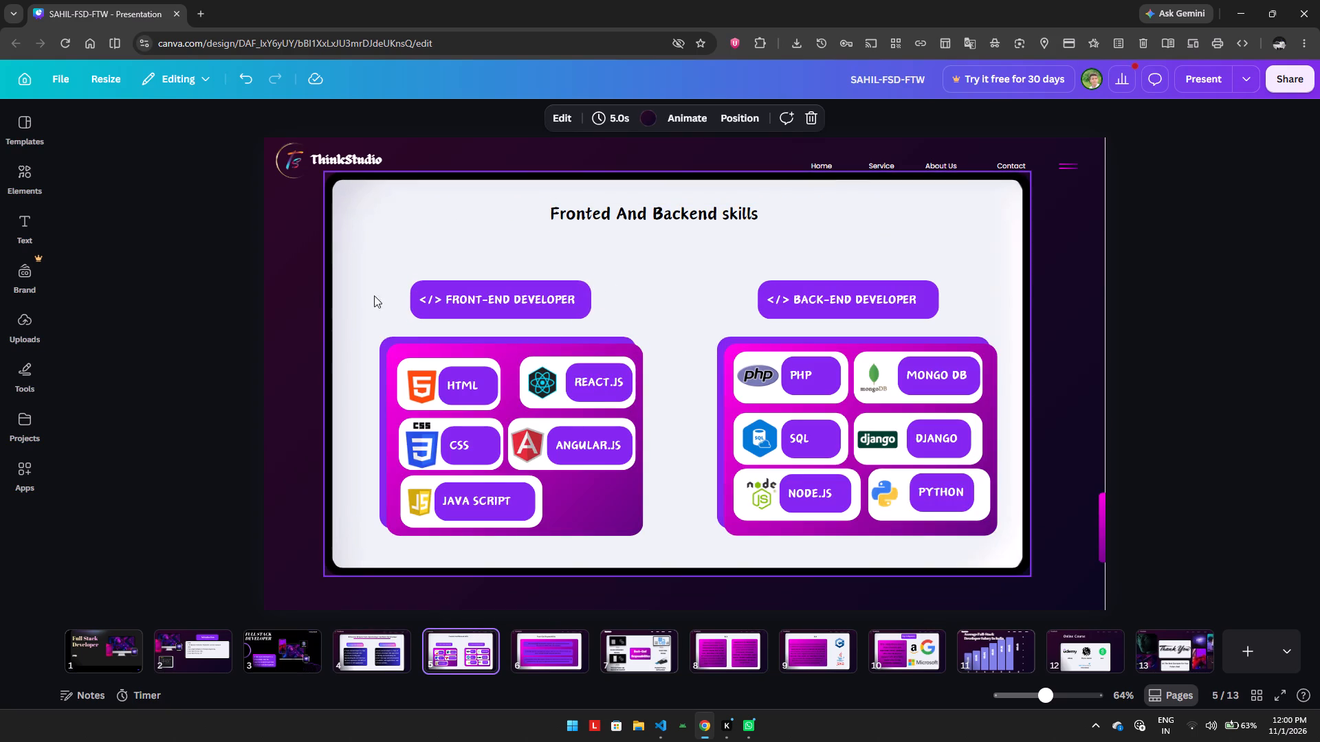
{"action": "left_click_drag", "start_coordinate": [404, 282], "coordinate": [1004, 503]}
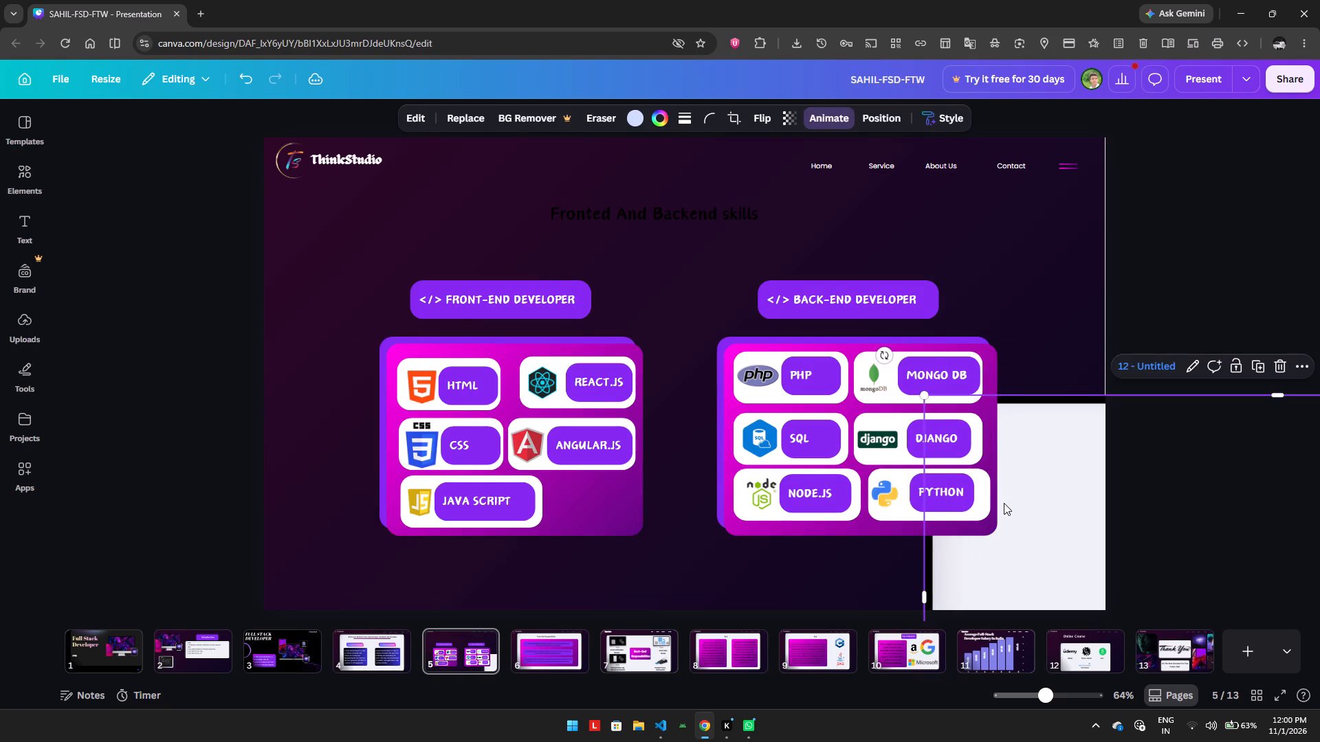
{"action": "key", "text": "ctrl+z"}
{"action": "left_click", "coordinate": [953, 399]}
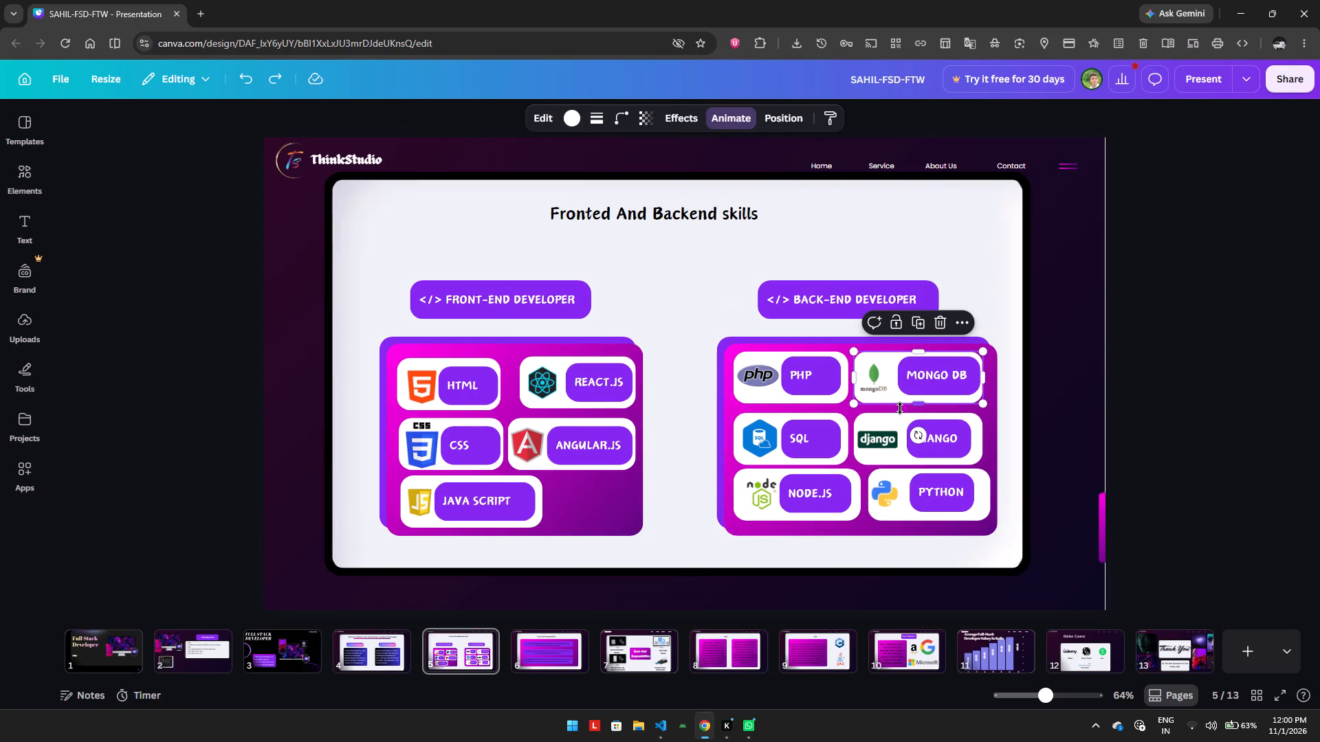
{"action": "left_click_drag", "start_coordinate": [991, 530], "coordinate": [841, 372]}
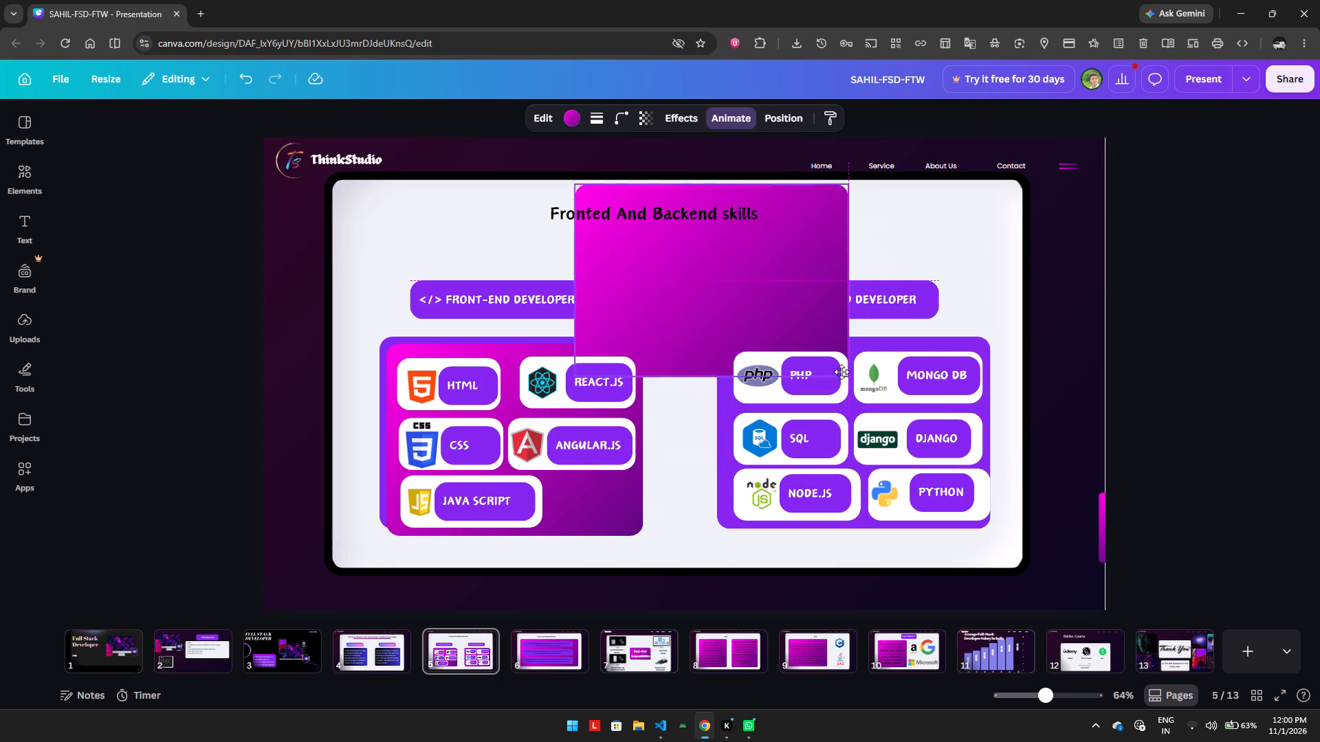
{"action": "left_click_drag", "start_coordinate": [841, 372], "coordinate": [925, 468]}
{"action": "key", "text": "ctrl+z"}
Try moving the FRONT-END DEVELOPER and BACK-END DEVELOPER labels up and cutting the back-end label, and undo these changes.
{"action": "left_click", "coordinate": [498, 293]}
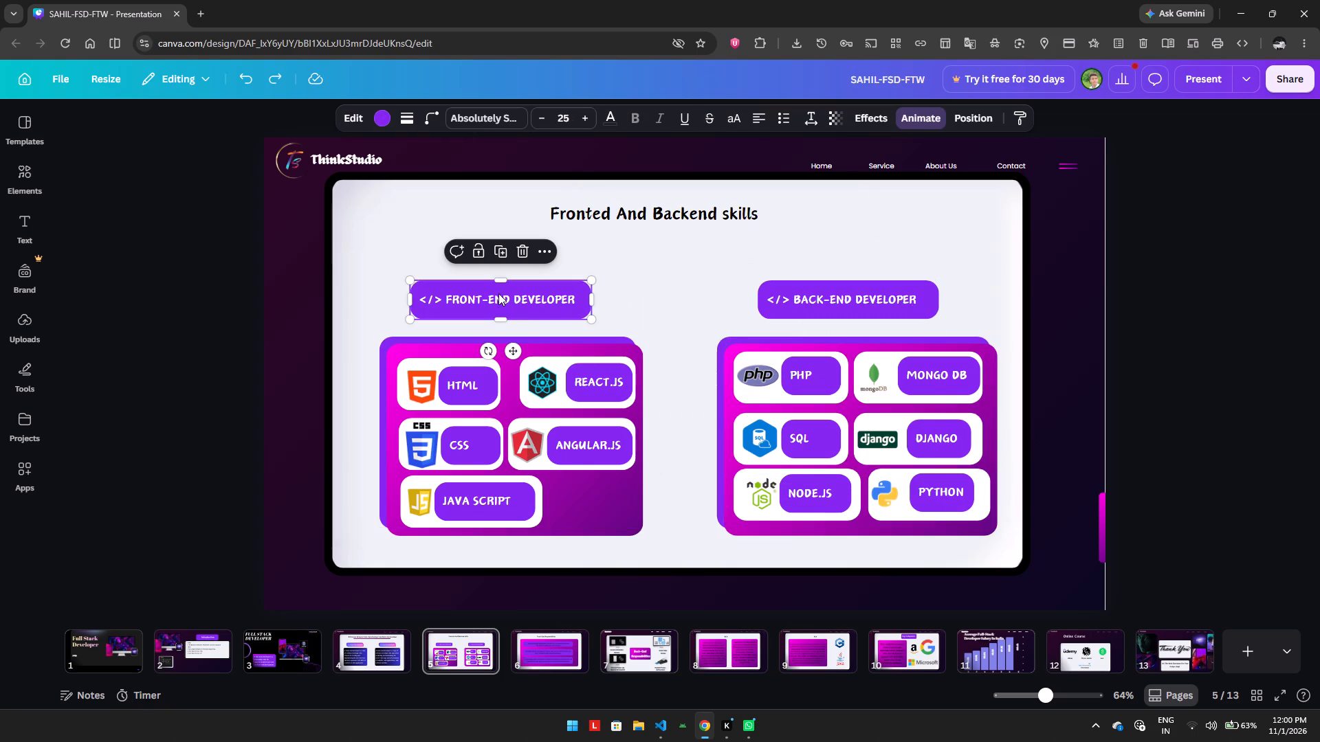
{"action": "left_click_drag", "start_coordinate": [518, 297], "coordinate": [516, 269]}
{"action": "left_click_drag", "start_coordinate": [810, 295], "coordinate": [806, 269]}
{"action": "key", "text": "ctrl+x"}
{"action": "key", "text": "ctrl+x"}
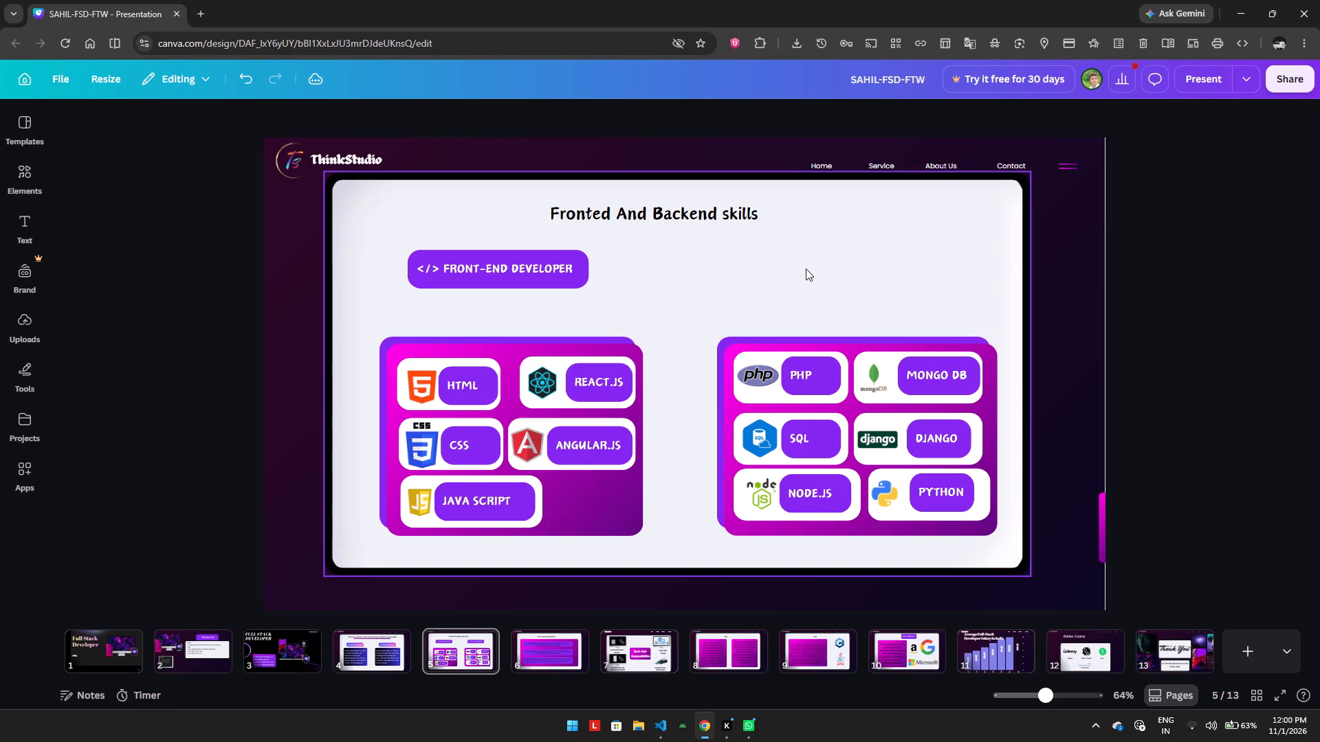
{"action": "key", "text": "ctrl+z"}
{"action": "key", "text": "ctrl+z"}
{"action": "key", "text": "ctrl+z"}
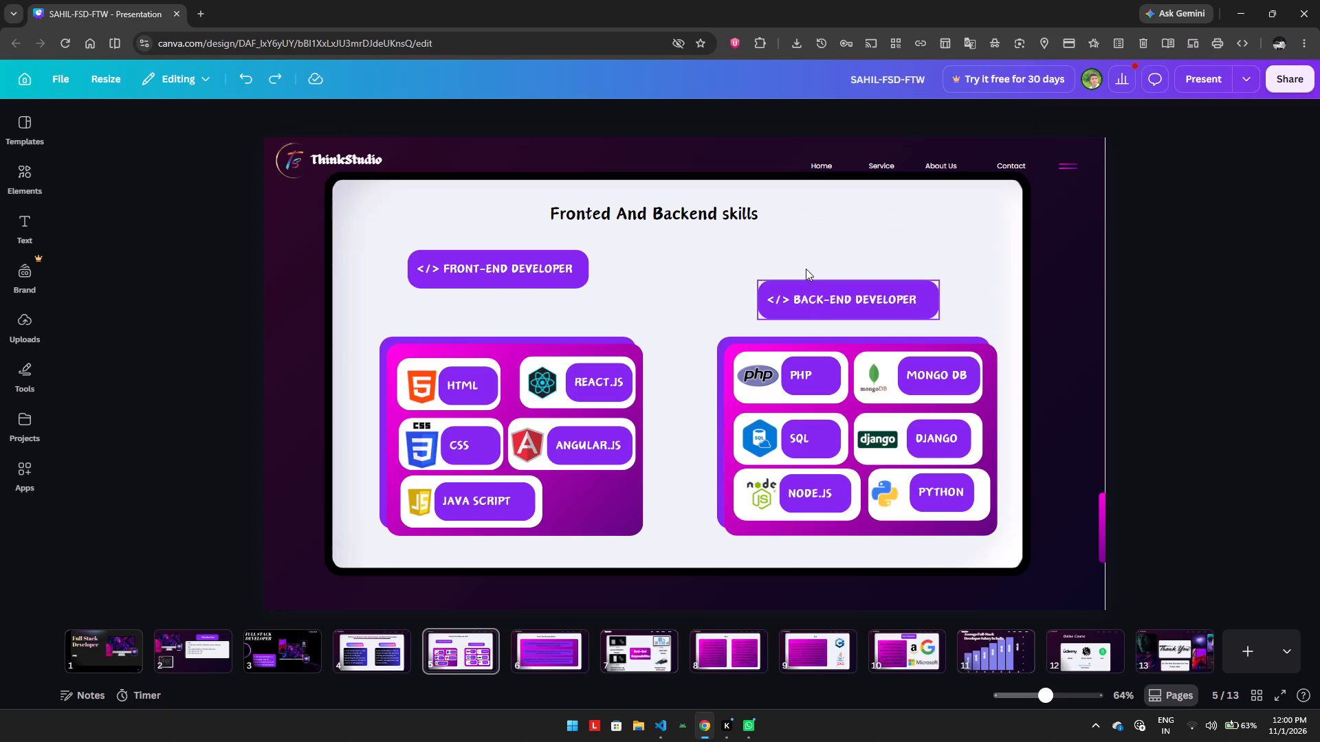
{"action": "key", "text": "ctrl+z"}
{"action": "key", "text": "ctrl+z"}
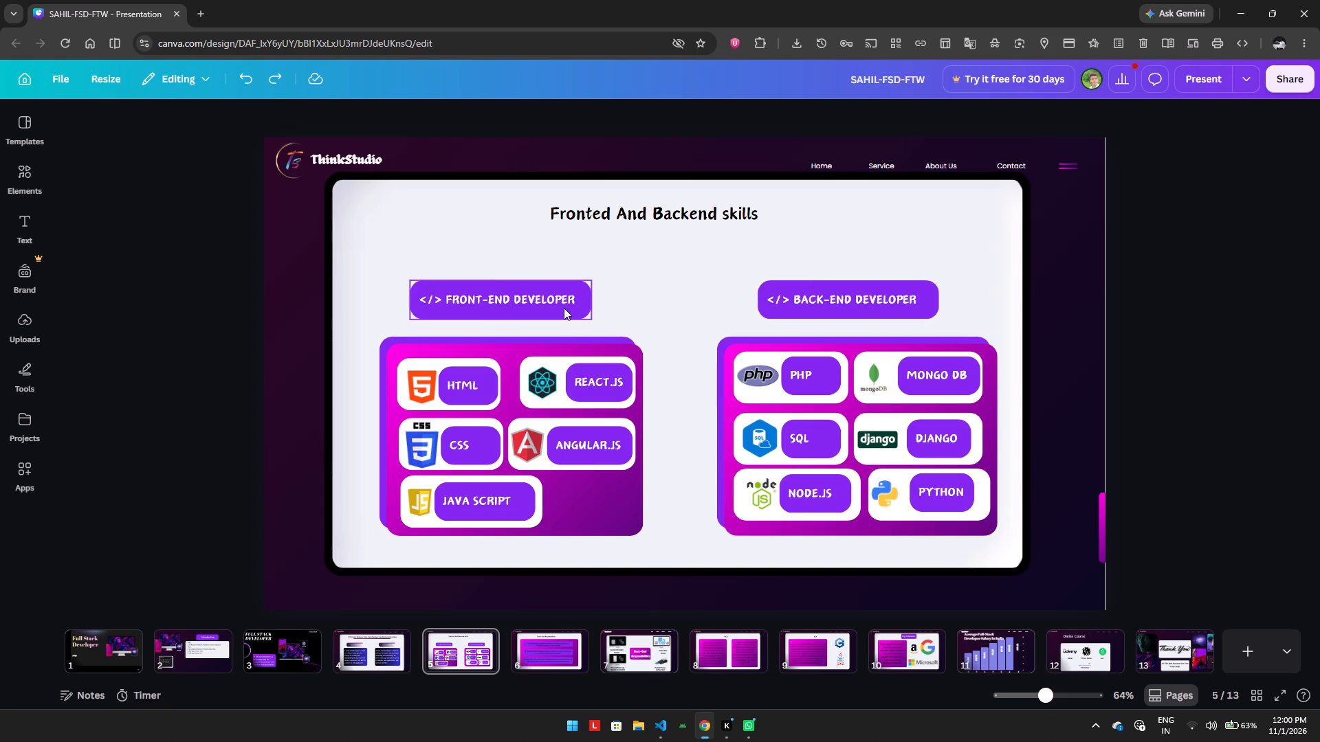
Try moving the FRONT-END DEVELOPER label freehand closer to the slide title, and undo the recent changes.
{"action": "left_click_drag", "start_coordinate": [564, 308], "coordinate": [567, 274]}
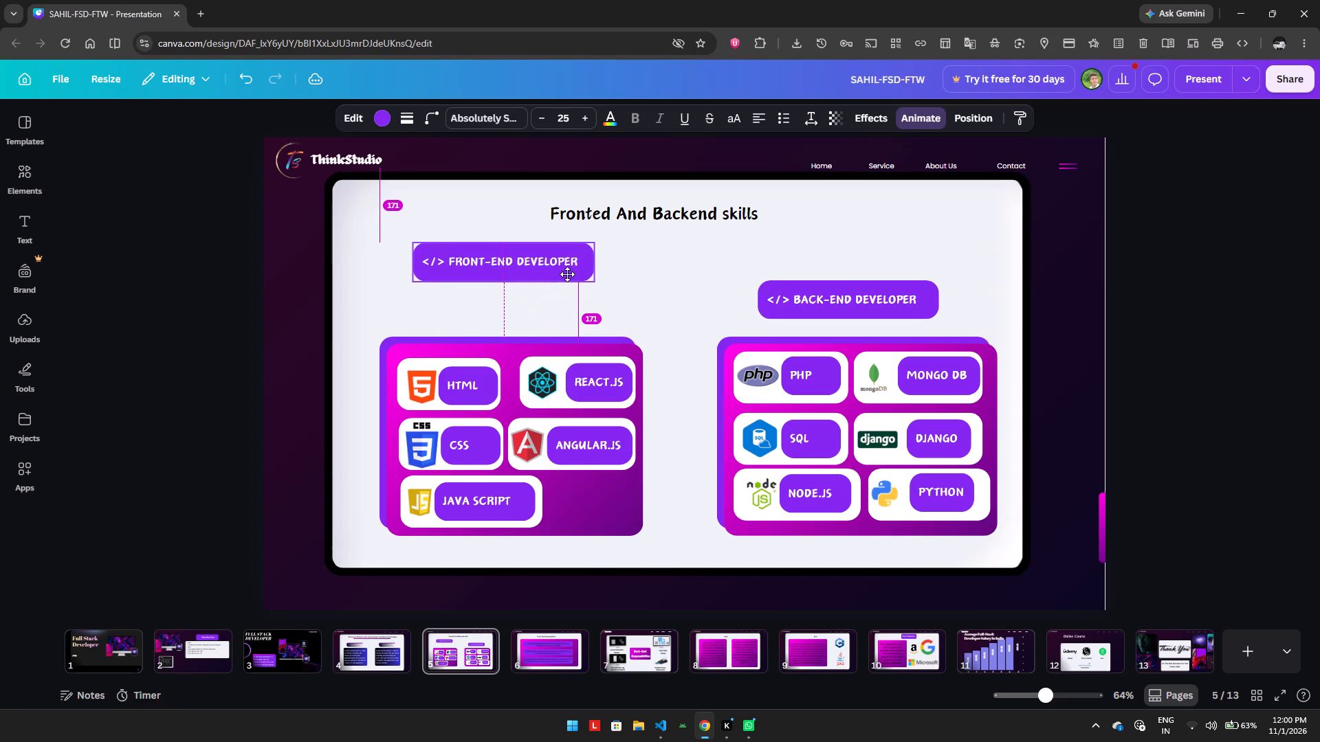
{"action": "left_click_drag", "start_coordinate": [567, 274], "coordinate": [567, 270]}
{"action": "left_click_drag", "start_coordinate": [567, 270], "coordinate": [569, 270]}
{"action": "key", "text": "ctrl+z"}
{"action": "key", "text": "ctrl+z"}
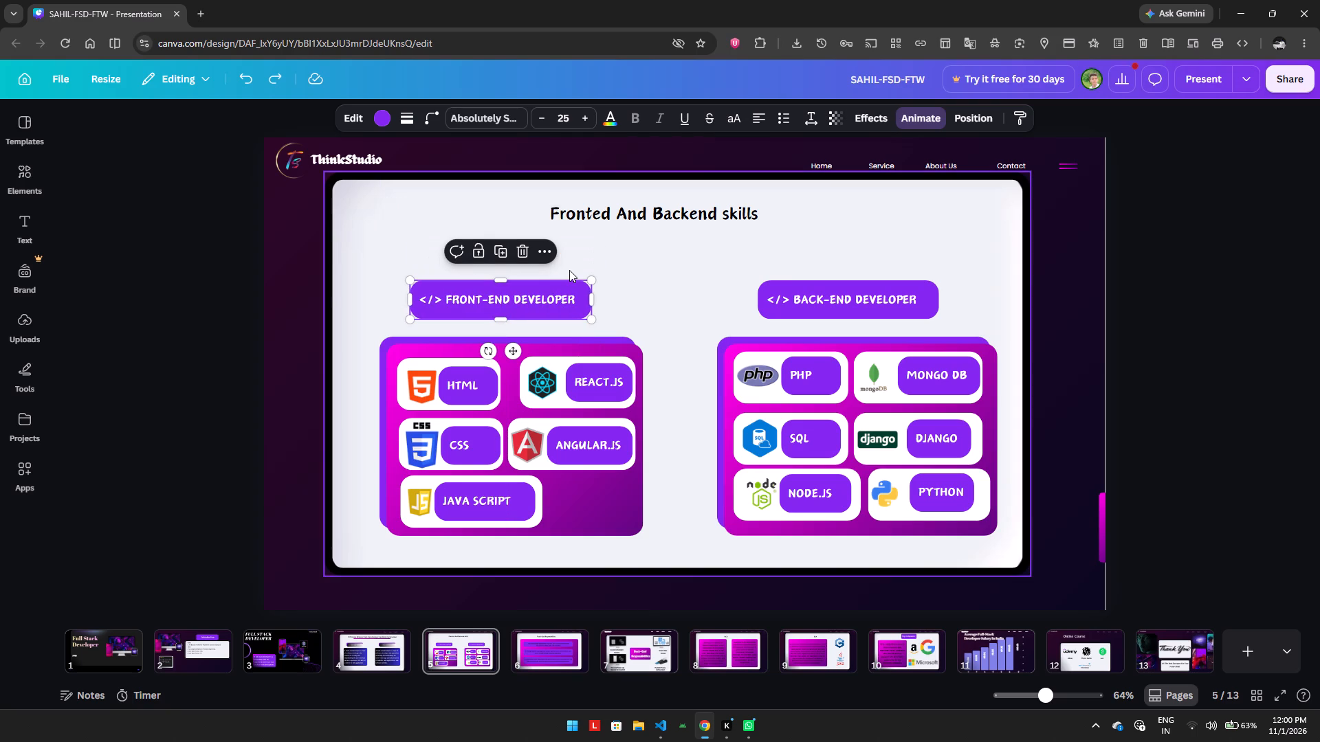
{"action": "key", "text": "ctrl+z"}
Nudge the FRONT-END DEVELOPER label straight up, widening the gap above the front-end skills box.
{"action": "left_click", "coordinate": [541, 311]}
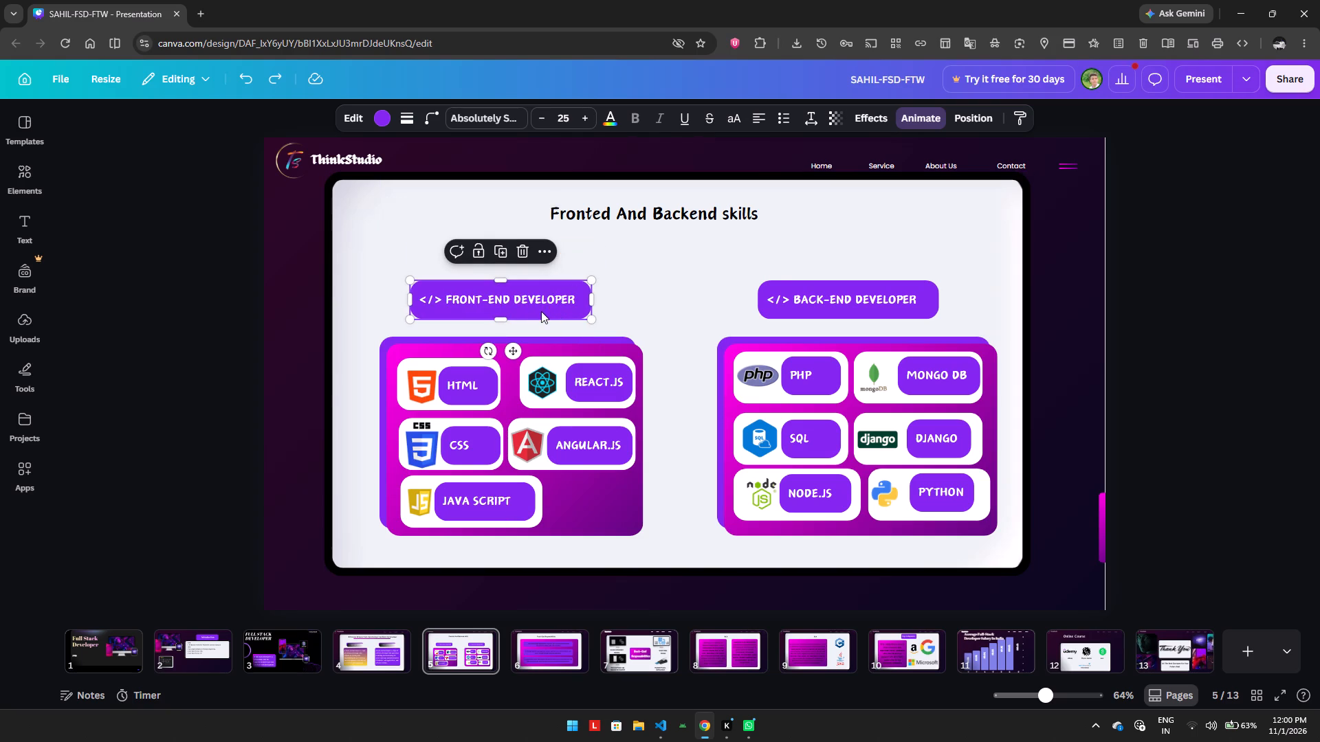
{"action": "key", "text": "Up"}
{"action": "key", "text": "Up"}
{"action": "key", "text": "Up"}
{"action": "key", "text": "Up"}
{"action": "key", "text": "Up"}
{"action": "key", "text": "Up"}
{"action": "key", "text": "Up"}
{"action": "key", "text": "Up"}
{"action": "key", "text": "Up"}
{"action": "key", "text": "Up"}
{"action": "key", "text": "Up"}
{"action": "key", "text": "Up"}
{"action": "key", "text": "Up"}
{"action": "key", "text": "Up"}
{"action": "key", "text": "Up"}
{"action": "key", "text": "Up"}
{"action": "key", "text": "Up"}
{"action": "key", "text": "Up"}
{"action": "key", "text": "Up"}
{"action": "key", "text": "Up"}
{"action": "key", "text": "Up"}
{"action": "key", "text": "Up"}
{"action": "key", "text": "Up"}
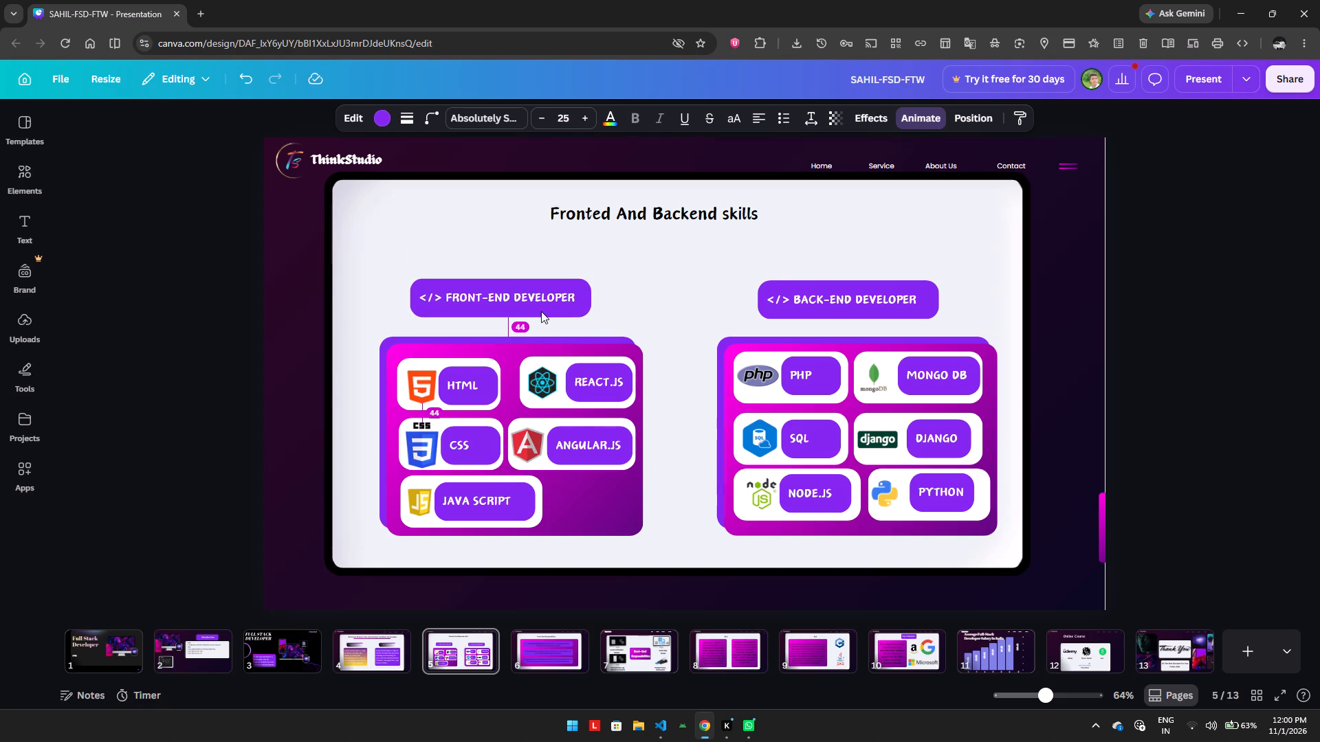
{"action": "key", "text": "Up"}
{"action": "key", "text": "Up"}
{"action": "key", "text": "Up"}
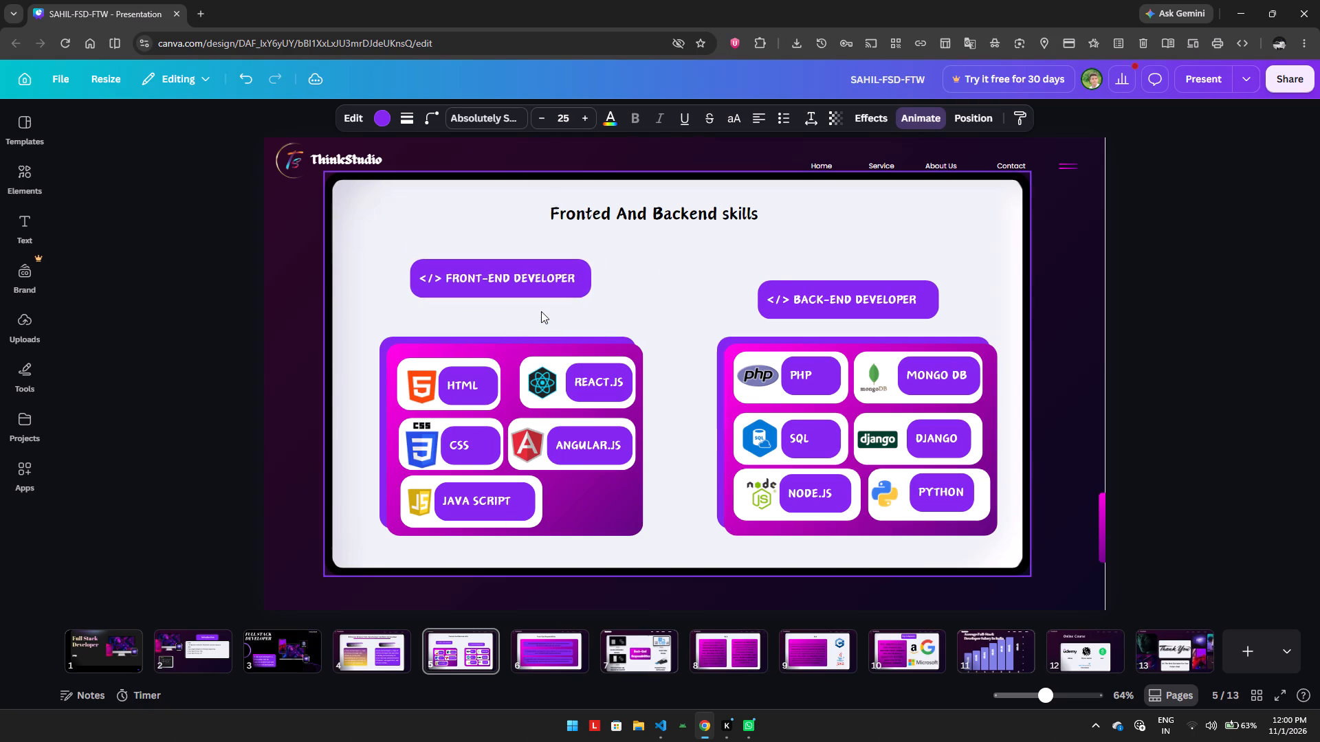
{"action": "key", "text": "Down"}
{"action": "key", "text": "Down"}
{"action": "key", "text": "Down"}
{"action": "key", "text": "Down"}
Nudge the BACK-END DEVELOPER label straight up until it is level with the FRONT-END DEVELOPER label.
{"action": "left_click", "coordinate": [911, 302]}
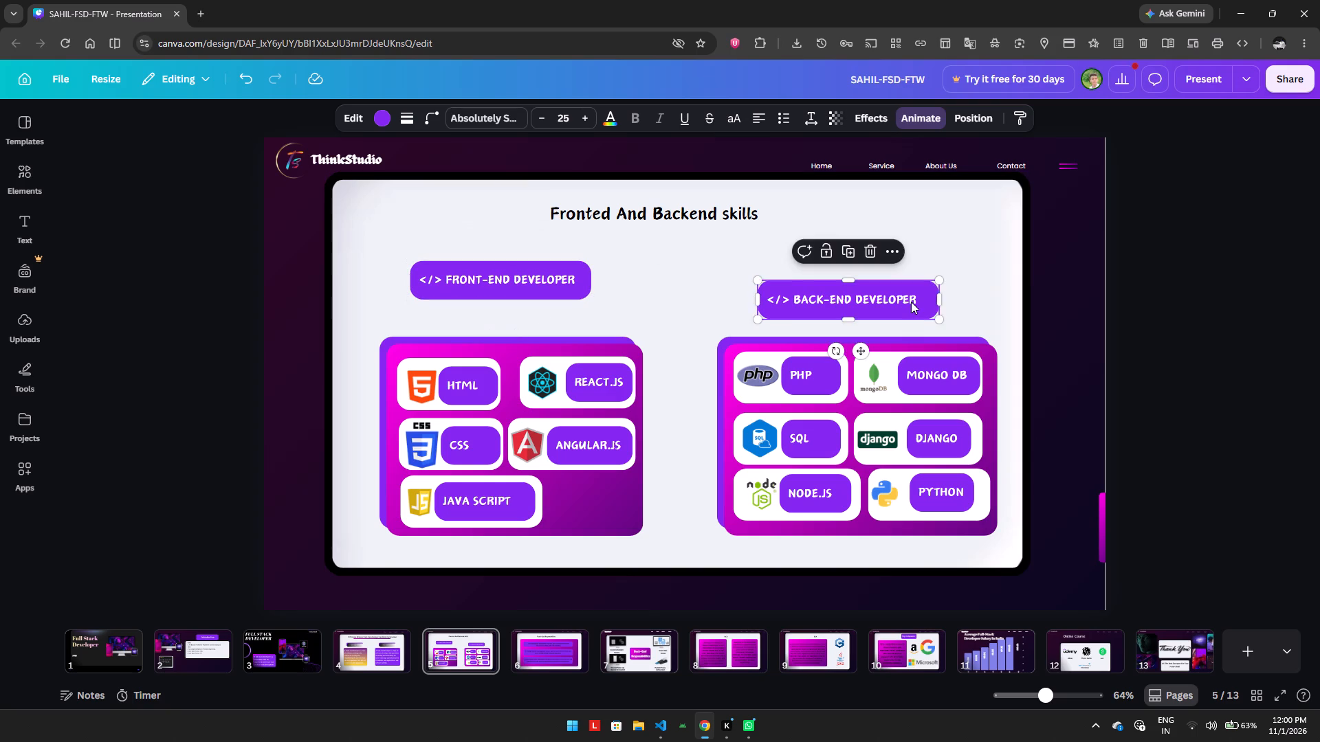
{"action": "key", "text": "Up"}
{"action": "key", "text": "Up"}
{"action": "key", "text": "Up"}
{"action": "key", "text": "Up"}
{"action": "key", "text": "Up"}
{"action": "key", "text": "Up"}
{"action": "key", "text": "Up"}
{"action": "key", "text": "Up"}
{"action": "key", "text": "Up"}
{"action": "key", "text": "Up"}
{"action": "key", "text": "Up"}
{"action": "key", "text": "Up"}
{"action": "key", "text": "Up"}
{"action": "key", "text": "Up"}
{"action": "key", "text": "Up"}
{"action": "key", "text": "Up"}
{"action": "key", "text": "Up"}
{"action": "key", "text": "Up"}
{"action": "key", "text": "Up"}
{"action": "key", "text": "Up"}
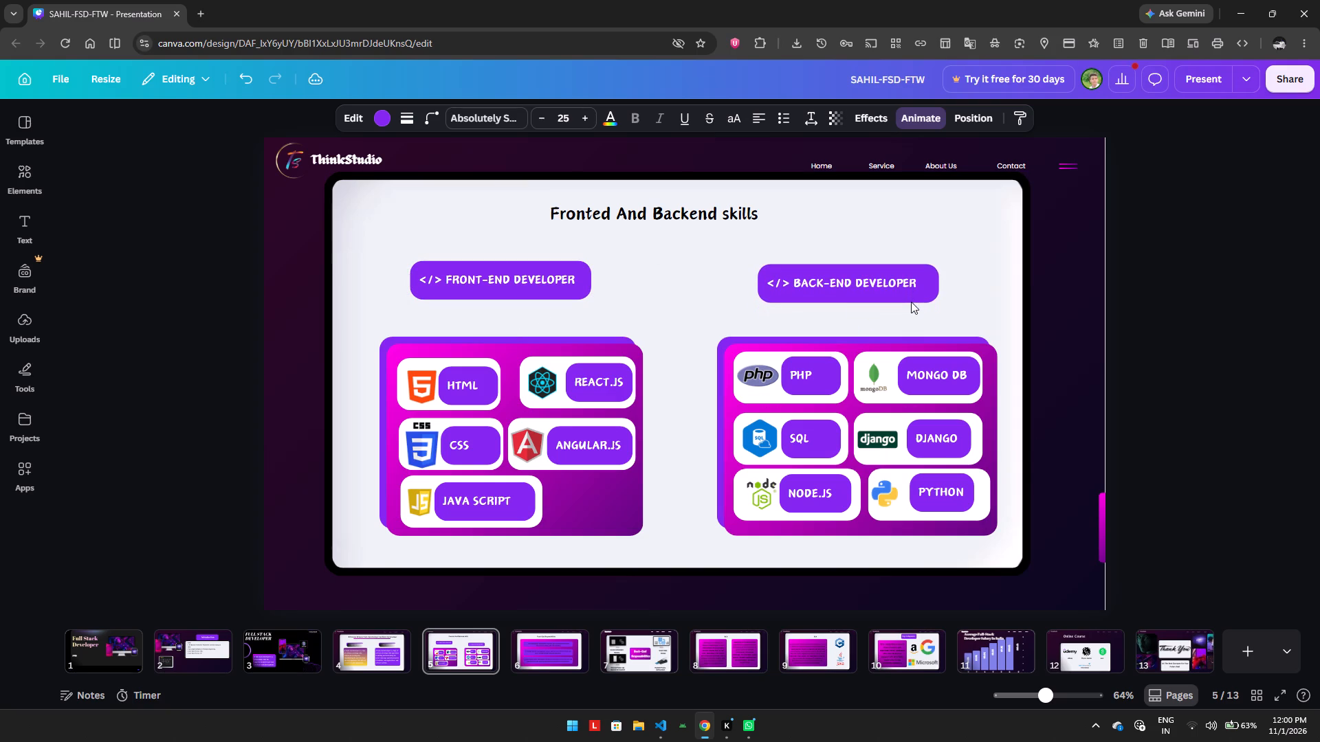
{"action": "key", "text": "Up"}
{"action": "key", "text": "Up"}
{"action": "key", "text": "Up"}
{"action": "key", "text": "Up"}
{"action": "key", "text": "Up"}
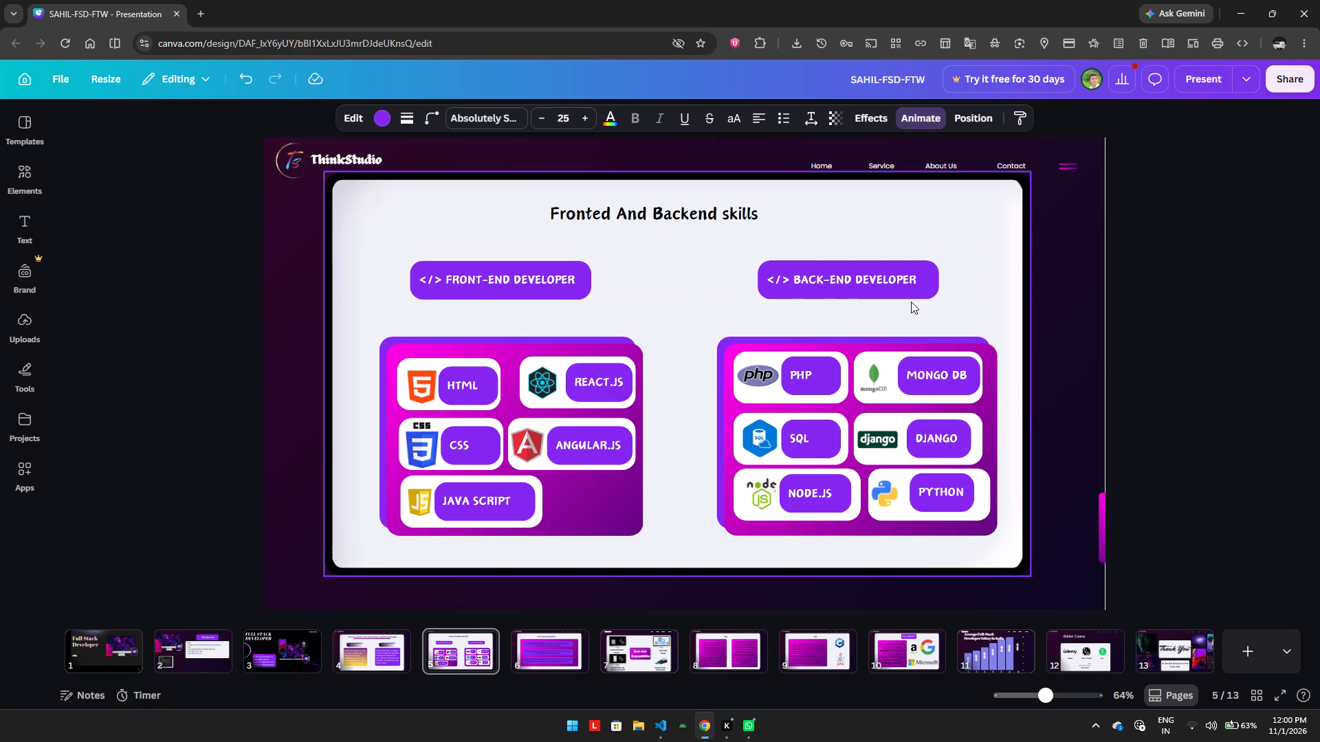
{"action": "key", "text": "Down"}
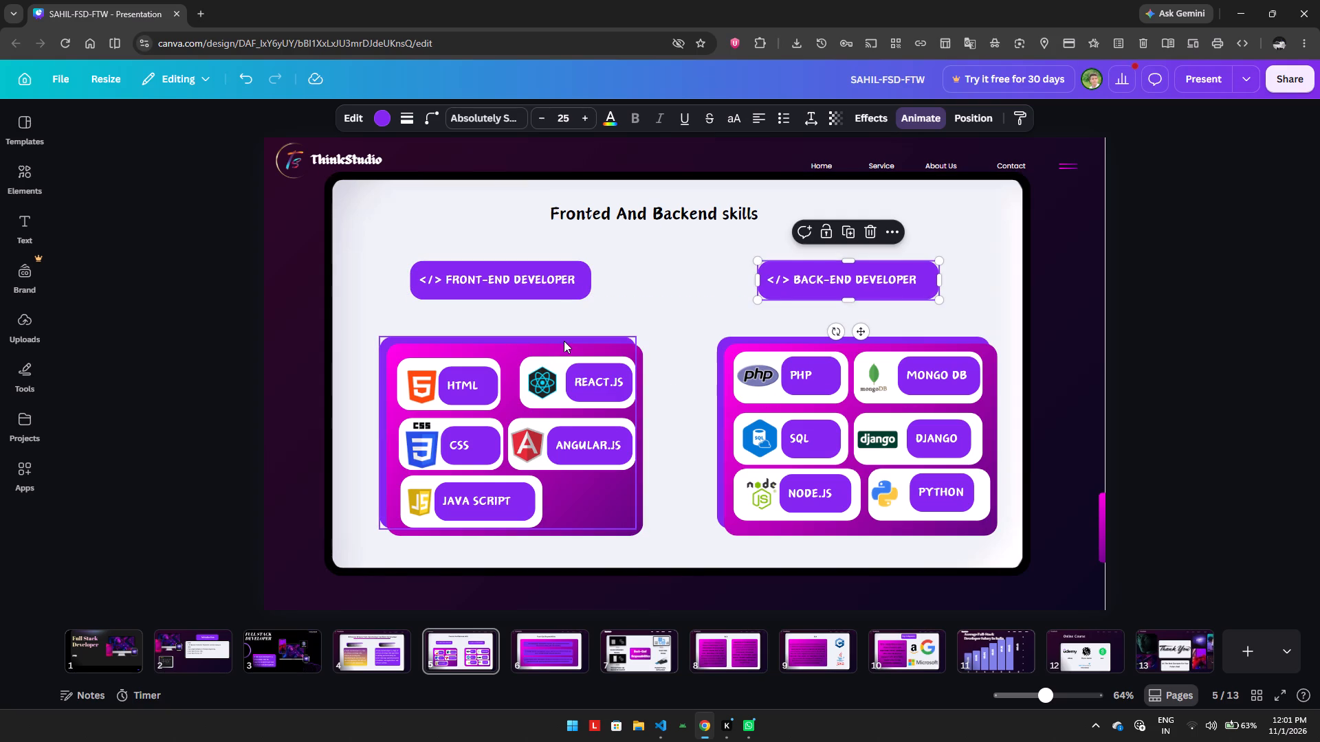
Nudge the purple backing box behind the front-end skills up towards the FRONT-END DEVELOPER label.
{"action": "left_click", "coordinate": [564, 341]}
{"action": "key", "text": "Up"}
{"action": "key", "text": "Up"}
{"action": "key", "text": "Up"}
{"action": "key", "text": "Up"}
{"action": "key", "text": "Up"}
{"action": "key", "text": "Up"}
{"action": "key", "text": "Up"}
{"action": "key", "text": "Up"}
{"action": "key", "text": "Up"}
{"action": "key", "text": "Up"}
{"action": "key", "text": "Up"}
{"action": "key", "text": "Up"}
{"action": "key", "text": "Up"}
{"action": "key", "text": "Up"}
{"action": "key", "text": "Up"}
{"action": "key", "text": "Up"}
{"action": "key", "text": "Up"}
{"action": "key", "text": "Up"}
{"action": "key", "text": "Up"}
{"action": "key", "text": "Up"}
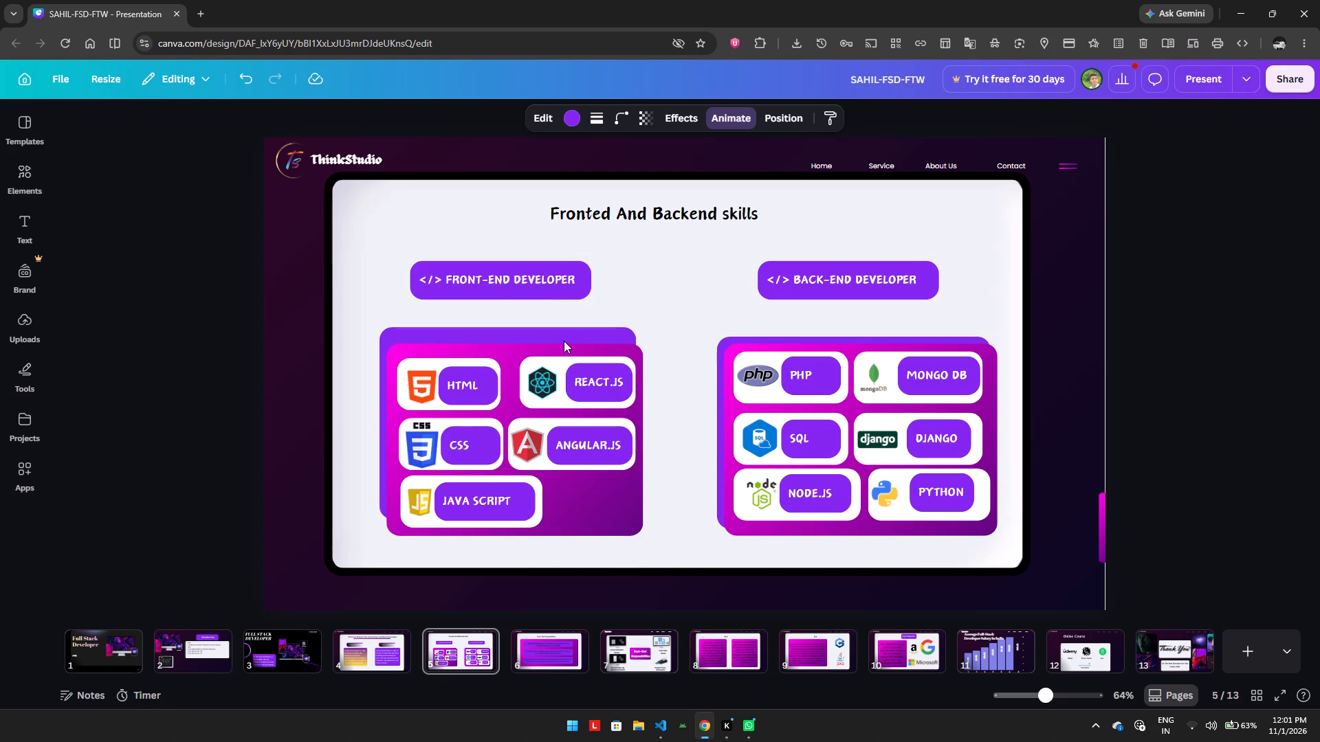
{"action": "key", "text": "Up"}
{"action": "key", "text": "Up"}
{"action": "key", "text": "Up"}
{"action": "key", "text": "Up"}
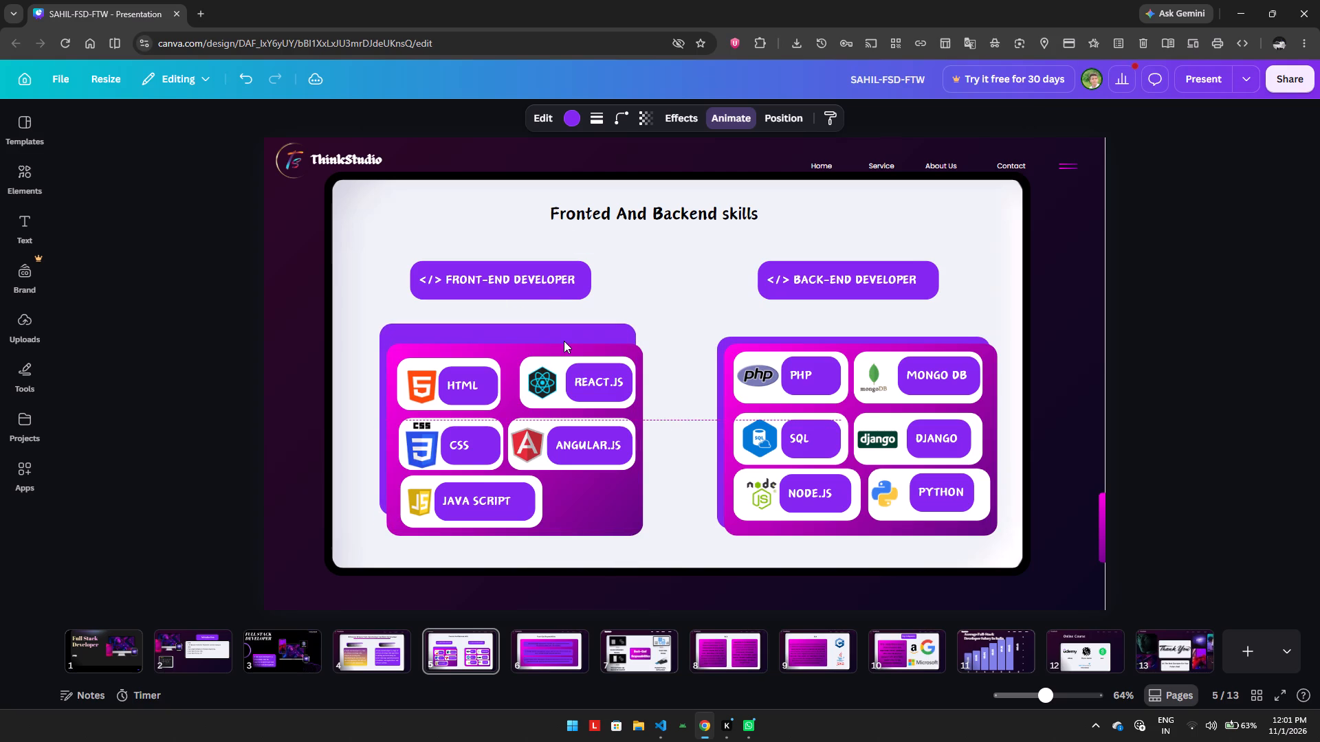
Nudge the purple backing box behind the back-end skills up until it is level with the front-end backing box.
{"action": "left_click", "coordinate": [837, 341]}
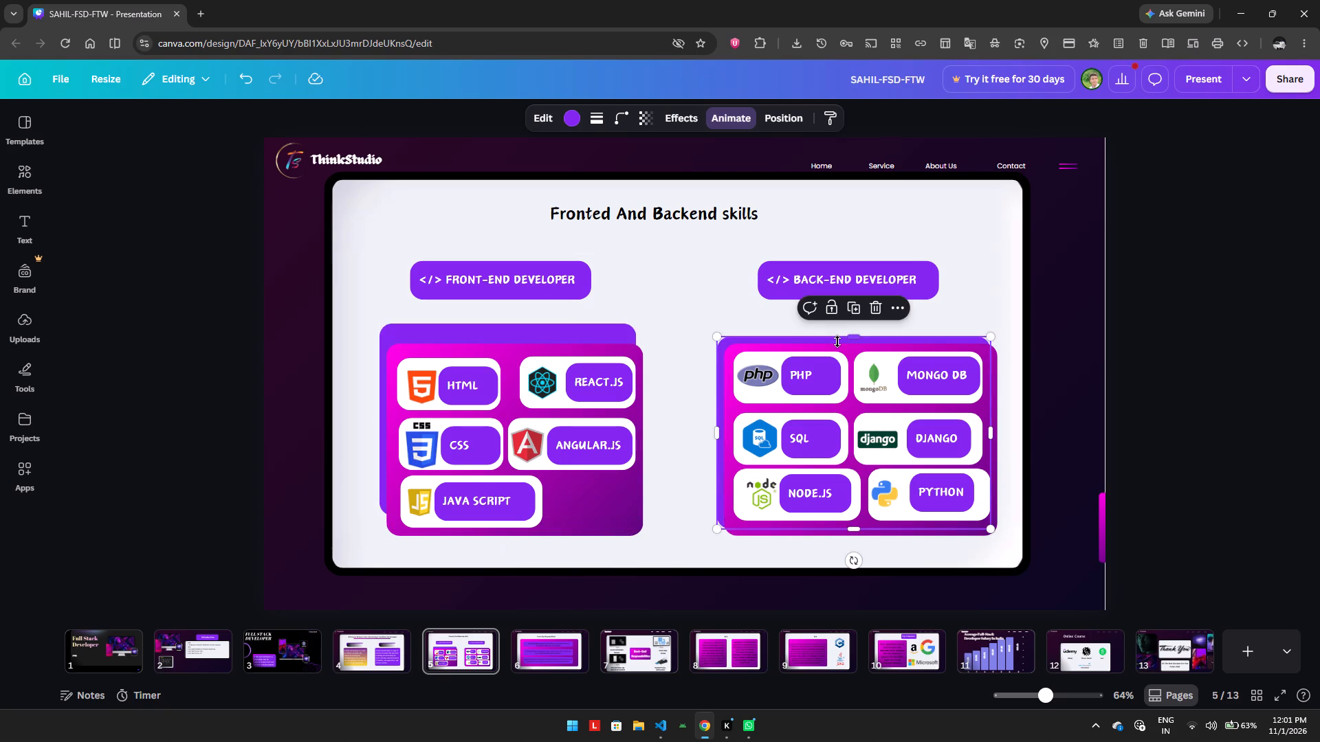
{"action": "key", "text": "Up"}
{"action": "key", "text": "Up"}
{"action": "key", "text": "Up"}
{"action": "key", "text": "Up"}
{"action": "key", "text": "Up"}
{"action": "key", "text": "Up"}
{"action": "key", "text": "Up"}
{"action": "key", "text": "Up"}
{"action": "key", "text": "Up"}
{"action": "key", "text": "Up"}
{"action": "key", "text": "Up"}
{"action": "key", "text": "Up"}
{"action": "key", "text": "Up"}
{"action": "key", "text": "Up"}
{"action": "key", "text": "Up"}
{"action": "key", "text": "Up"}
{"action": "key", "text": "Up"}
{"action": "key", "text": "Up"}
{"action": "key", "text": "Up"}
{"action": "key", "text": "Up"}
{"action": "key", "text": "Up"}
{"action": "key", "text": "Up"}
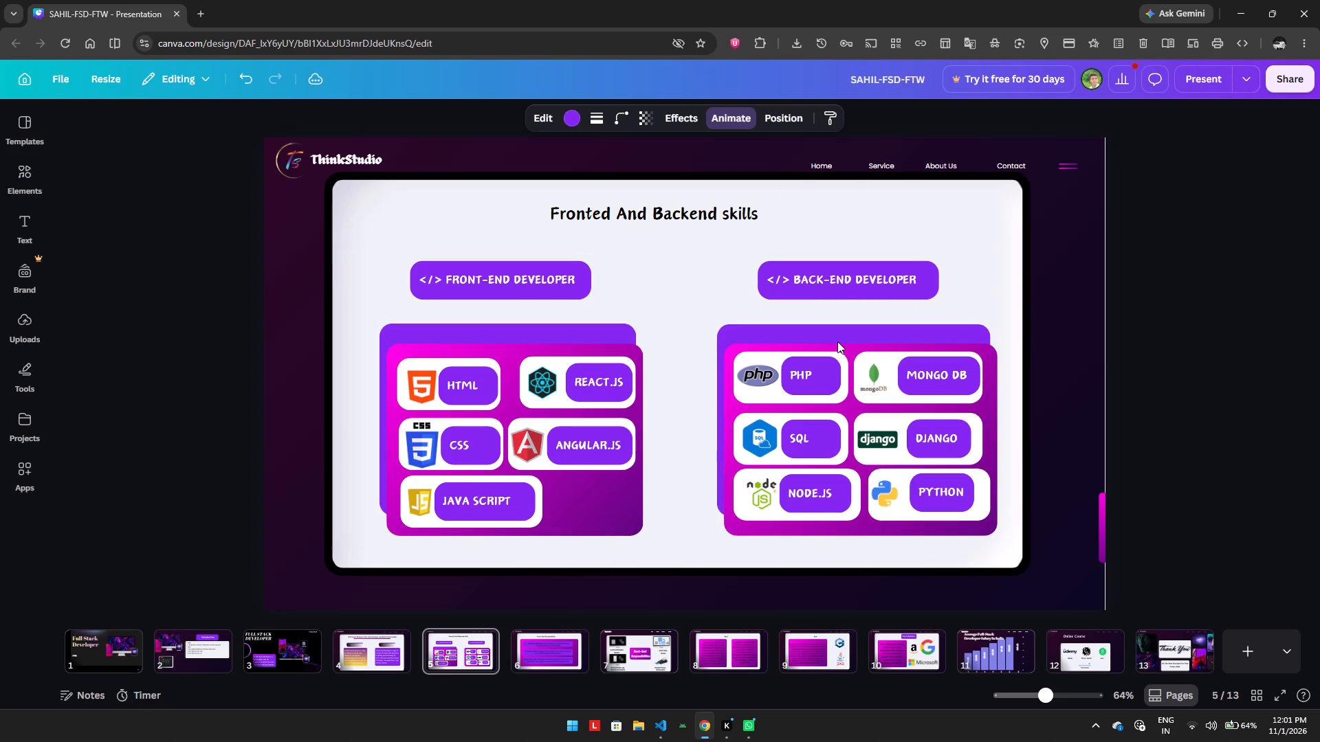
{"action": "key", "text": "Up"}
{"action": "key", "text": "Up"}
Nudge the magenta gradient box behind the front-end skill cards up over its purple backing box.
{"action": "left_click", "coordinate": [608, 534]}
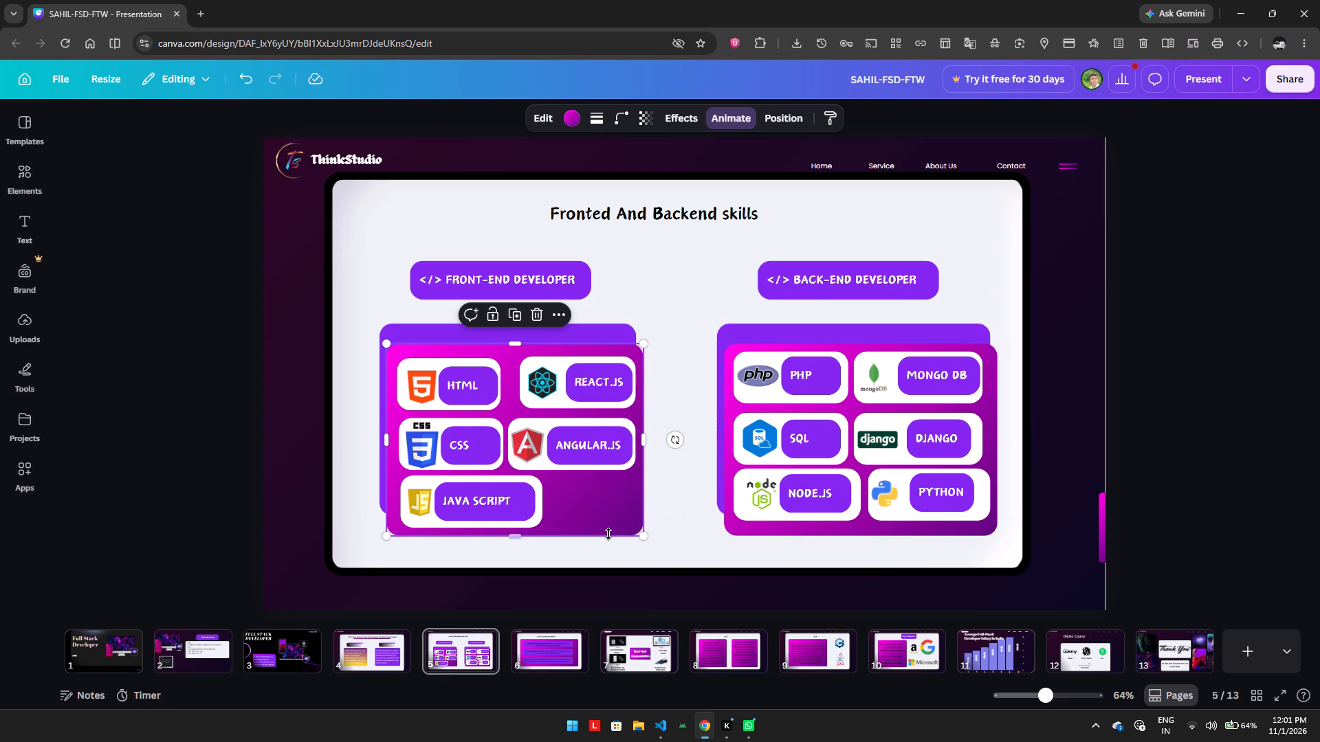
{"action": "key", "text": "Up"}
{"action": "key", "text": "Up"}
{"action": "key", "text": "Up"}
{"action": "key", "text": "Up"}
{"action": "key", "text": "Up"}
{"action": "key", "text": "Up"}
{"action": "key", "text": "Up"}
{"action": "key", "text": "Up"}
{"action": "key", "text": "Up"}
{"action": "key", "text": "Up"}
{"action": "key", "text": "Up"}
{"action": "key", "text": "Up"}
{"action": "key", "text": "Up"}
{"action": "key", "text": "Up"}
{"action": "key", "text": "Up"}
{"action": "key", "text": "Up"}
{"action": "key", "text": "Up"}
{"action": "key", "text": "Up"}
{"action": "key", "text": "Up"}
{"action": "key", "text": "Up"}
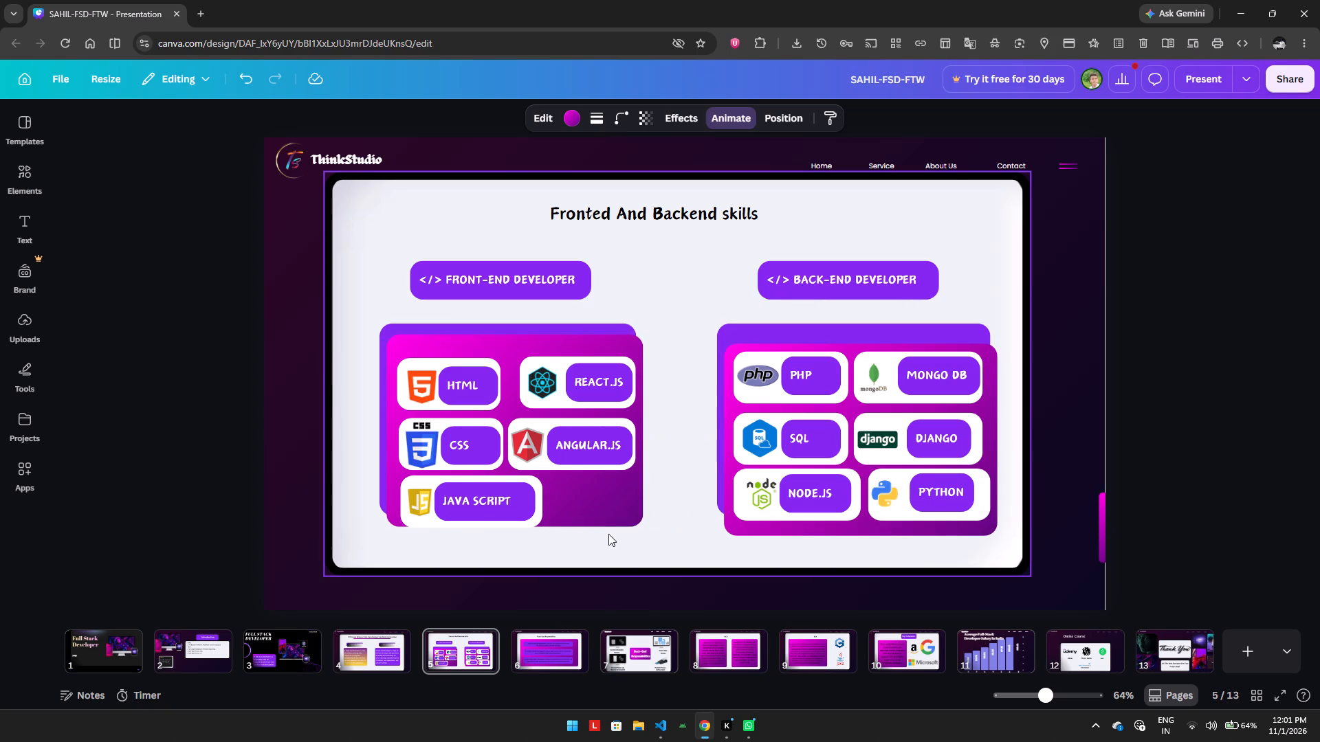
{"action": "key", "text": "Down"}
{"action": "key", "text": "Down"}
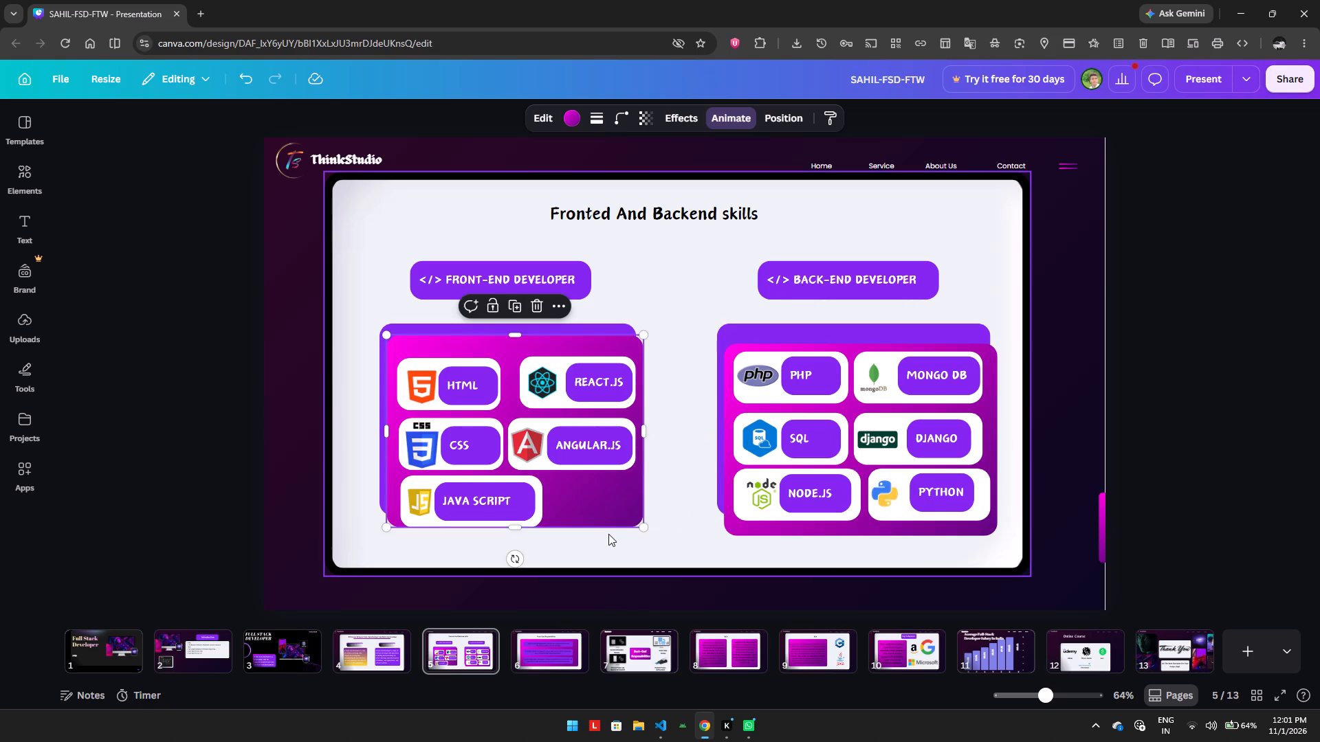
Nudge the magenta gradient box behind the back-end skill cards up until it is level with the front-end gradient box.
{"action": "left_click", "coordinate": [993, 420]}
{"action": "key", "text": "Up"}
{"action": "key", "text": "Up"}
{"action": "key", "text": "Up"}
{"action": "key", "text": "Up"}
{"action": "key", "text": "Up"}
{"action": "key", "text": "Up"}
{"action": "key", "text": "Up"}
{"action": "key", "text": "Up"}
{"action": "key", "text": "Up"}
{"action": "key", "text": "Up"}
{"action": "key", "text": "Up"}
{"action": "key", "text": "Up"}
{"action": "key", "text": "Up"}
{"action": "key", "text": "Up"}
{"action": "key", "text": "Up"}
{"action": "key", "text": "Up"}
{"action": "key", "text": "Up"}
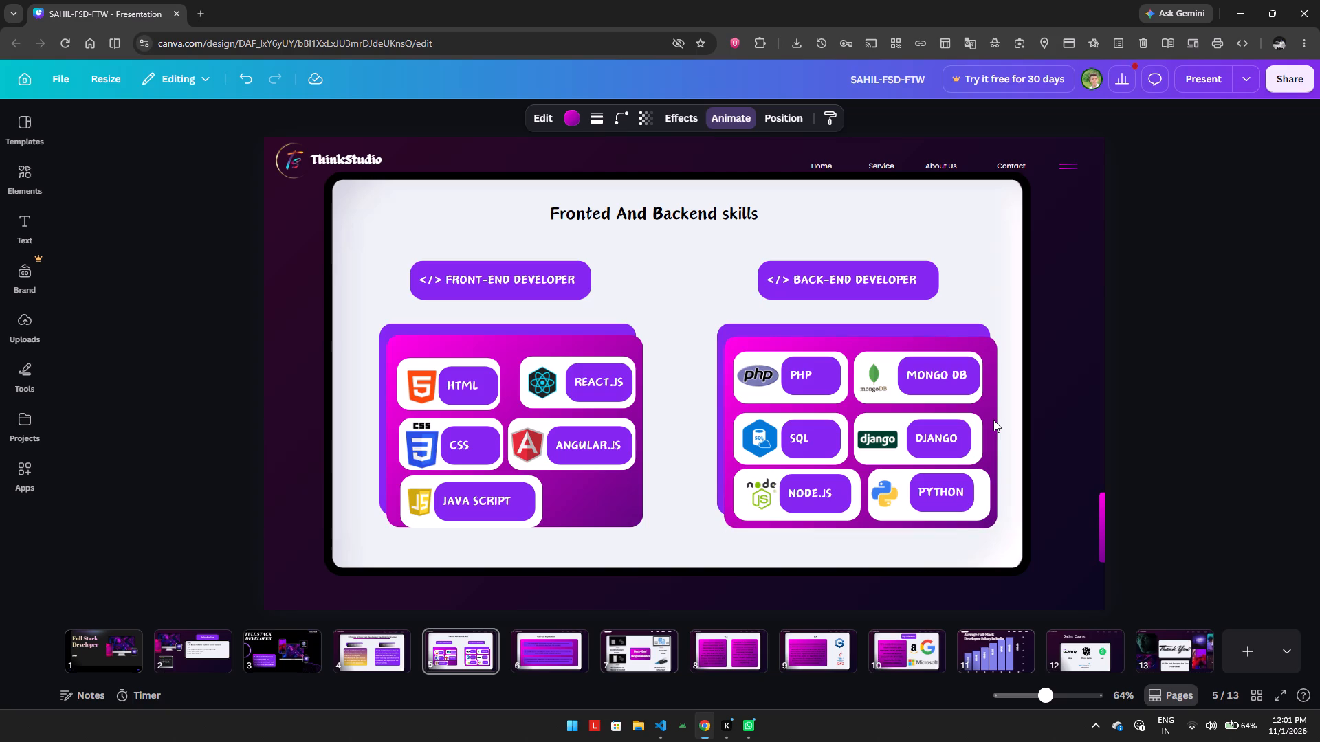
{"action": "key", "text": "Up"}
{"action": "key", "text": "Up"}
{"action": "key", "text": "Up"}
{"action": "key", "text": "Up"}
{"action": "key", "text": "Down"}
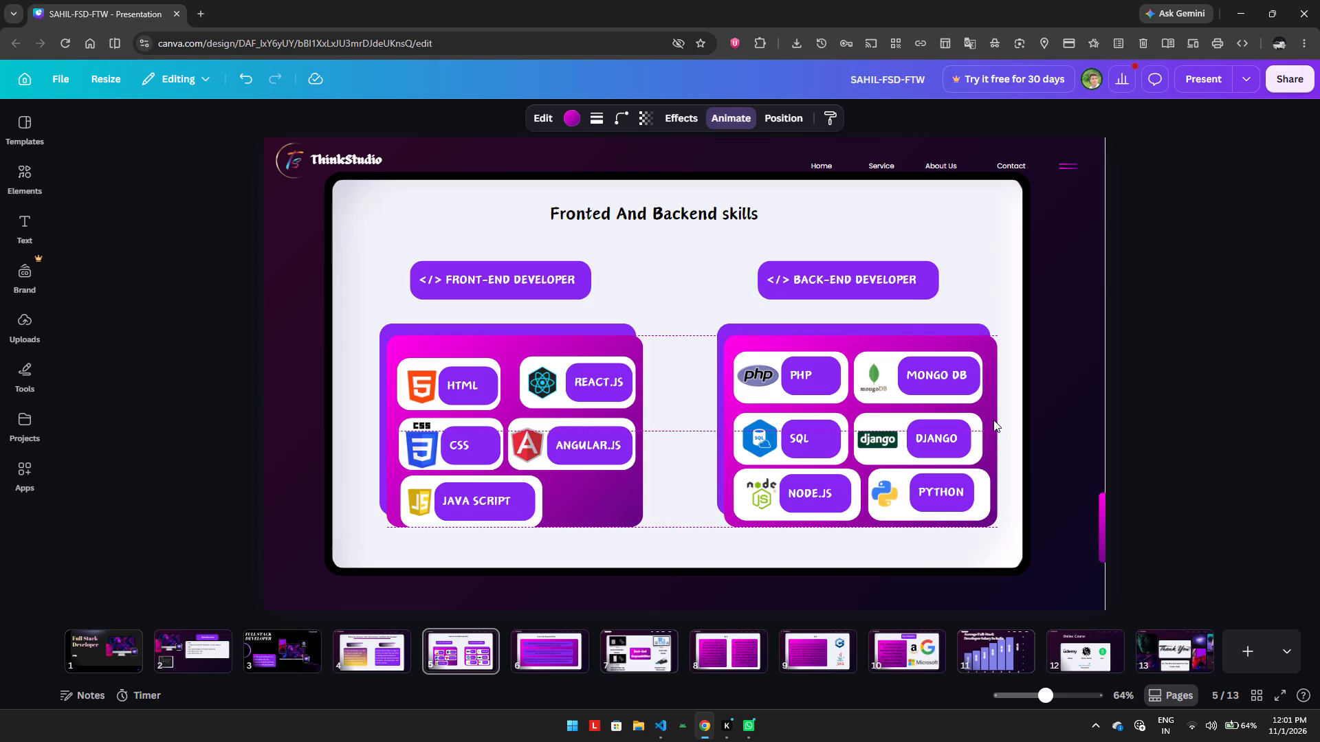
Nudge the white card behind the HTML logo and label up towards the top of the front-end gradient box.
{"action": "left_click", "coordinate": [452, 362]}
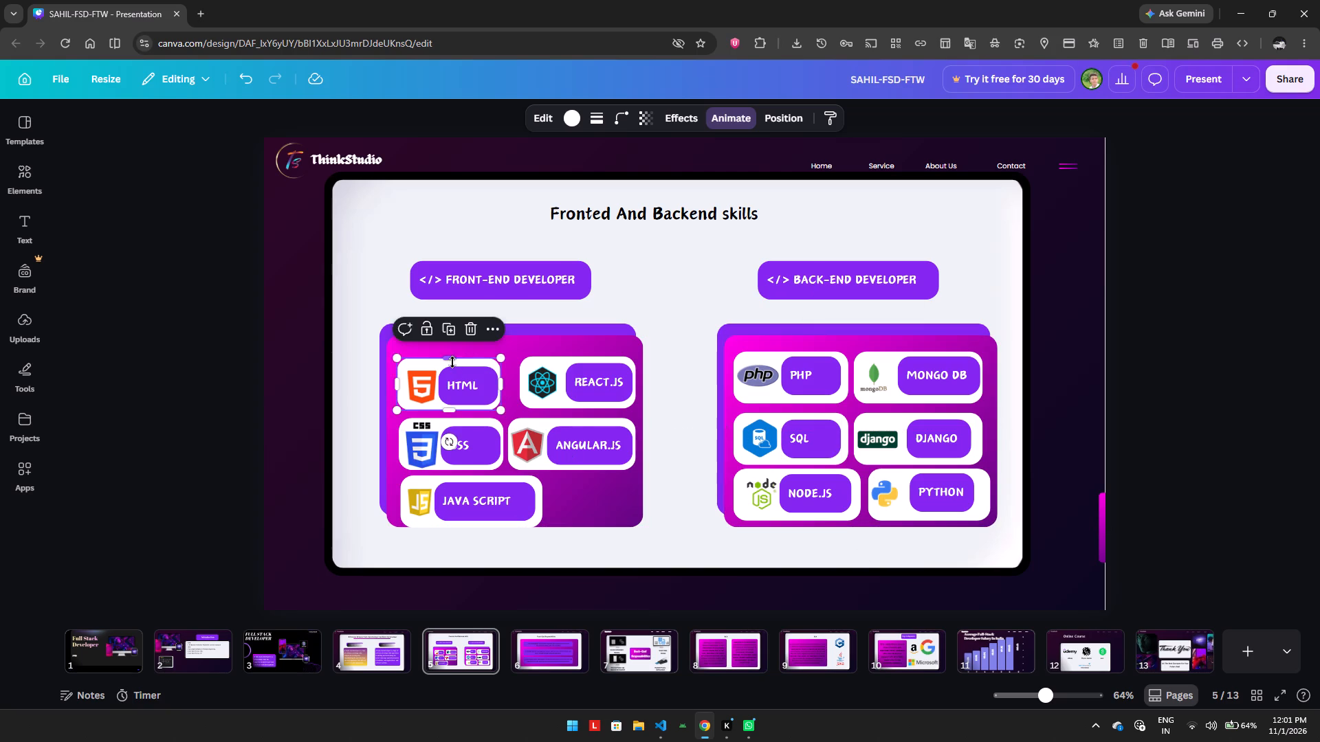
{"action": "key", "text": "Up"}
{"action": "key", "text": "Up"}
{"action": "key", "text": "Up"}
{"action": "key", "text": "Up"}
{"action": "key", "text": "Up"}
{"action": "key", "text": "Up"}
{"action": "key", "text": "Up"}
{"action": "key", "text": "Up"}
{"action": "key", "text": "Up"}
{"action": "key", "text": "Up"}
{"action": "key", "text": "Up"}
{"action": "key", "text": "Up"}
{"action": "key", "text": "Up"}
{"action": "key", "text": "Up"}
{"action": "key", "text": "Up"}
{"action": "key", "text": "Up"}
{"action": "key", "text": "Up"}
{"action": "key", "text": "Up"}
{"action": "key", "text": "Up"}
{"action": "key", "text": "Up"}
{"action": "key", "text": "Up"}
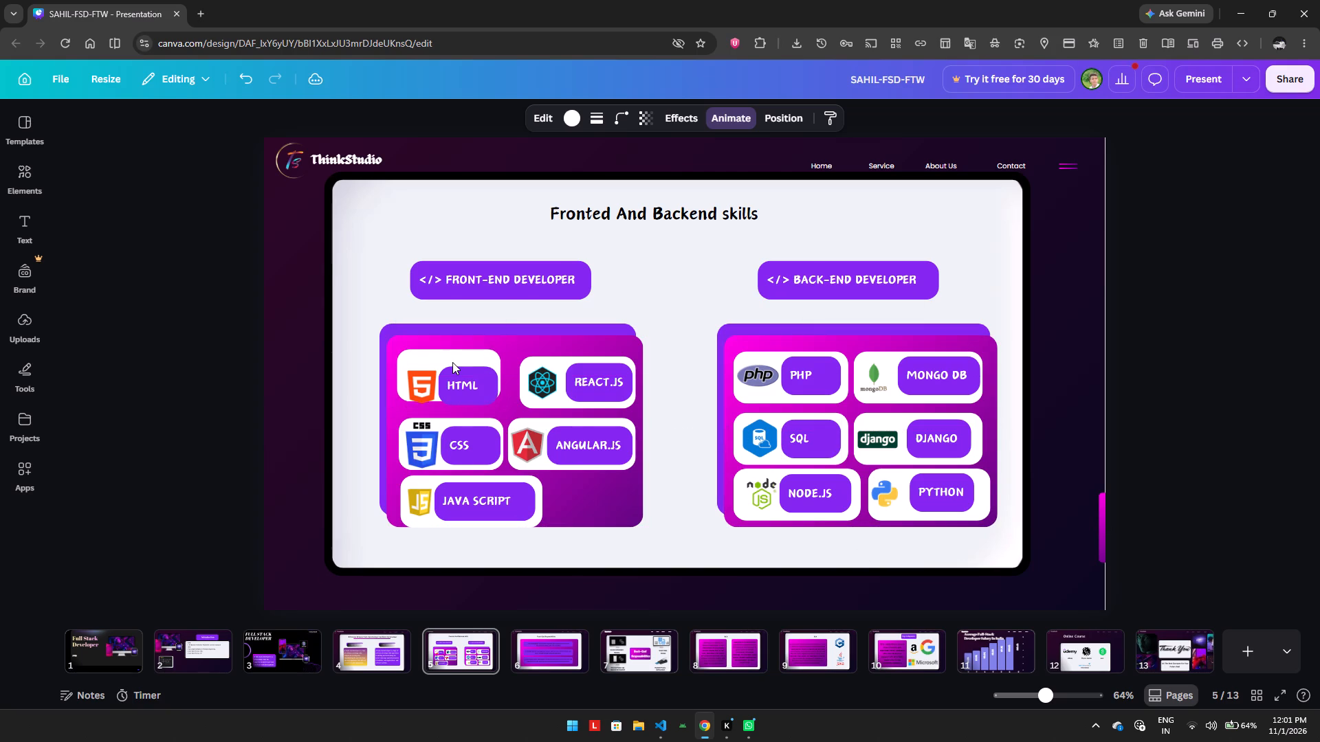
Nudge the white card behind the CSS logo and label slightly up.
{"action": "left_click", "coordinate": [465, 425]}
{"action": "key", "text": "Up"}
{"action": "key", "text": "Up"}
{"action": "key", "text": "Up"}
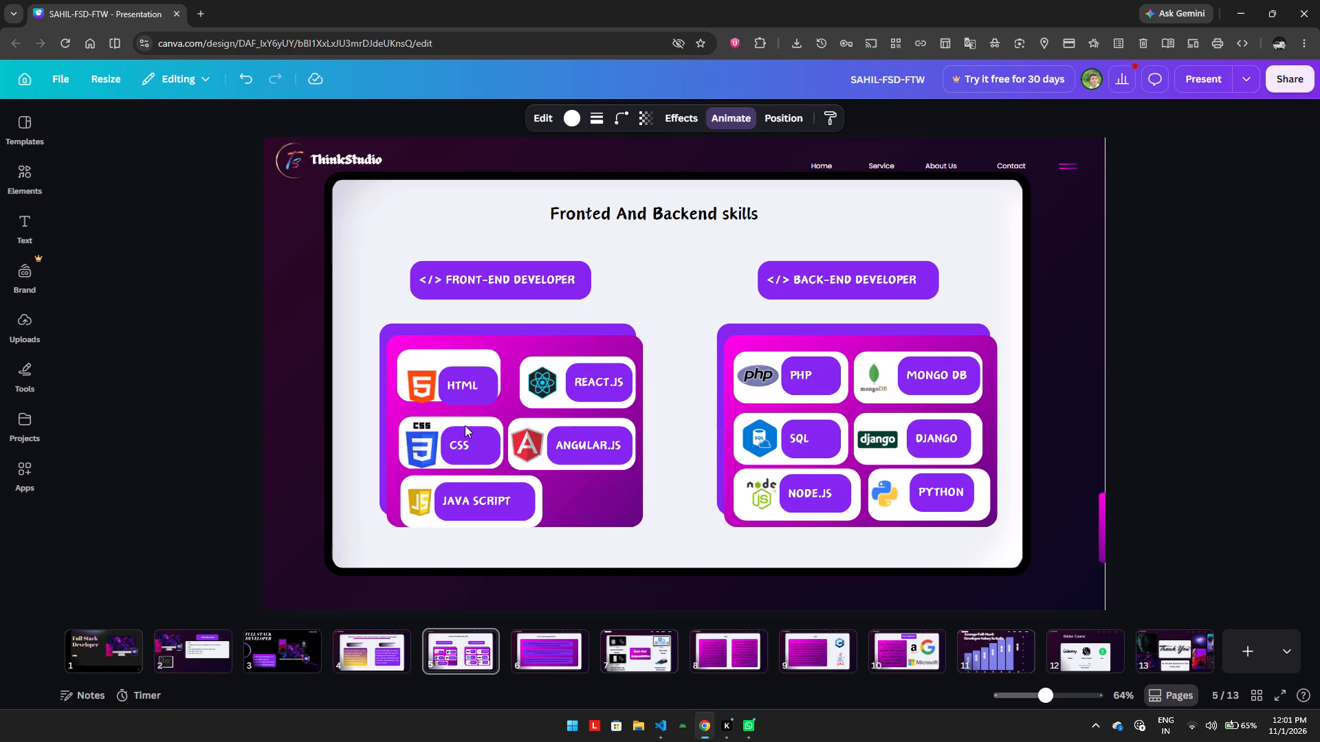
{"action": "key", "text": "Up"}
{"action": "key", "text": "Up"}
{"action": "key", "text": "Up"}
{"action": "key", "text": "Up"}
{"action": "key", "text": "Up"}
{"action": "key", "text": "Up"}
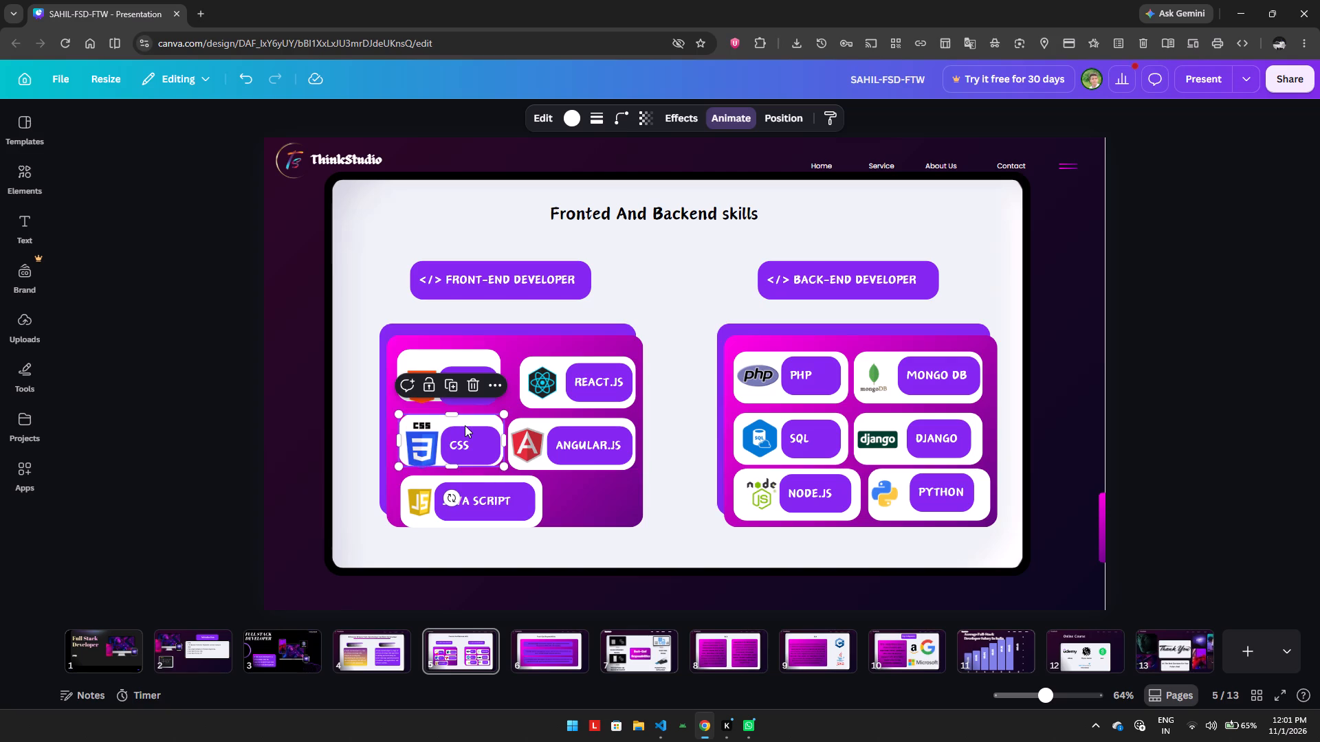
Nudge the white card behind the JAVA SCRIPT label up, clear of the gradient box's bottom edge.
{"action": "left_click", "coordinate": [459, 480]}
{"action": "key", "text": "Up"}
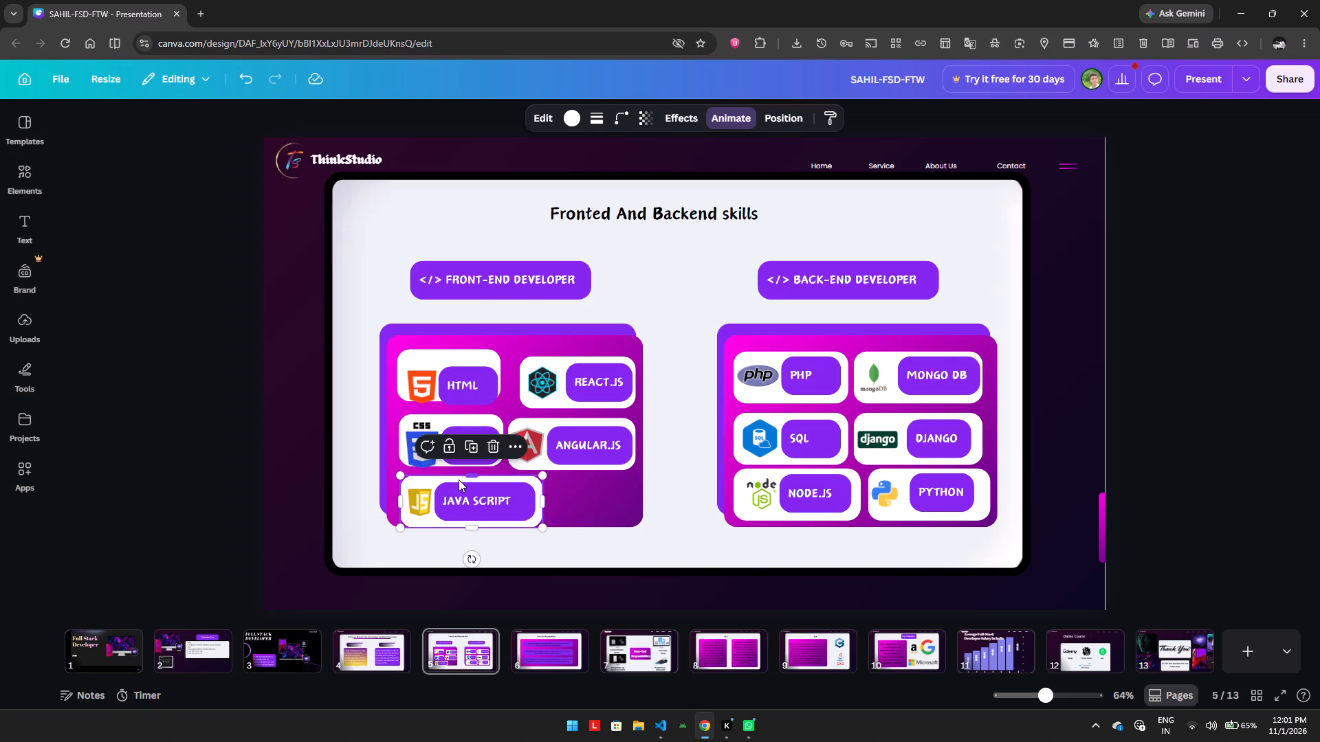
{"action": "key", "text": "Up"}
{"action": "key", "text": "Up"}
{"action": "key", "text": "Up"}
{"action": "key", "text": "Up"}
{"action": "key", "text": "Up"}
{"action": "key", "text": "Up"}
{"action": "key", "text": "Up"}
{"action": "key", "text": "Up"}
{"action": "key", "text": "Up"}
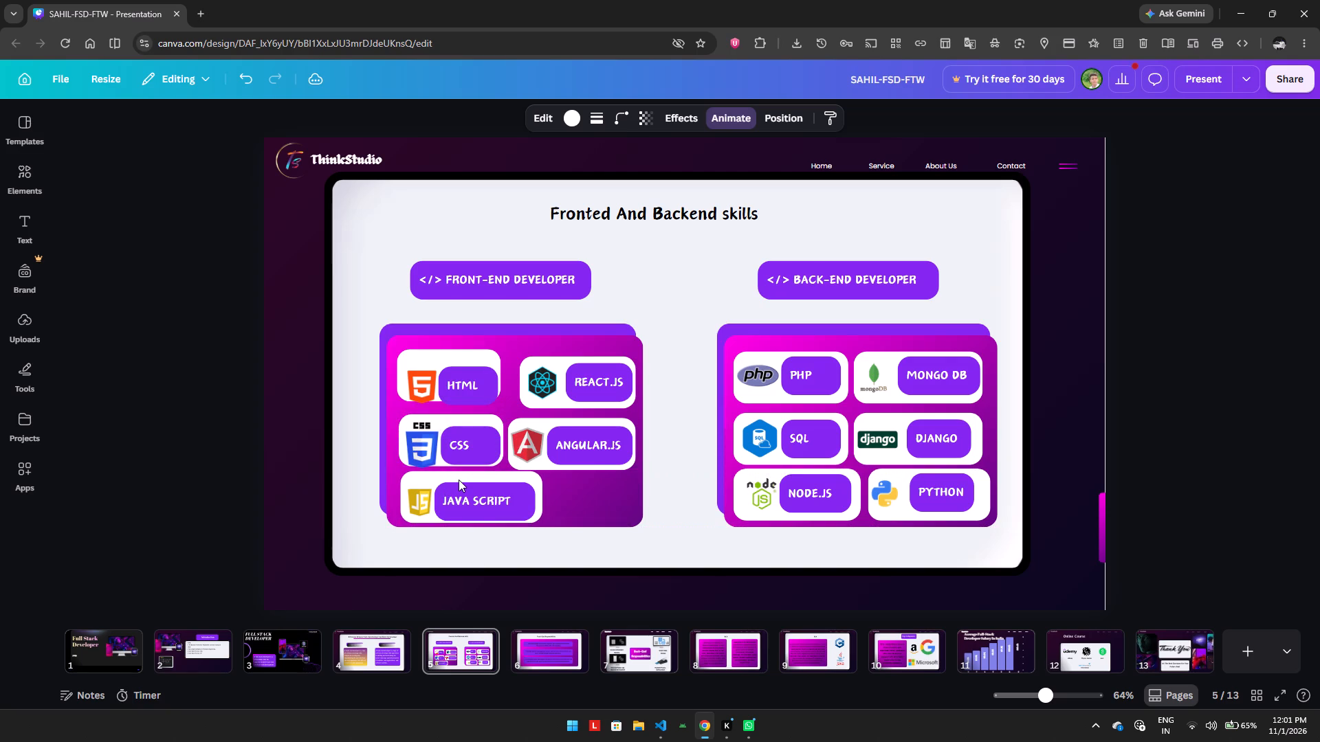
{"action": "key", "text": "Up"}
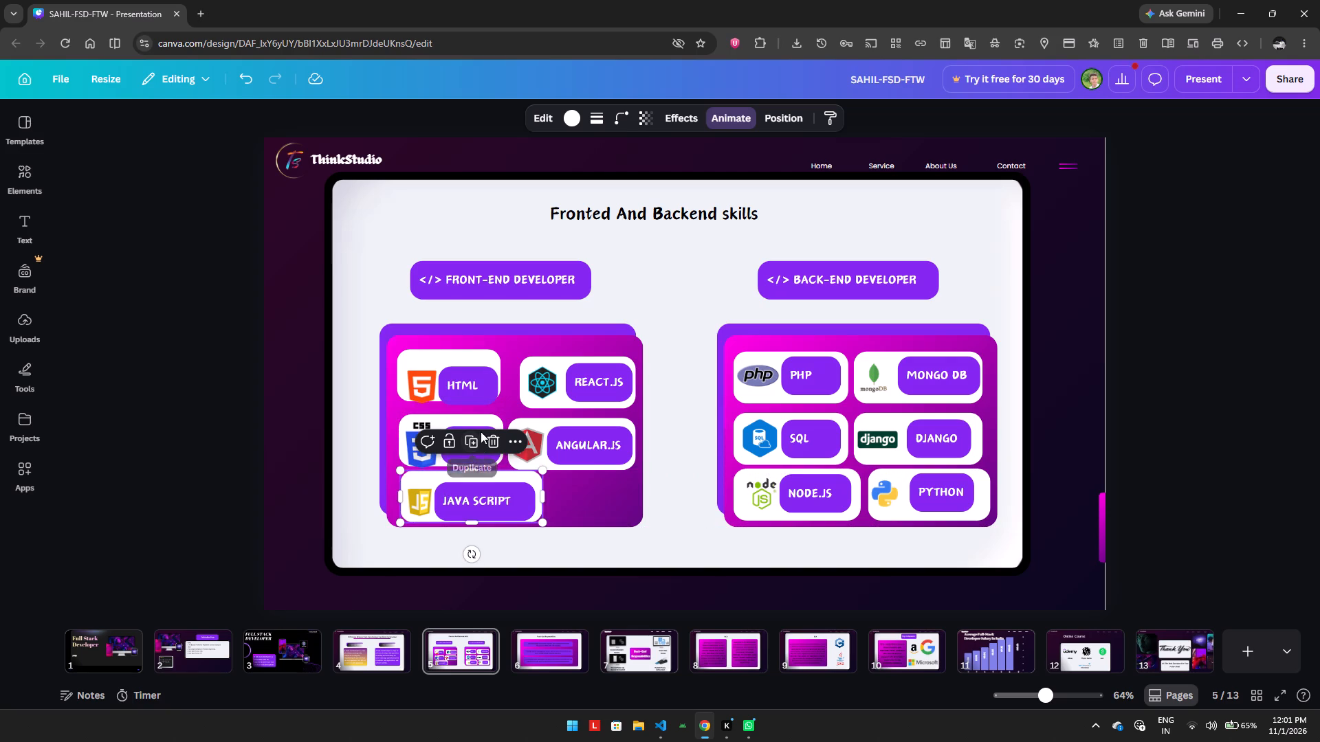
Nudge the white CSS card further up to even out the gaps between the HTML and JAVA SCRIPT cards.
{"action": "left_click", "coordinate": [483, 423]}
{"action": "key", "text": "Up"}
{"action": "key", "text": "Up"}
{"action": "key", "text": "Up"}
{"action": "key", "text": "Up"}
{"action": "key", "text": "Up"}
{"action": "key", "text": "Up"}
{"action": "key", "text": "Up"}
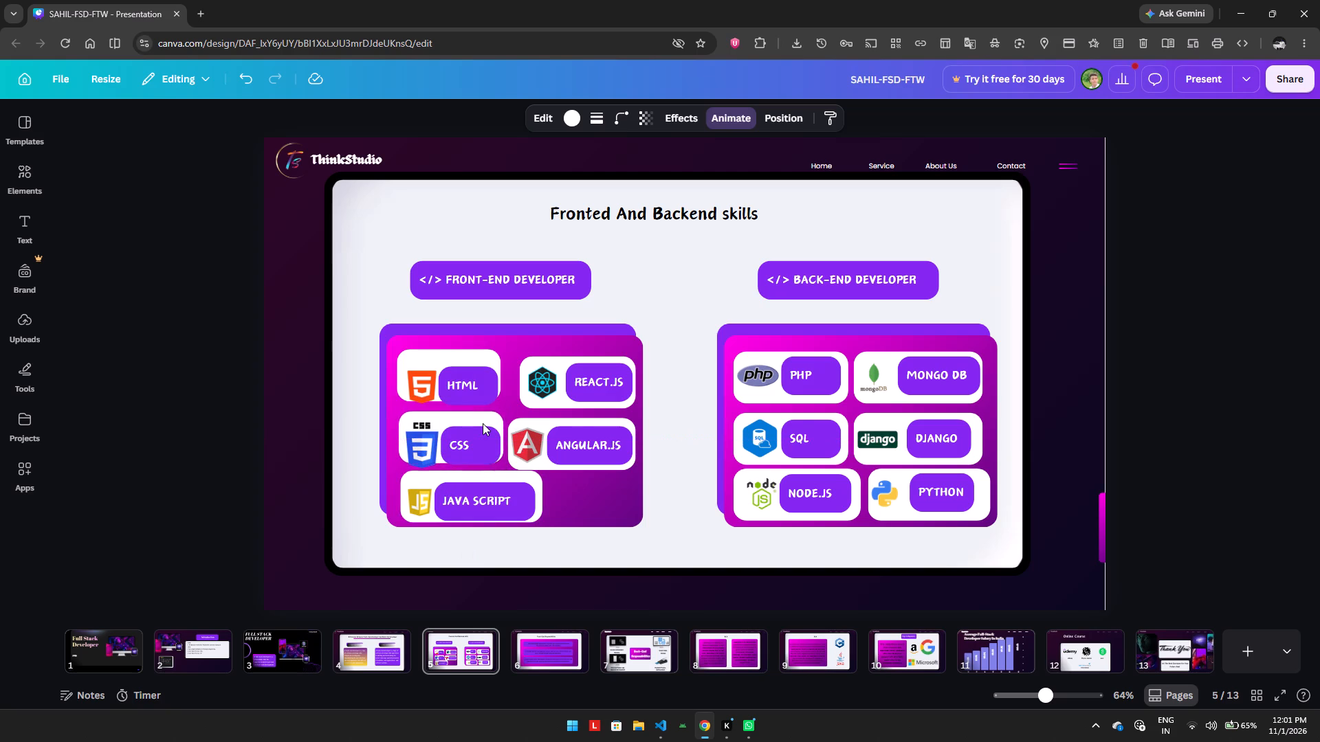
{"action": "key", "text": "Up"}
{"action": "key", "text": "Up"}
{"action": "key", "text": "Up"}
{"action": "key", "text": "Up"}
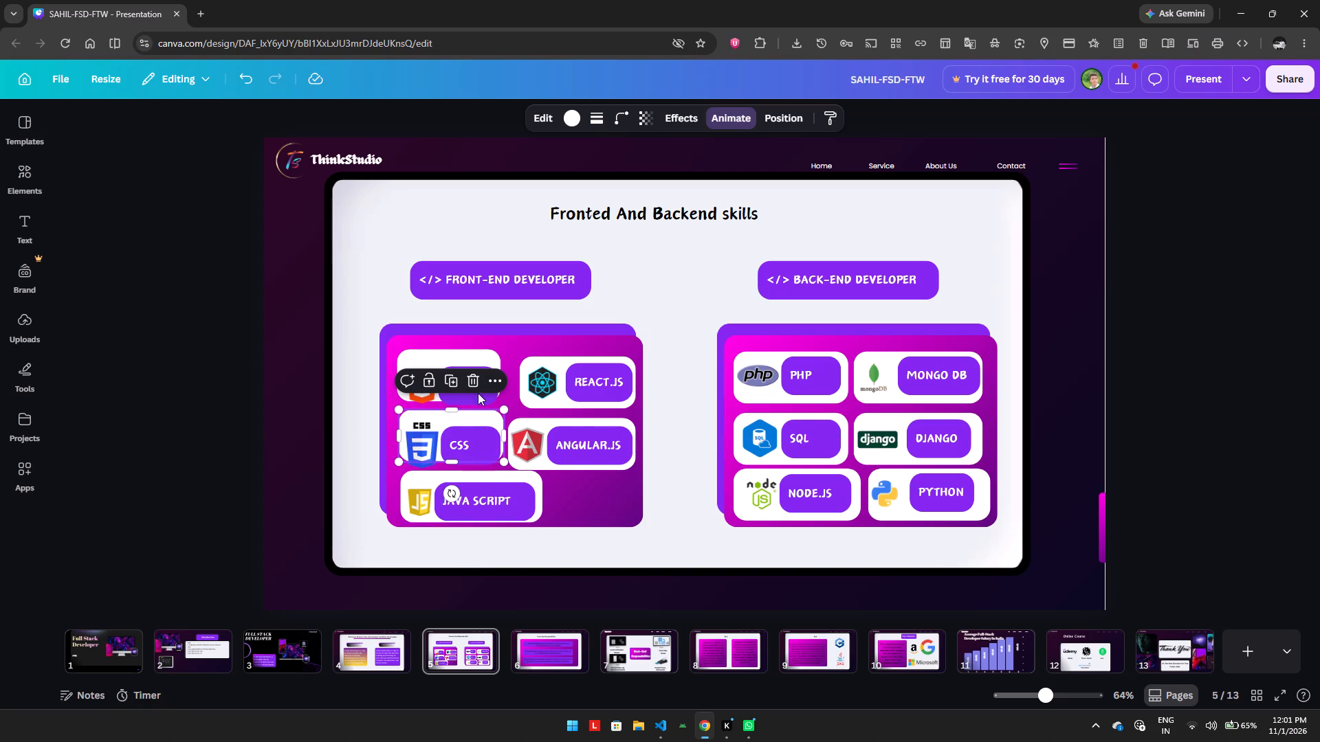
Nudge the HTML5 logo up until it is vertically centred in its white card, and slightly right.
{"action": "left_click", "coordinate": [478, 393]}
{"action": "left_click", "coordinate": [425, 398]}
{"action": "key", "text": "Up"}
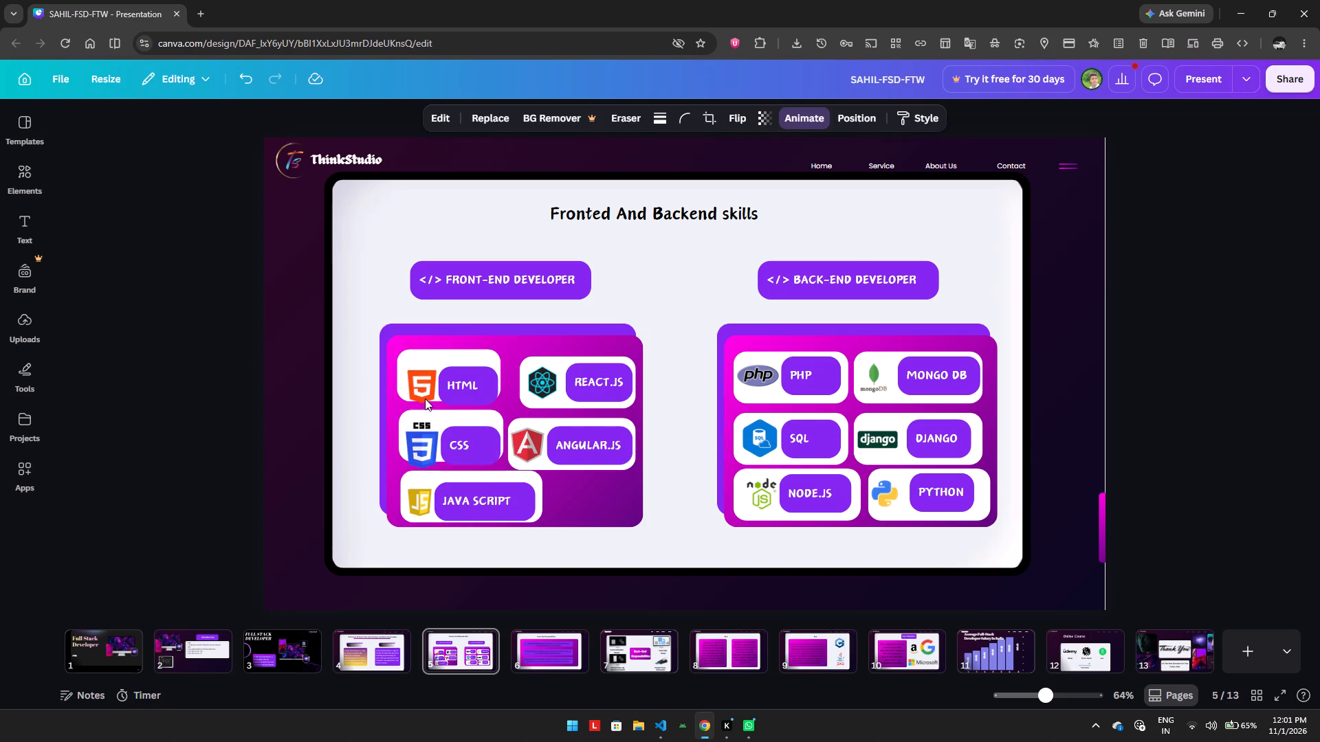
{"action": "key", "text": "Up"}
{"action": "key", "text": "Up"}
{"action": "key", "text": "Up"}
{"action": "key", "text": "Up"}
{"action": "key", "text": "Up"}
{"action": "key", "text": "Up"}
{"action": "key", "text": "Up"}
{"action": "key", "text": "Up"}
{"action": "key", "text": "Up"}
{"action": "key", "text": "Up"}
{"action": "key", "text": "Up"}
{"action": "key", "text": "Up"}
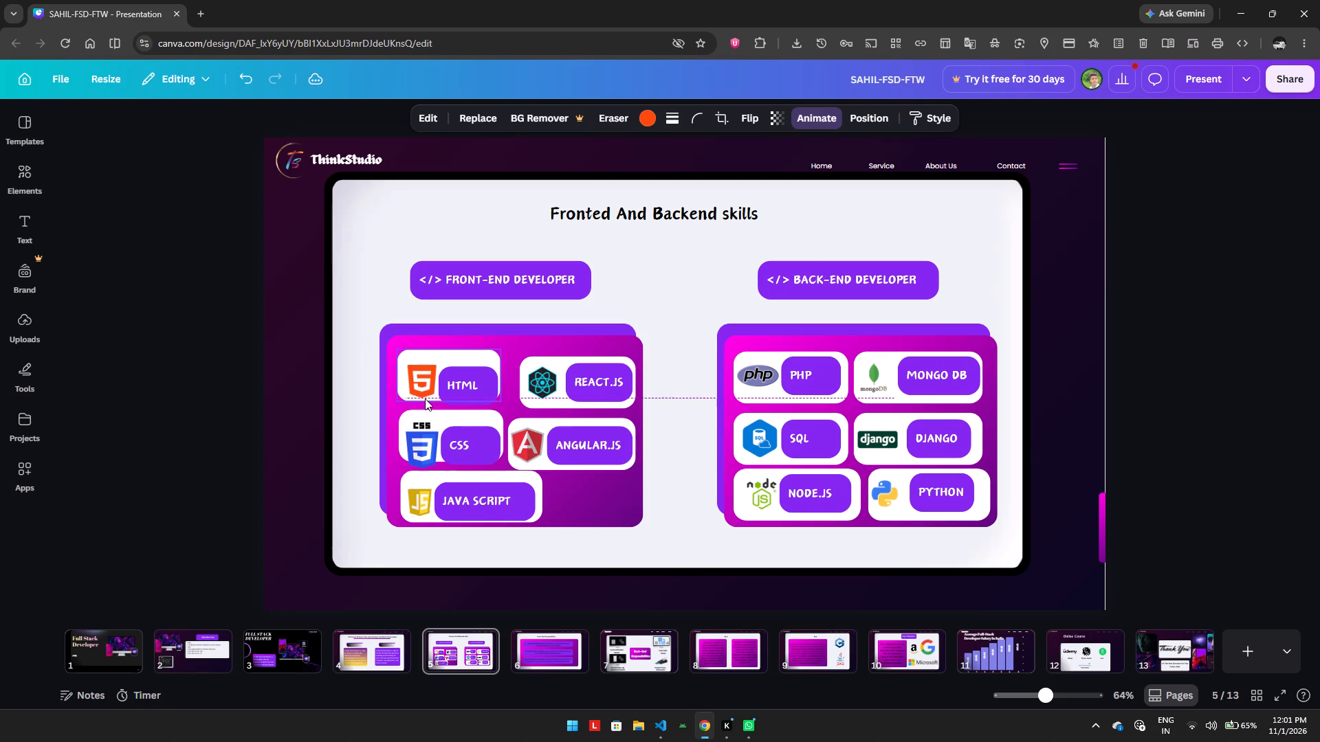
{"action": "key", "text": "Up"}
{"action": "key", "text": "Up"}
{"action": "key", "text": "Up"}
{"action": "key", "text": "Up"}
{"action": "key", "text": "Up"}
{"action": "key", "text": "Up"}
{"action": "key", "text": "Up"}
{"action": "key", "text": "Up"}
{"action": "key", "text": "Up"}
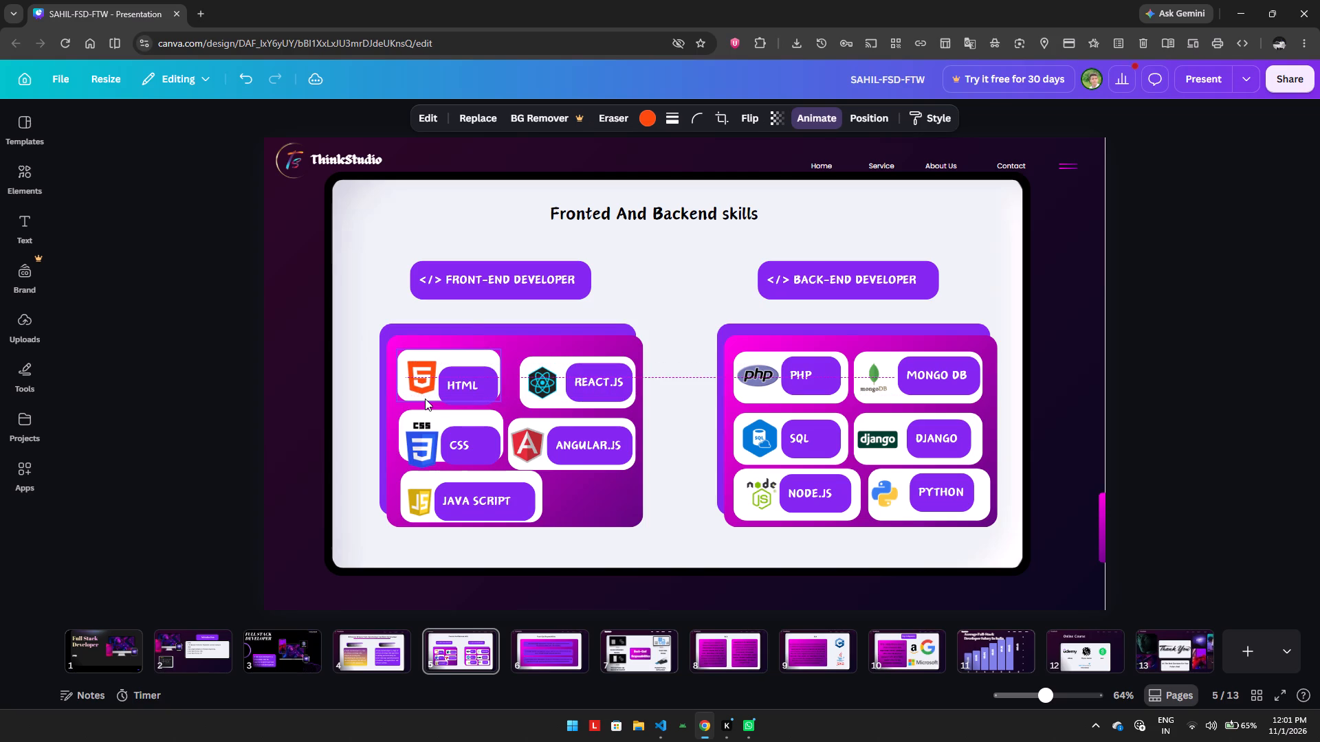
{"action": "key", "text": "Right"}
Nudge the purple HTML label up until it sits vertically centred in its white card beside the logo.
{"action": "left_click", "coordinate": [460, 389]}
{"action": "key", "text": "Up"}
{"action": "key", "text": "Up"}
{"action": "key", "text": "Up"}
{"action": "key", "text": "Up"}
{"action": "key", "text": "Up"}
{"action": "key", "text": "Up"}
{"action": "key", "text": "Up"}
{"action": "key", "text": "Up"}
{"action": "key", "text": "Up"}
{"action": "key", "text": "Up"}
{"action": "key", "text": "Up"}
{"action": "key", "text": "Up"}
{"action": "key", "text": "Up"}
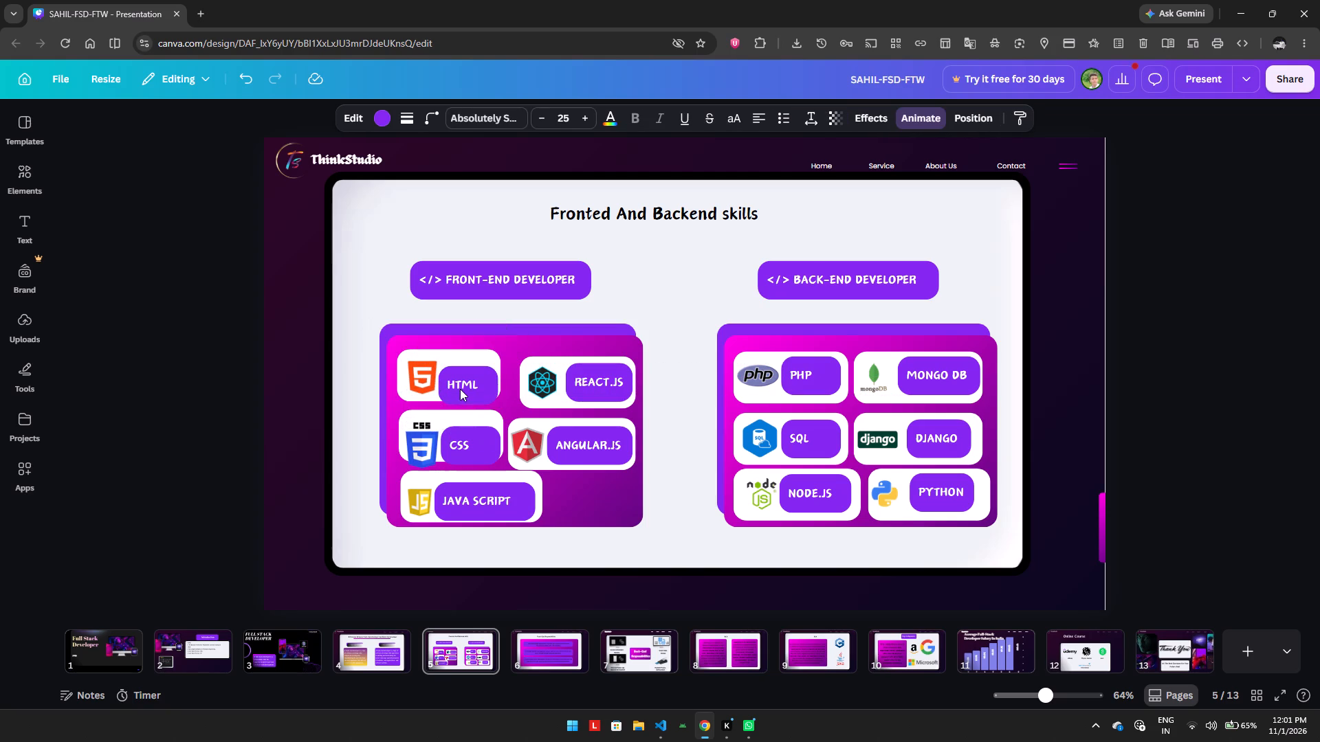
{"action": "key", "text": "Up"}
{"action": "key", "text": "Up"}
{"action": "key", "text": "Up"}
{"action": "key", "text": "Up"}
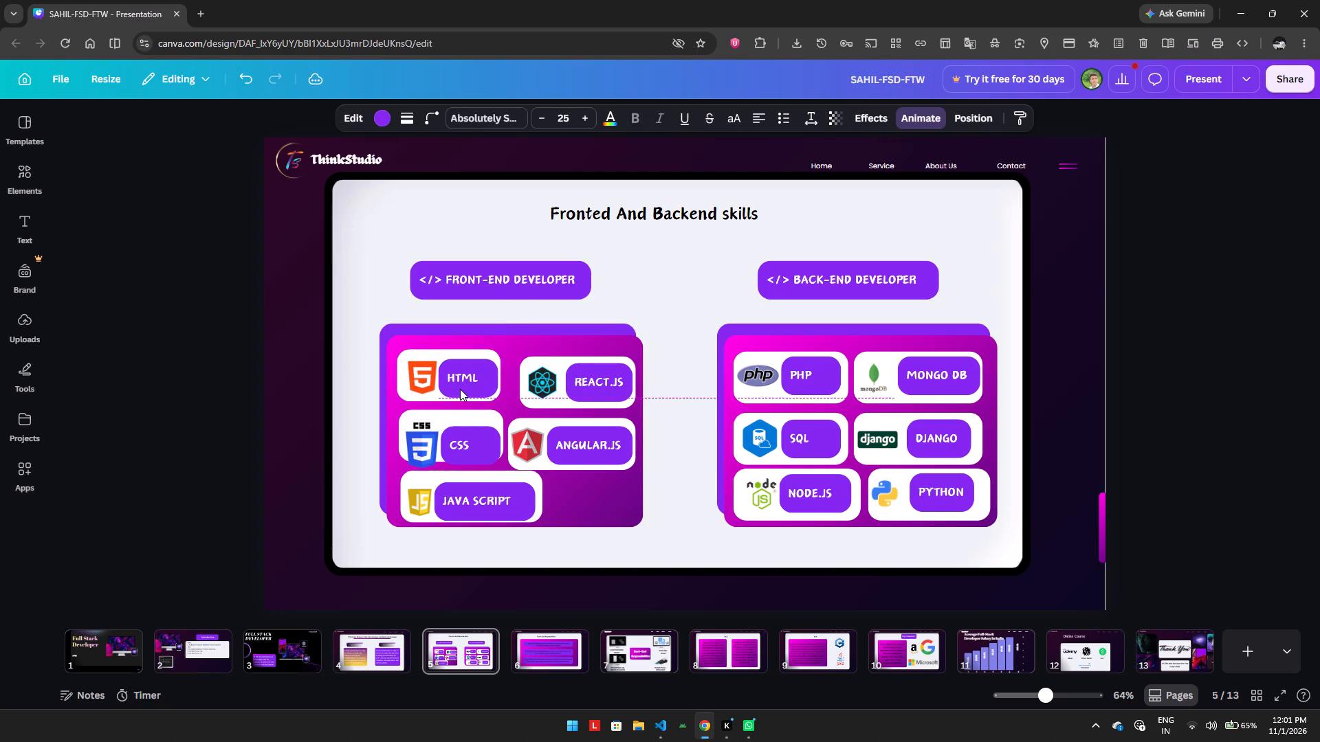
{"action": "key", "text": "Up"}
{"action": "key", "text": "Up"}
{"action": "key", "text": "Up"}
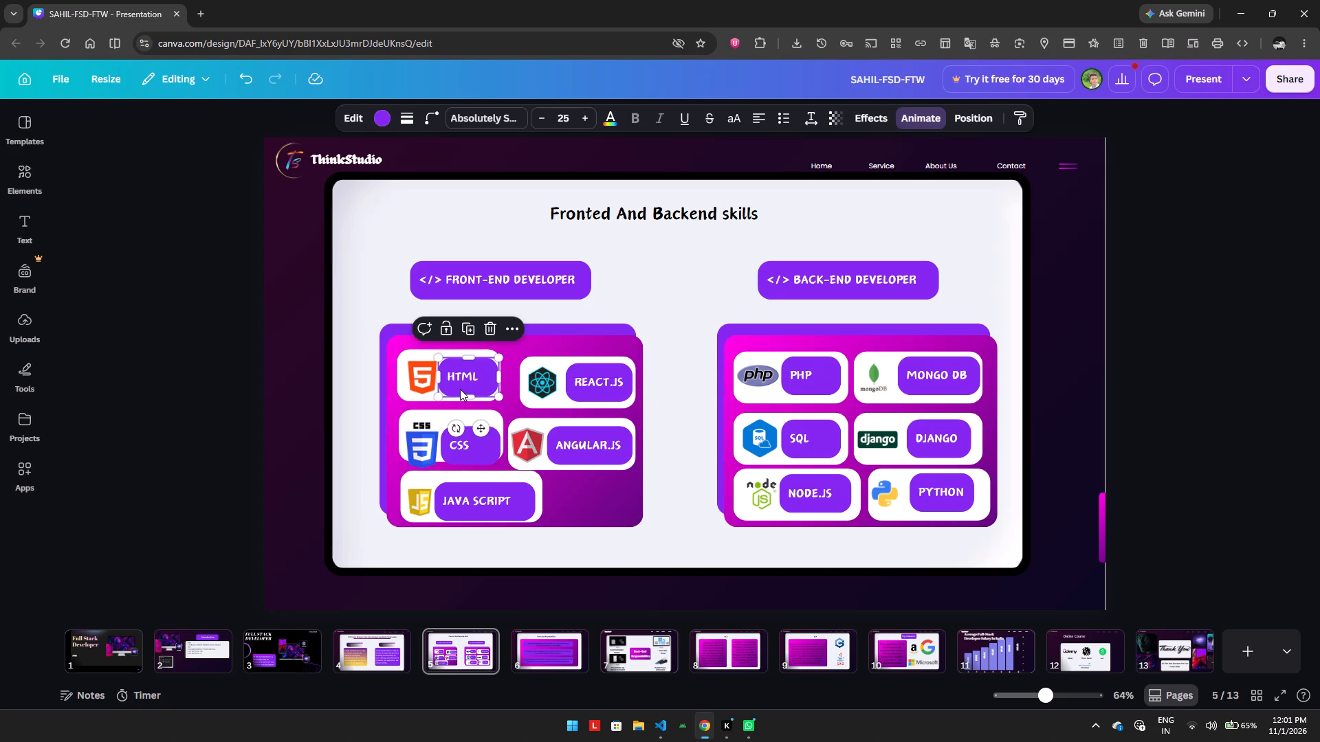
Nudge the HTML5 logo slightly left within its white card.
{"action": "left_click", "coordinate": [427, 384]}
{"action": "key", "text": "Left"}
{"action": "key", "text": "Left"}
{"action": "key", "text": "Left"}
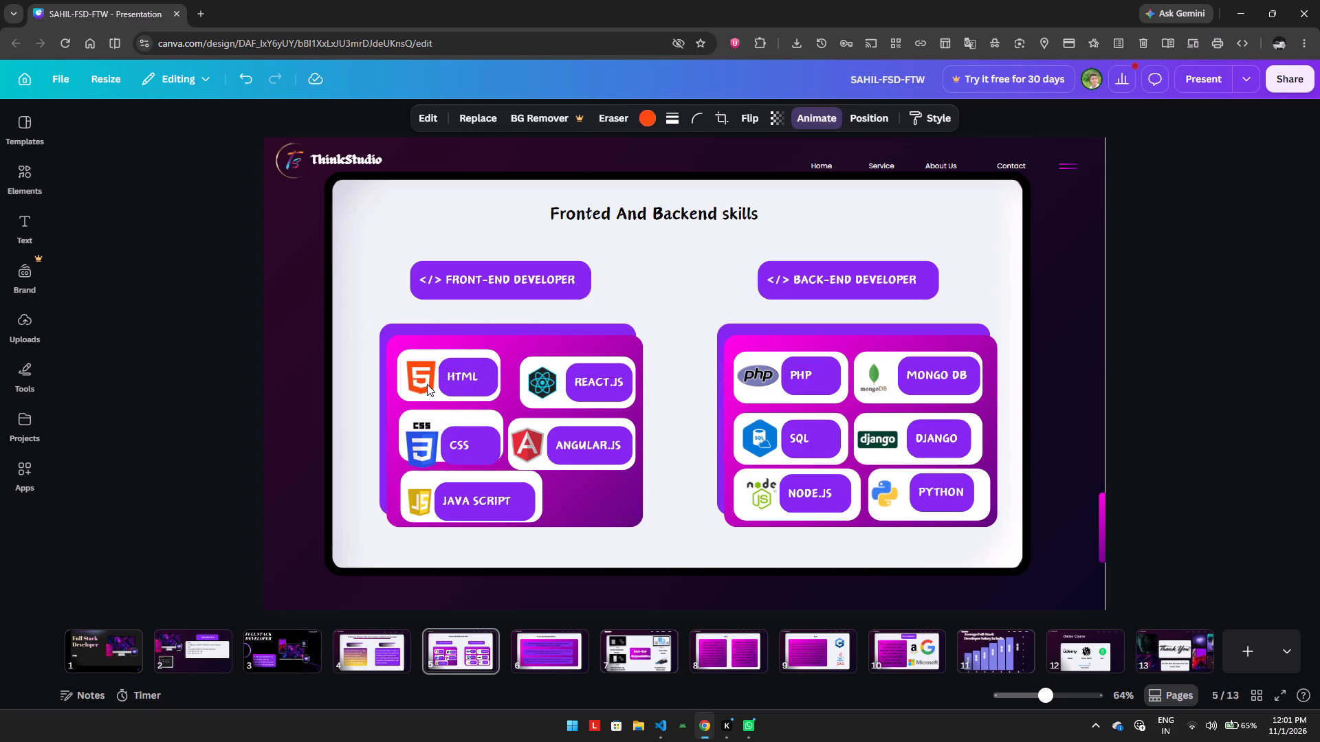
{"action": "key", "text": "Left"}
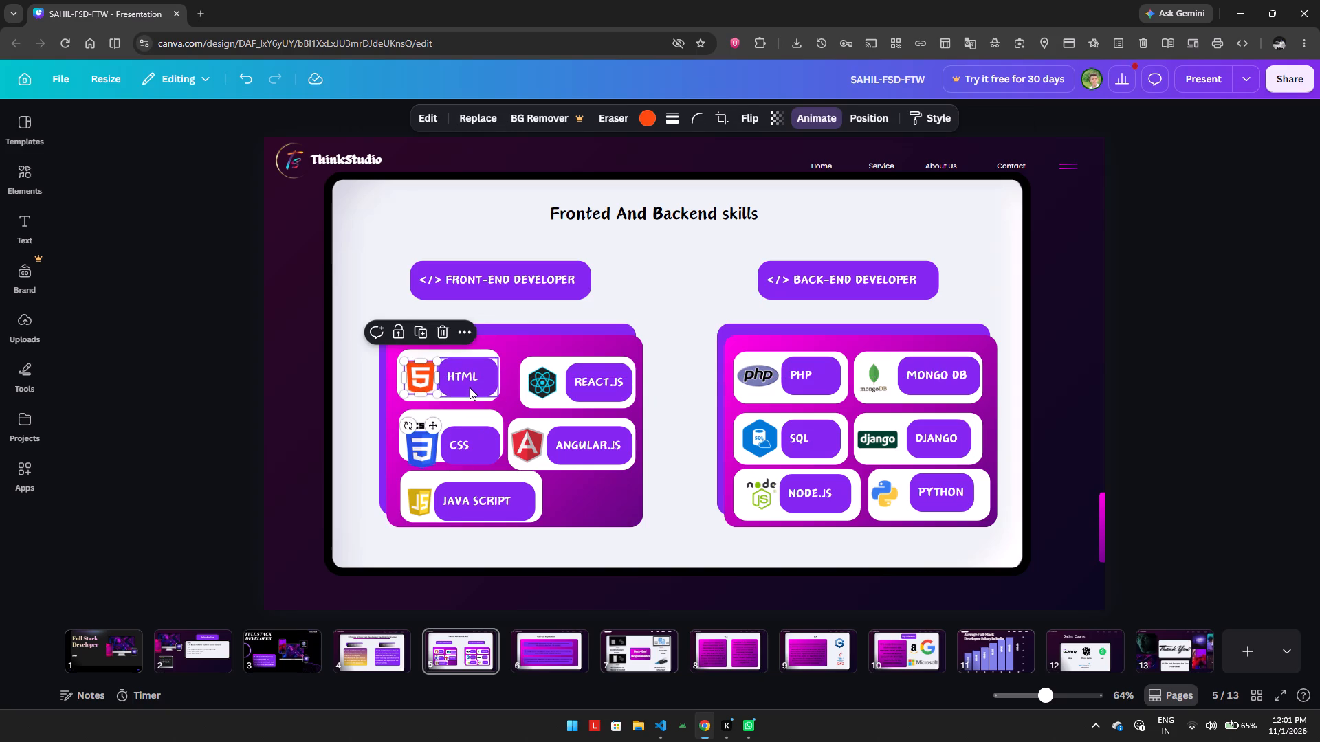
Nudge the purple HTML label slightly left and up within its white card.
{"action": "left_click", "coordinate": [470, 387]}
{"action": "key", "text": "Left"}
{"action": "key", "text": "Up"}
{"action": "key", "text": "Left"}
{"action": "key", "text": "Up"}
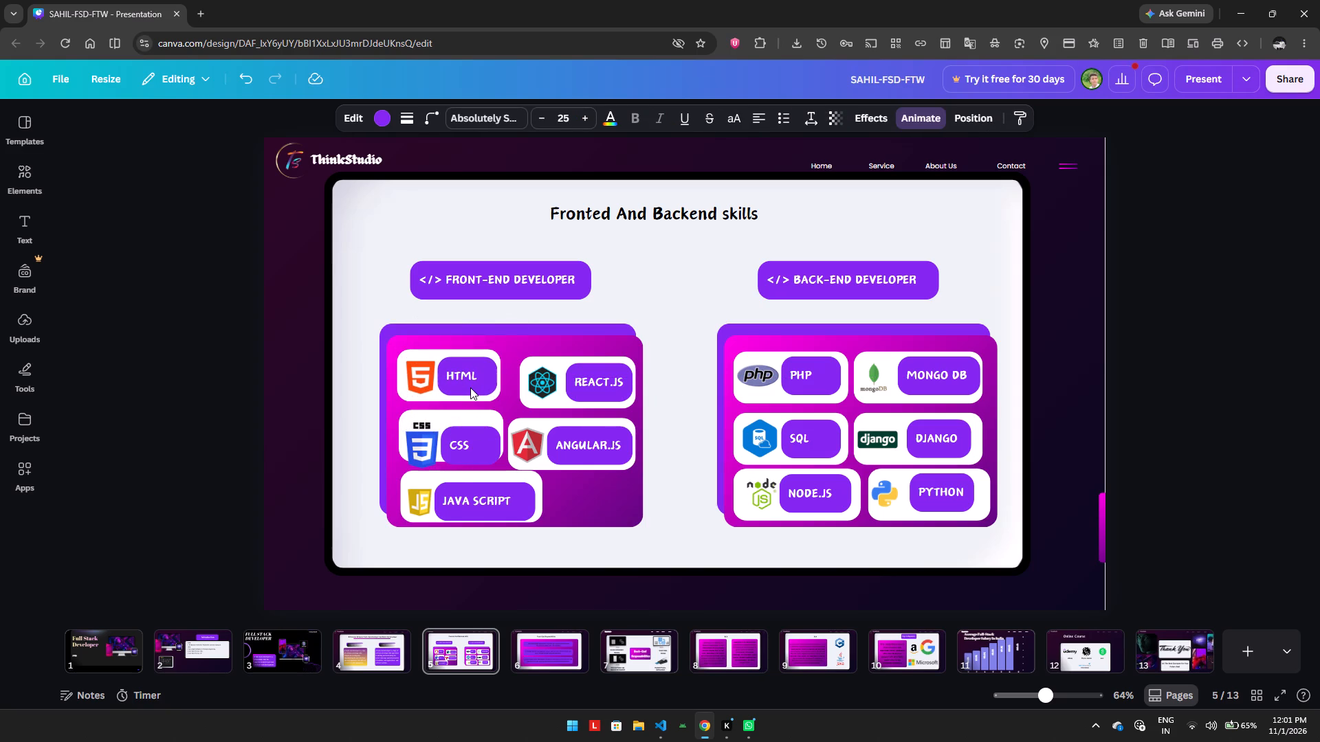
Nudge the CSS logo up and slightly left until it fits inside its white card.
{"action": "left_click", "coordinate": [415, 456]}
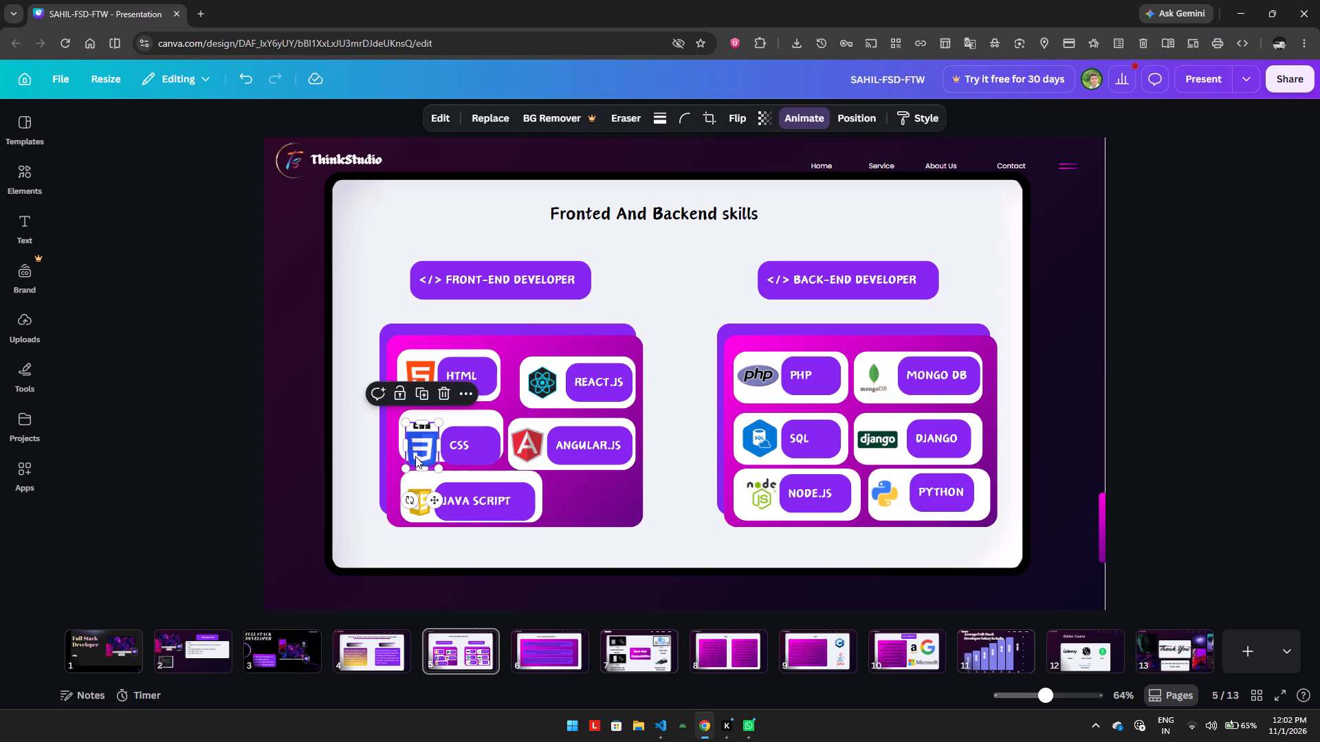
{"action": "key", "text": "Up"}
{"action": "key", "text": "Up"}
{"action": "key", "text": "Up"}
{"action": "key", "text": "Up"}
{"action": "key", "text": "Up"}
{"action": "key", "text": "Up"}
{"action": "key", "text": "Up"}
{"action": "key", "text": "Up"}
{"action": "key", "text": "Up"}
{"action": "key", "text": "Up"}
{"action": "key", "text": "Up"}
{"action": "key", "text": "Up"}
{"action": "key", "text": "Up"}
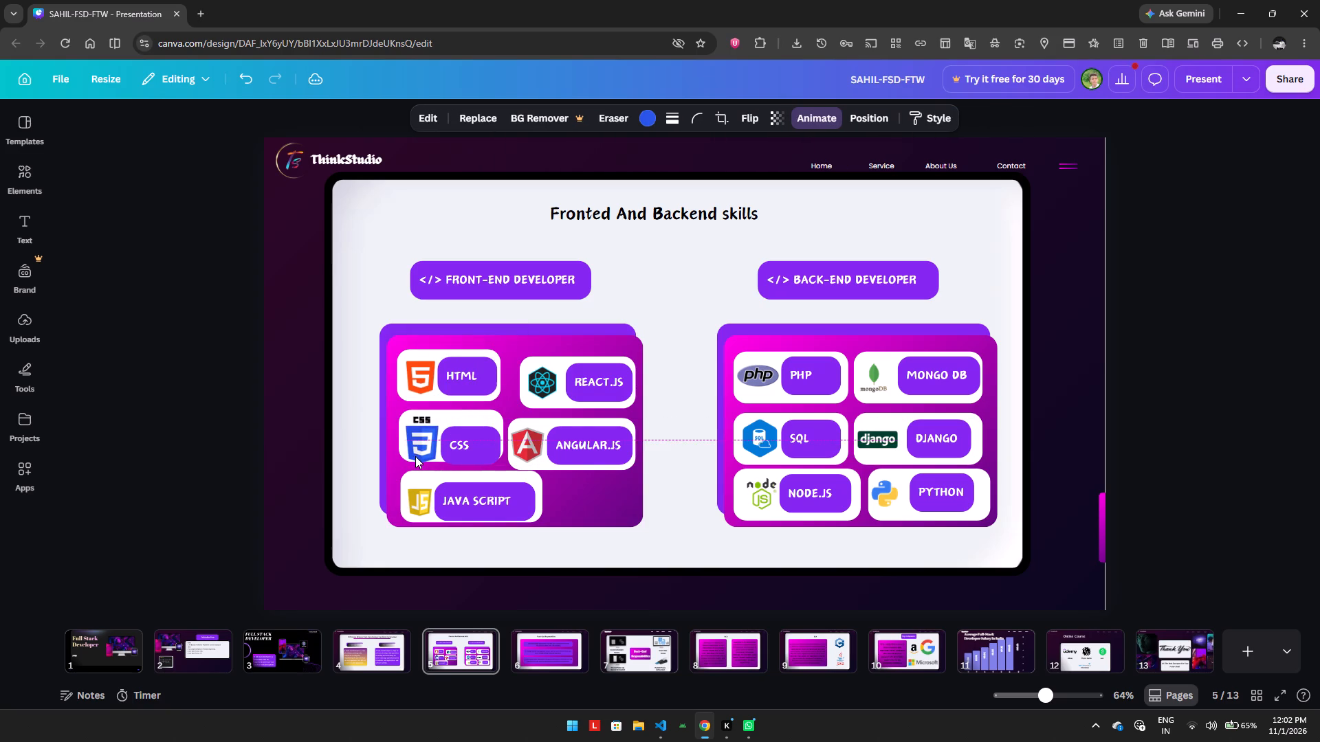
{"action": "key", "text": "Up"}
{"action": "key", "text": "Up"}
{"action": "key", "text": "Up"}
{"action": "key", "text": "Left"}
{"action": "key", "text": "Left"}
{"action": "key", "text": "Up"}
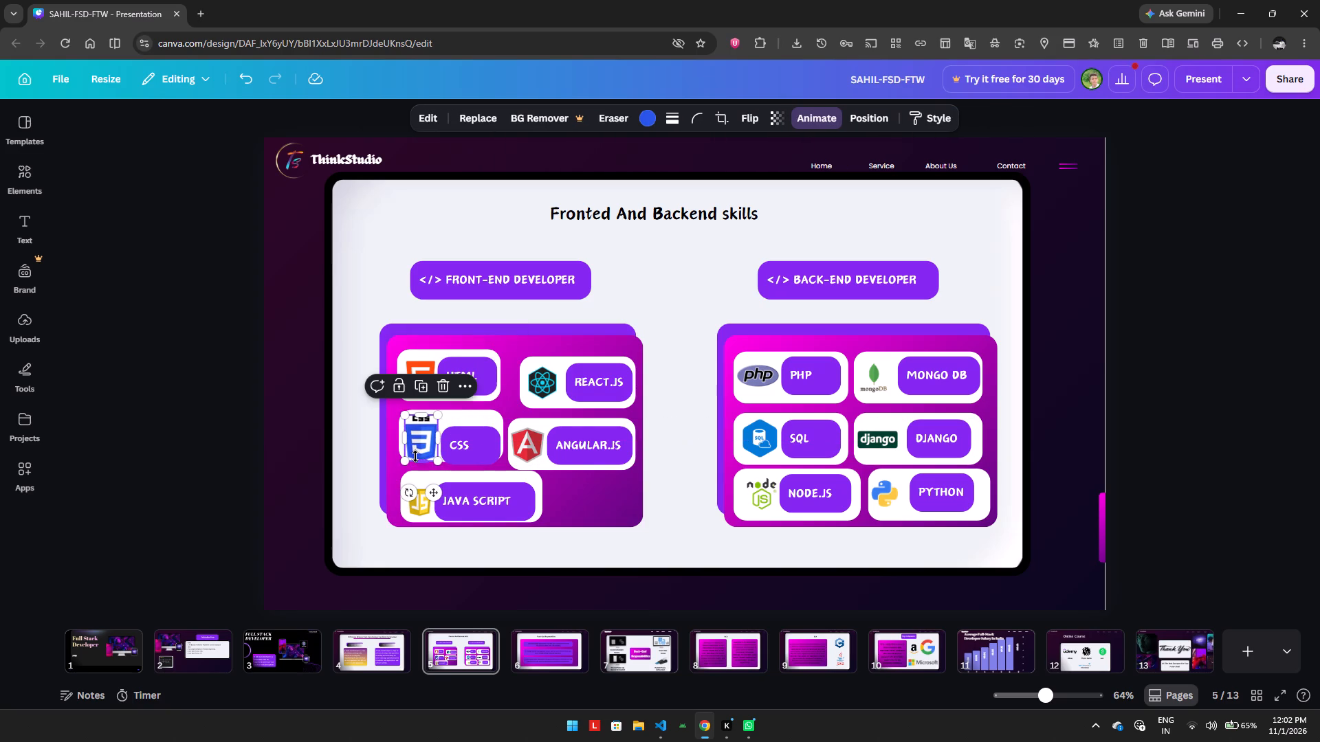
Nudge the purple CSS label up until it sits vertically centred in its white card beside the logo.
{"action": "left_click", "coordinate": [467, 457]}
{"action": "key", "text": "Up"}
{"action": "key", "text": "Up"}
{"action": "key", "text": "Up"}
{"action": "key", "text": "Up"}
{"action": "key", "text": "Up"}
{"action": "key", "text": "Up"}
{"action": "key", "text": "Up"}
{"action": "key", "text": "Up"}
{"action": "key", "text": "Up"}
{"action": "key", "text": "Up"}
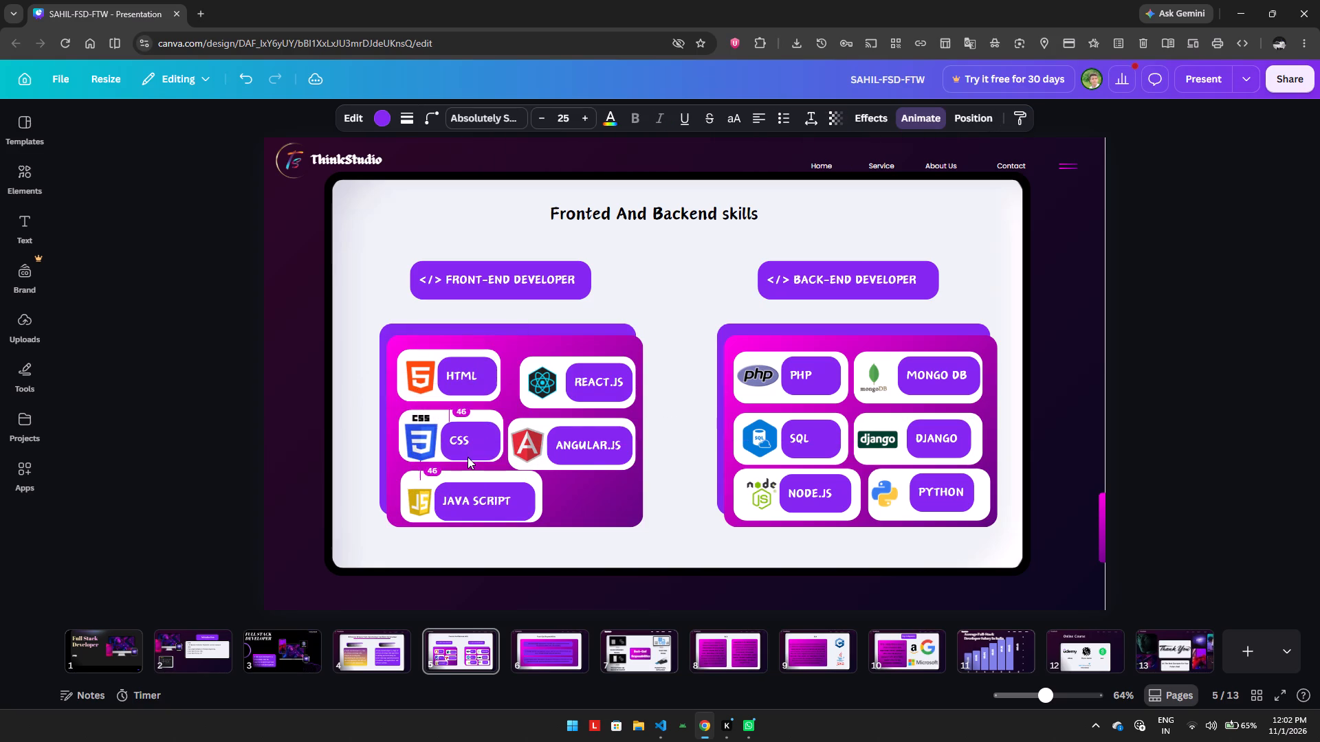
{"action": "key", "text": "Up"}
{"action": "key", "text": "Up"}
{"action": "key", "text": "Up"}
{"action": "key", "text": "Up"}
{"action": "key", "text": "Up"}
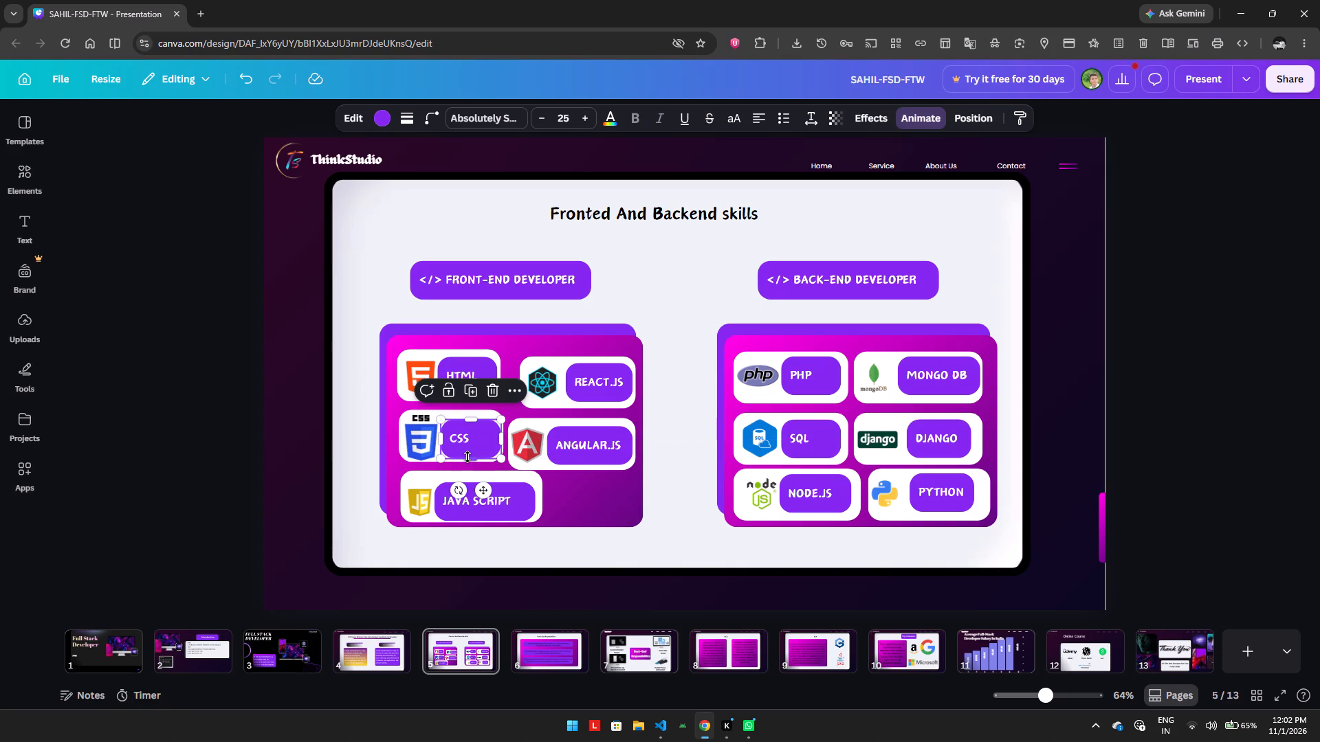
{"action": "left_click", "coordinate": [627, 495]}
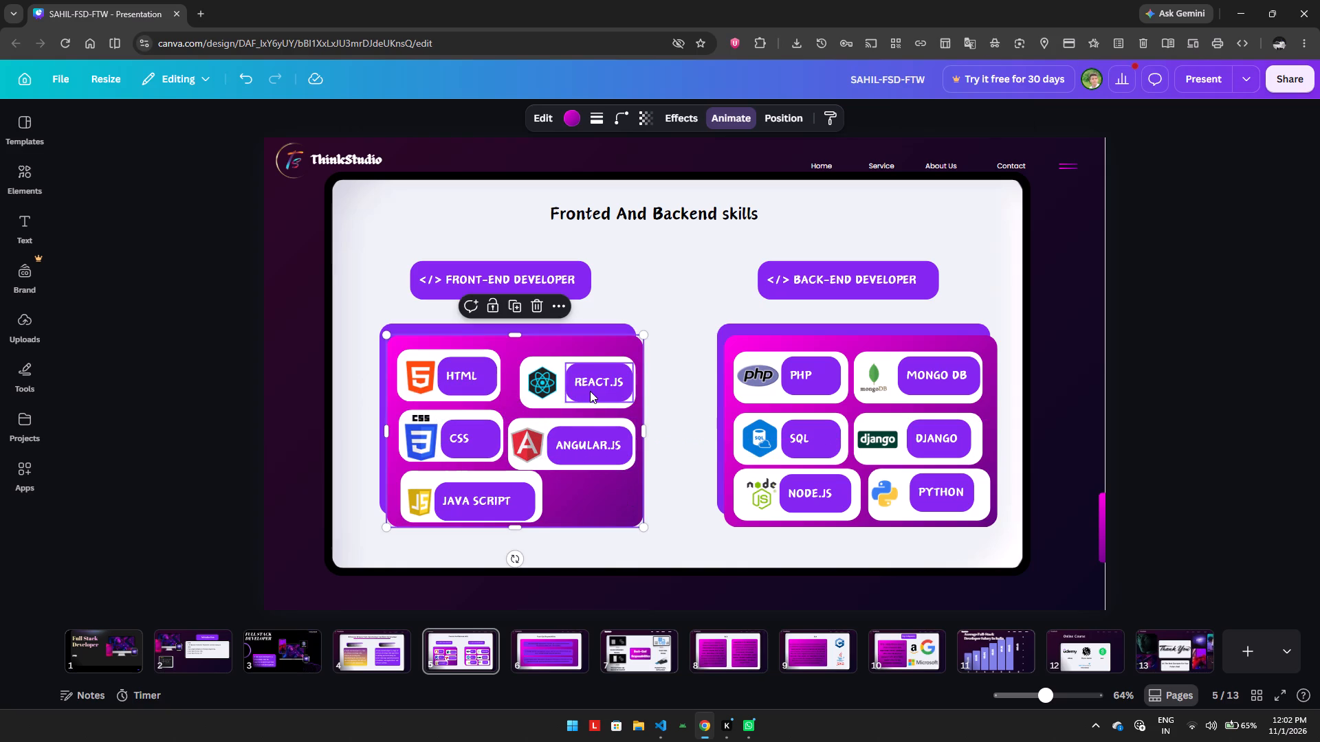
Nudge the purple REACT.JS label slightly up and left within its white card.
{"action": "left_click", "coordinate": [590, 391]}
{"action": "key", "text": "Up"}
{"action": "key", "text": "Up"}
{"action": "key", "text": "Down"}
{"action": "key", "text": "Left"}
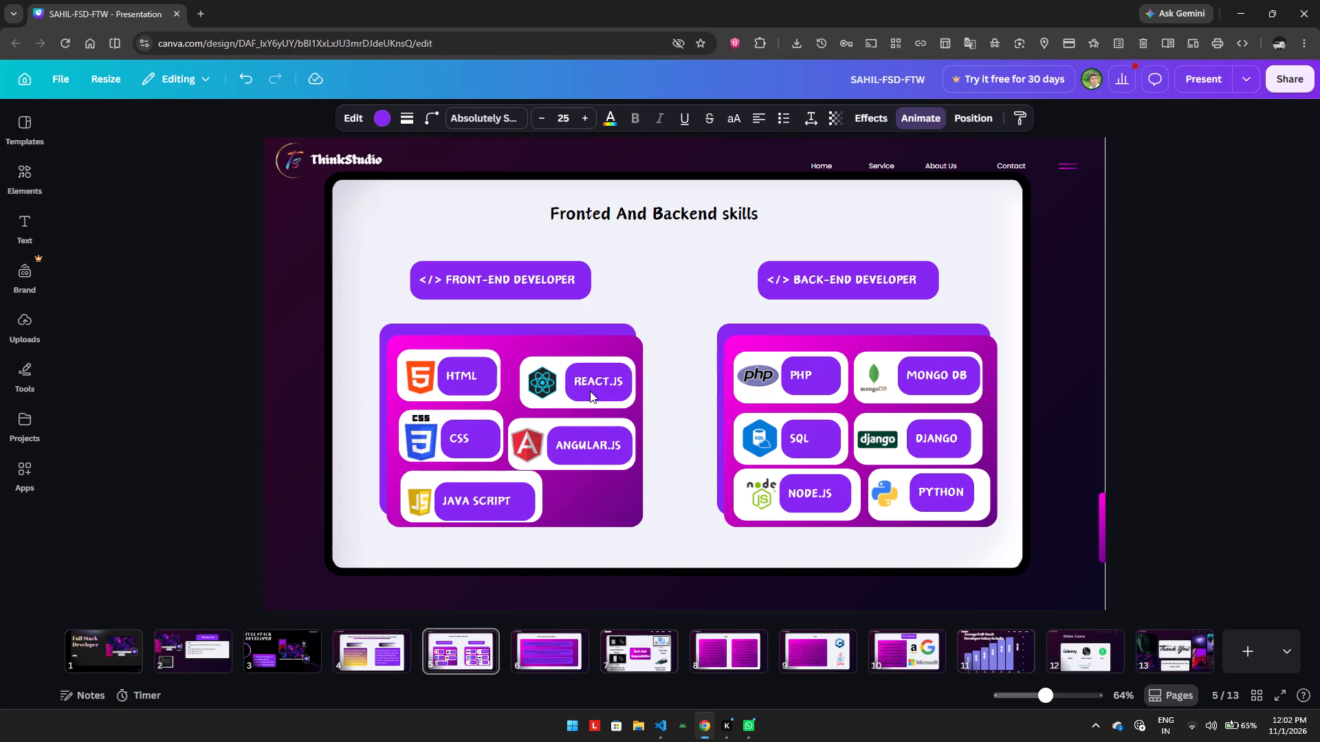
Nudge the React logo slightly up and left within its white card.
{"action": "left_click", "coordinate": [549, 381]}
{"action": "key", "text": "Up"}
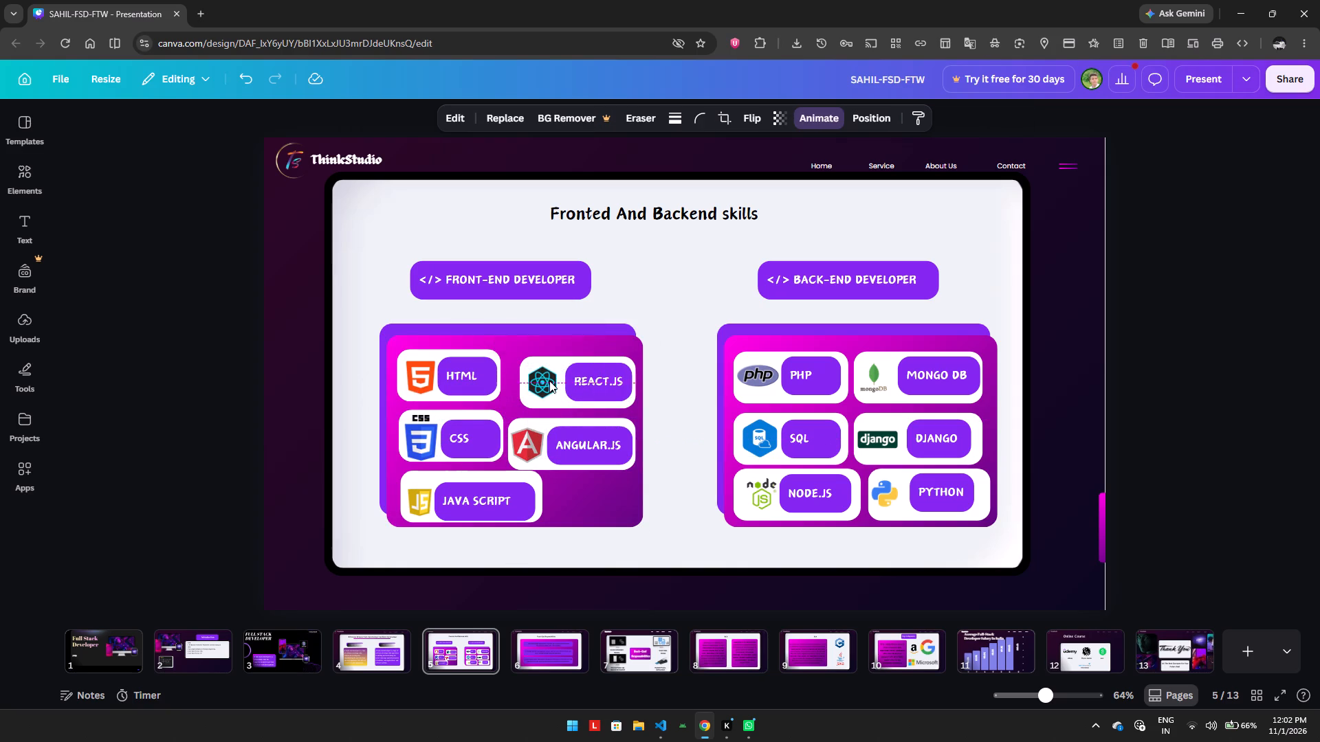
{"action": "key", "text": "Up"}
{"action": "key", "text": "Up"}
{"action": "key", "text": "Down"}
{"action": "key", "text": "Left"}
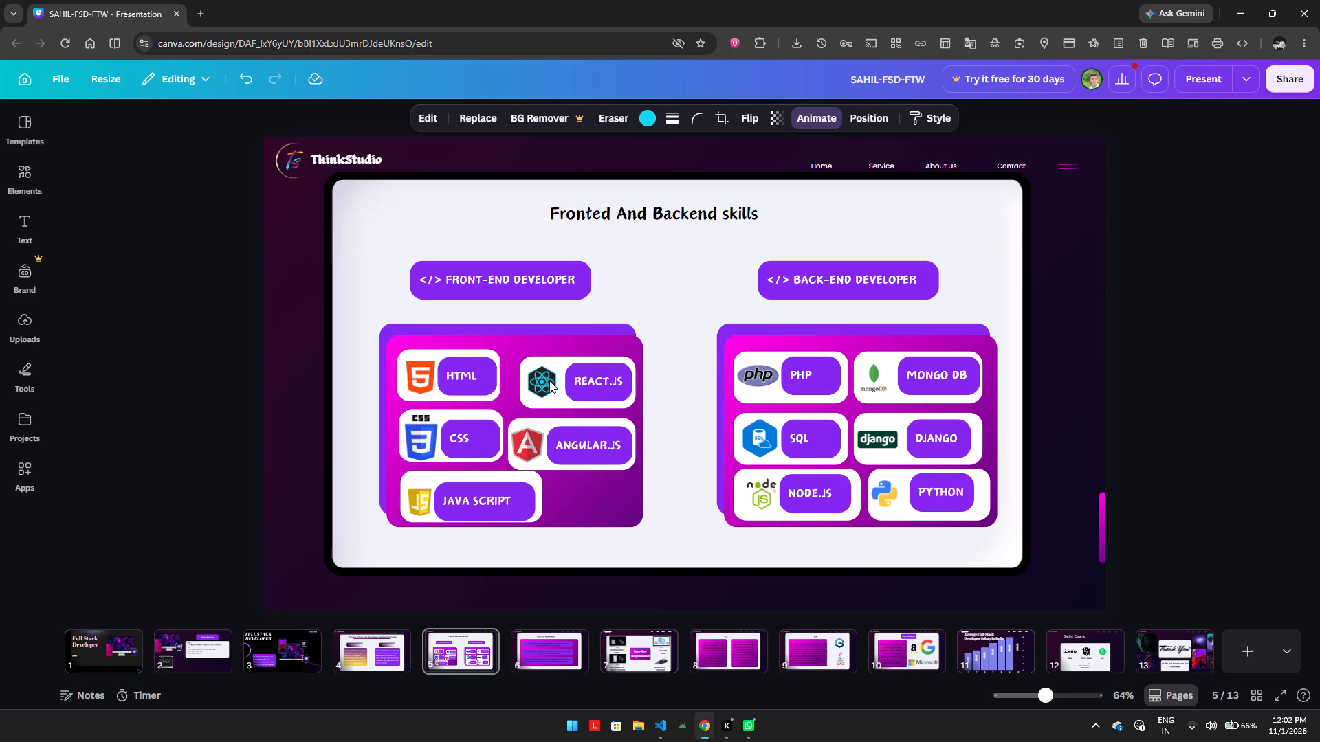
{"action": "left_click", "coordinate": [525, 447]}
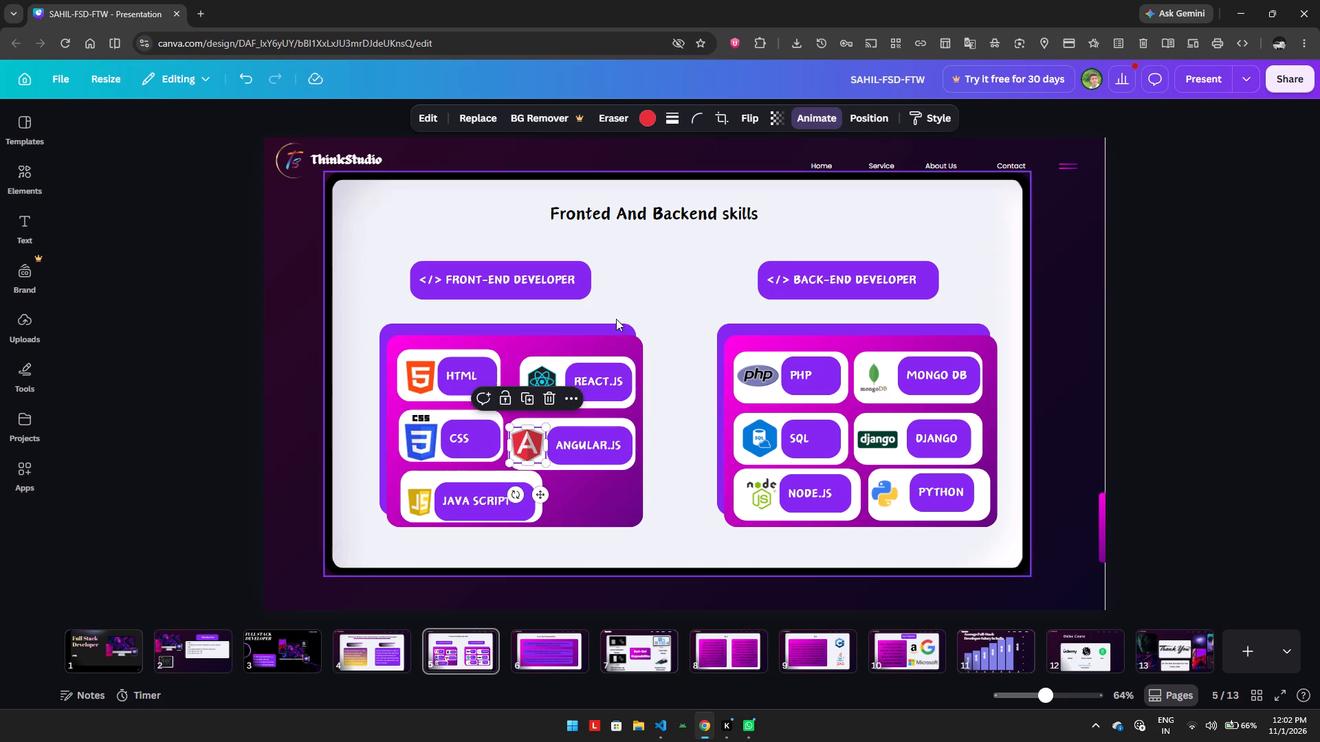
Nudge the purple JAVA SCRIPT label up and slightly right until it is vertically centred in its white card.
{"action": "left_click", "coordinate": [459, 497]}
{"action": "key", "text": "Up"}
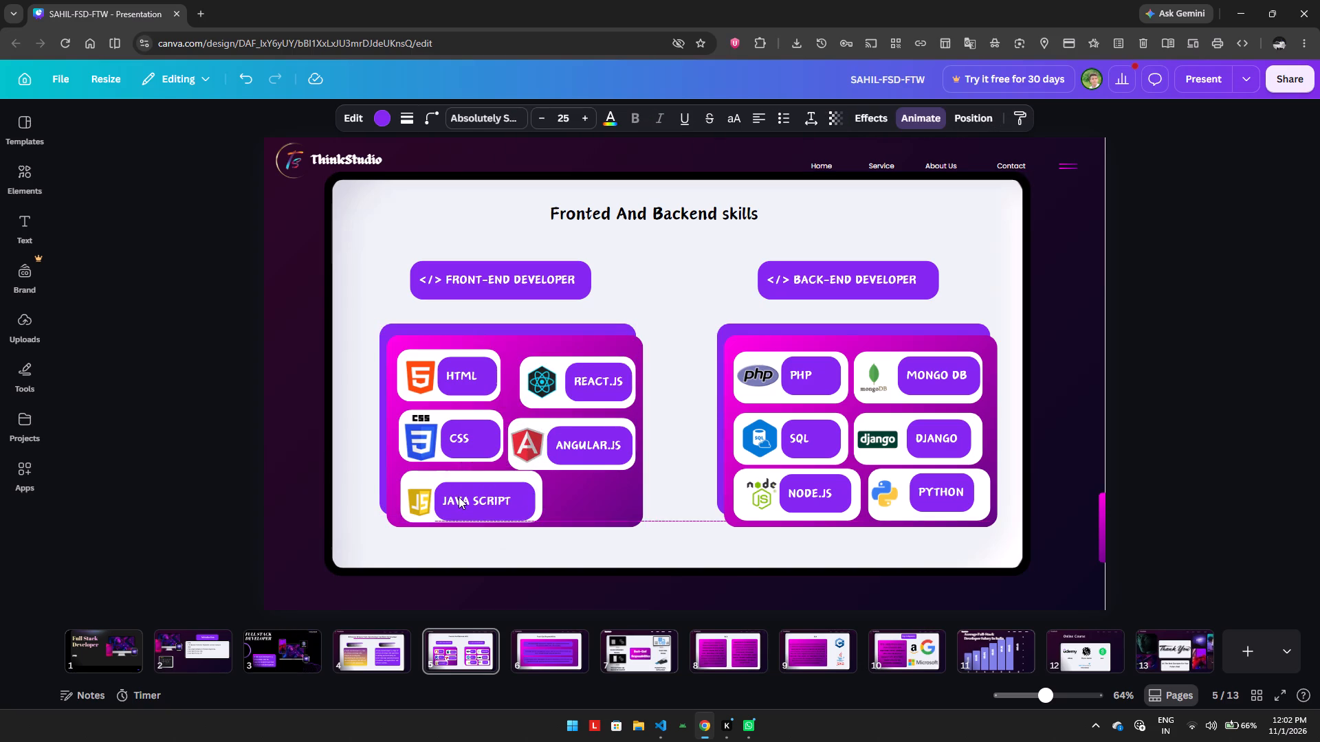
{"action": "key", "text": "Up"}
{"action": "key", "text": "Up"}
{"action": "key", "text": "Up"}
{"action": "key", "text": "Up"}
{"action": "key", "text": "Up"}
{"action": "key", "text": "Up"}
{"action": "key", "text": "Up"}
{"action": "key", "text": "Up"}
{"action": "key", "text": "Up"}
{"action": "key", "text": "Up"}
{"action": "key", "text": "Right"}
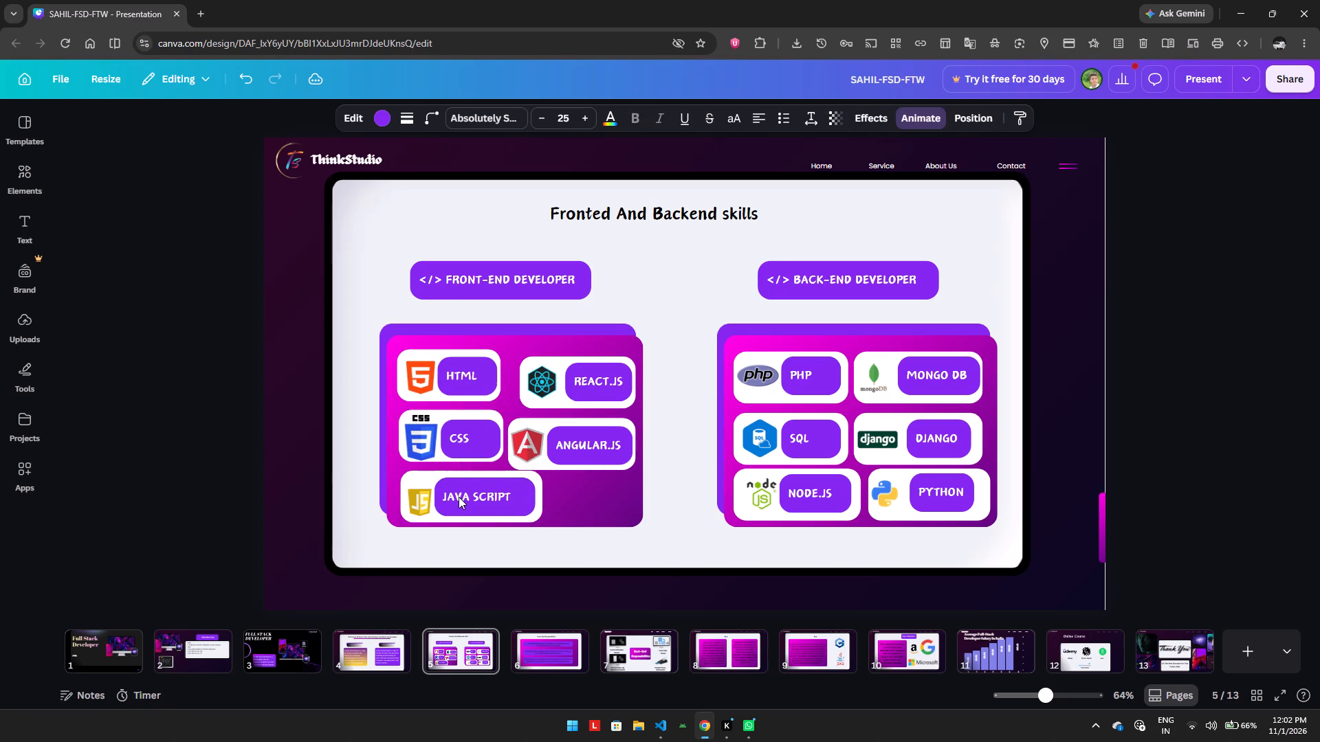
{"action": "key", "text": "Up"}
{"action": "key", "text": "Up"}
{"action": "key", "text": "Right"}
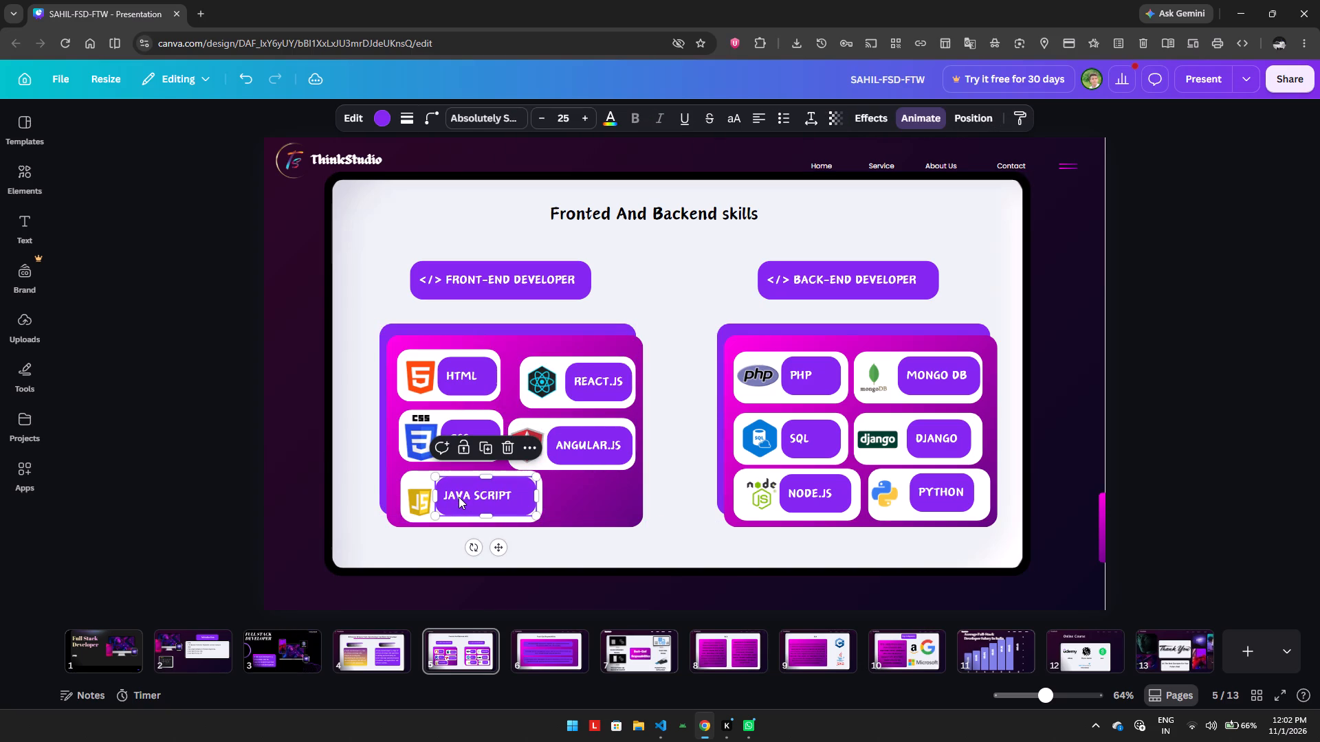
Nudge the JavaScript logo up until it lines up with the JAVA SCRIPT label in its white card.
{"action": "left_click", "coordinate": [423, 497]}
{"action": "key", "text": "Up"}
{"action": "key", "text": "Up"}
{"action": "key", "text": "Up"}
{"action": "key", "text": "Up"}
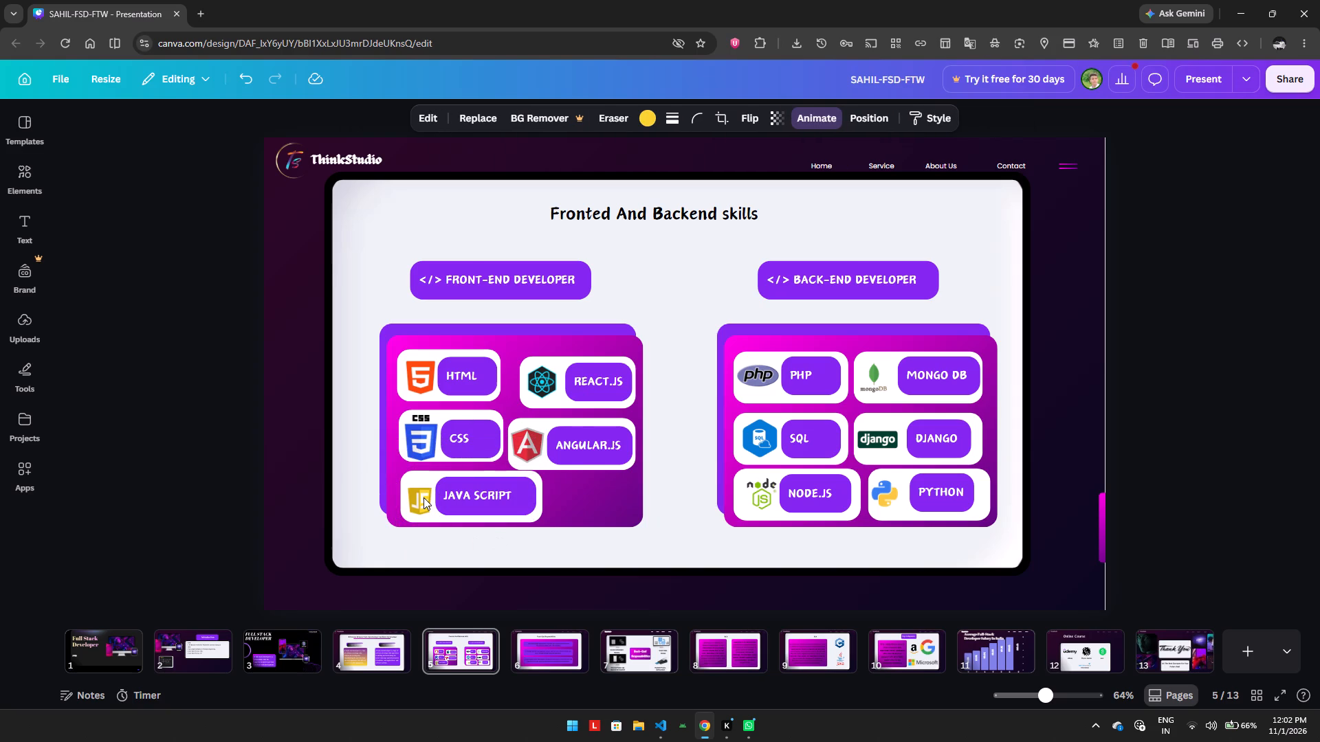
{"action": "key", "text": "Up"}
{"action": "key", "text": "Up"}
{"action": "key", "text": "Up"}
{"action": "key", "text": "Up"}
{"action": "key", "text": "Up"}
{"action": "key", "text": "Up"}
{"action": "key", "text": "Up"}
{"action": "key", "text": "Up"}
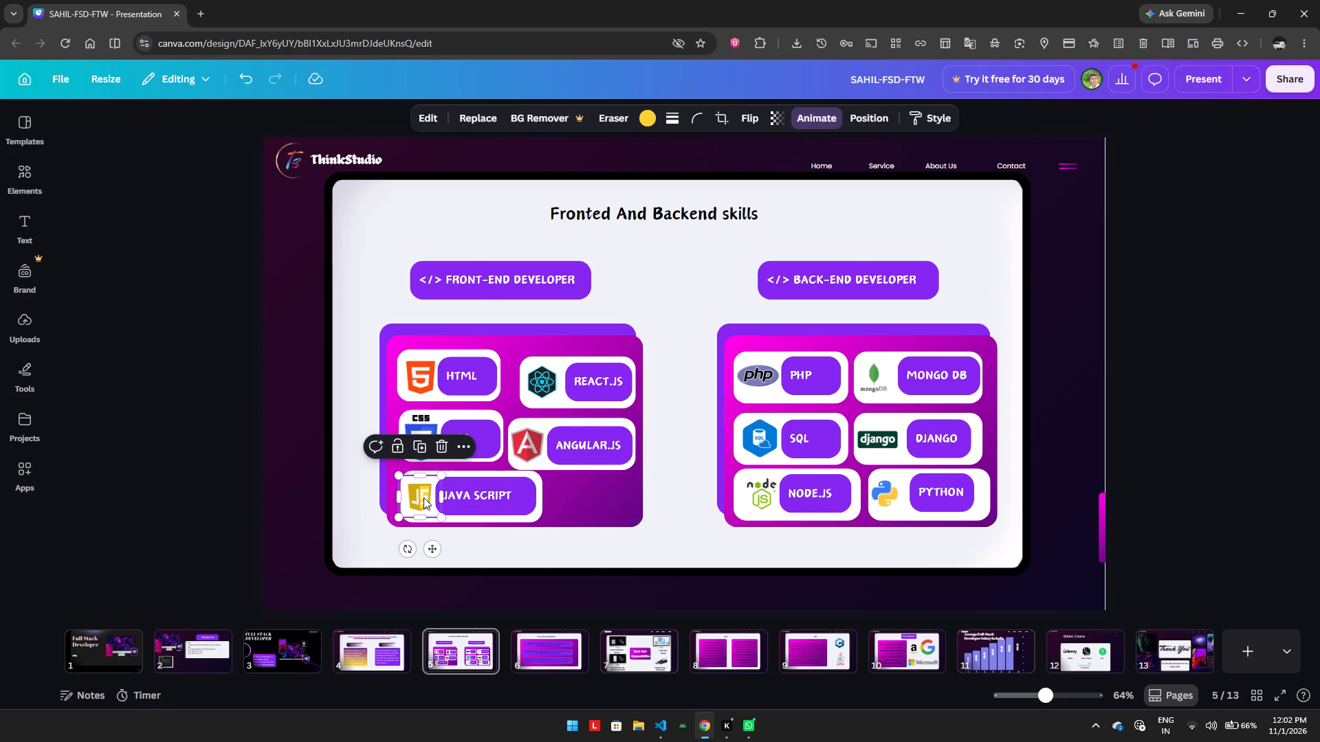
Nudge the white card behind REACT.JS up until it lines up with the HTML card in the same row.
{"action": "left_click", "coordinate": [558, 405]}
{"action": "key", "text": "Up"}
{"action": "key", "text": "Up"}
{"action": "key", "text": "Up"}
{"action": "key", "text": "Up"}
{"action": "key", "text": "Up"}
{"action": "key", "text": "Up"}
{"action": "key", "text": "Up"}
{"action": "key", "text": "Up"}
{"action": "key", "text": "Up"}
{"action": "key", "text": "Up"}
{"action": "key", "text": "Up"}
{"action": "key", "text": "Up"}
{"action": "key", "text": "Up"}
{"action": "key", "text": "Up"}
{"action": "key", "text": "Up"}
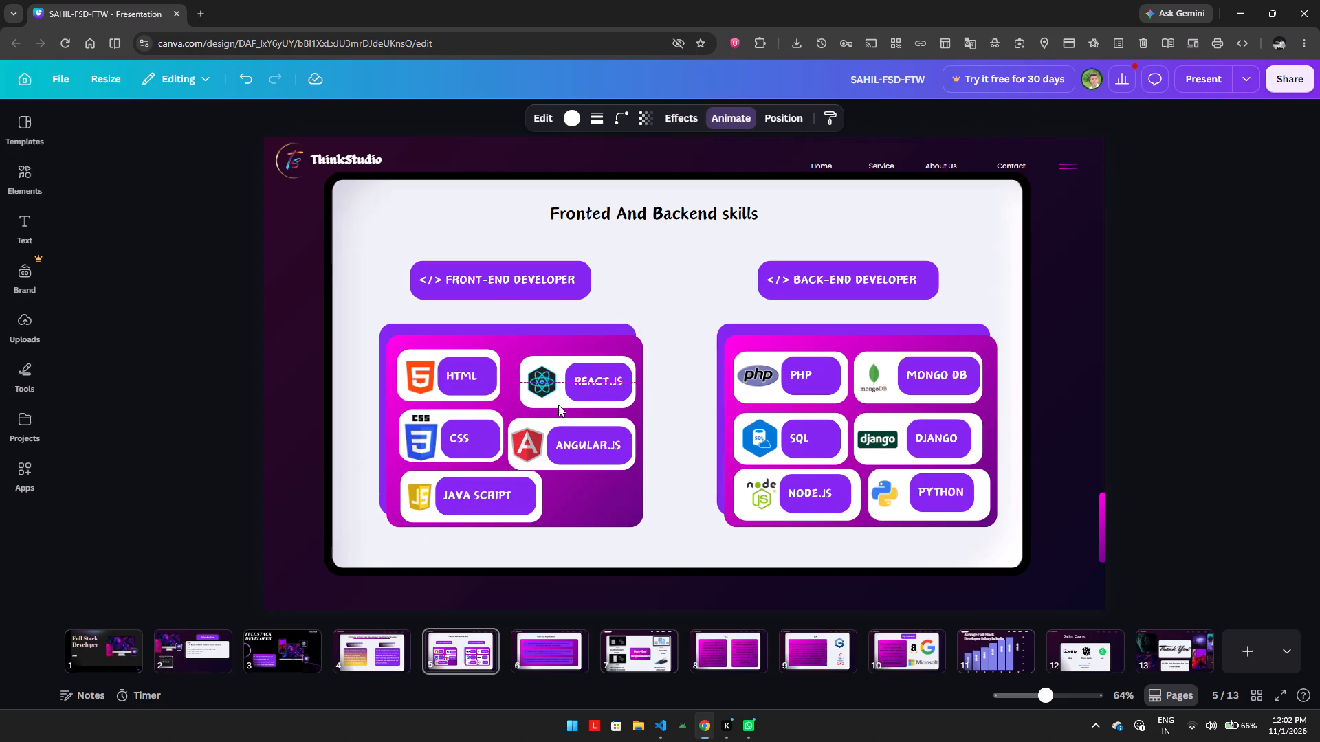
{"action": "key", "text": "Right"}
{"action": "key", "text": "Down"}
{"action": "key", "text": "Down"}
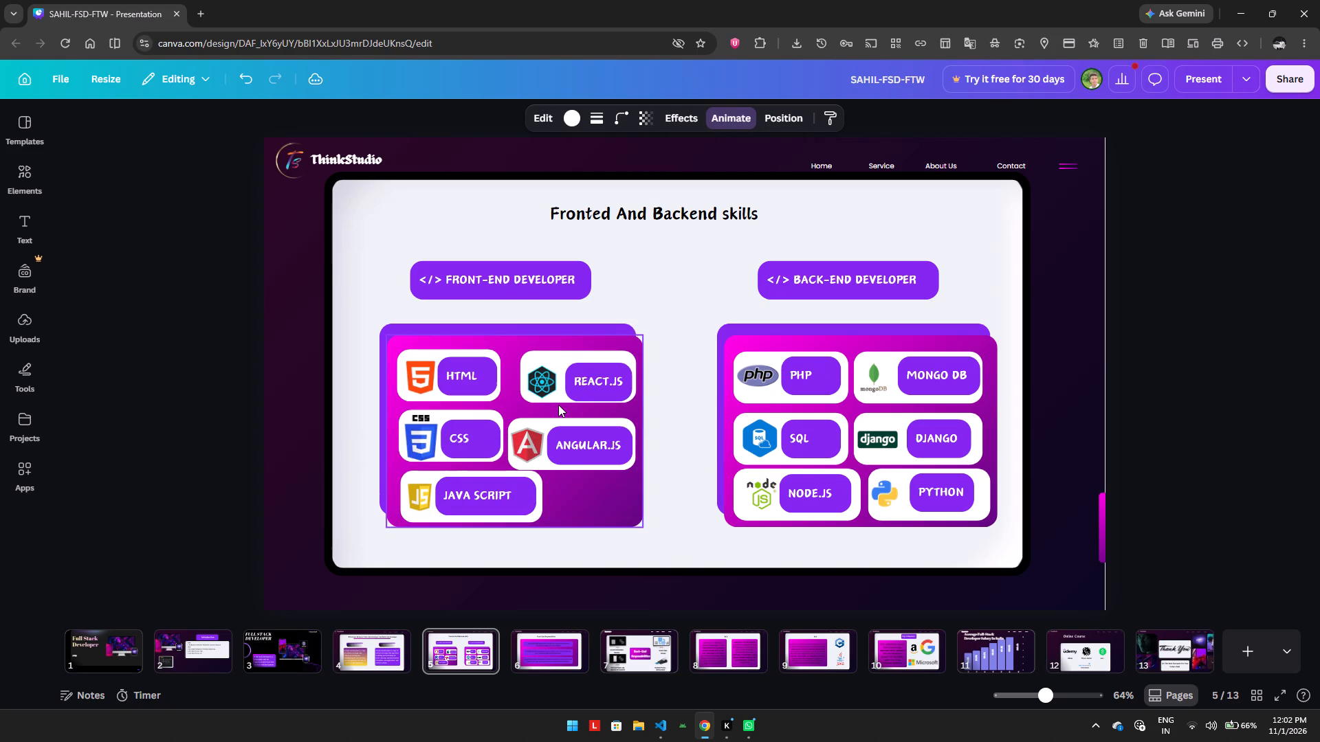
{"action": "key", "text": "Left"}
{"action": "key", "text": "Up"}
{"action": "key", "text": "Up"}
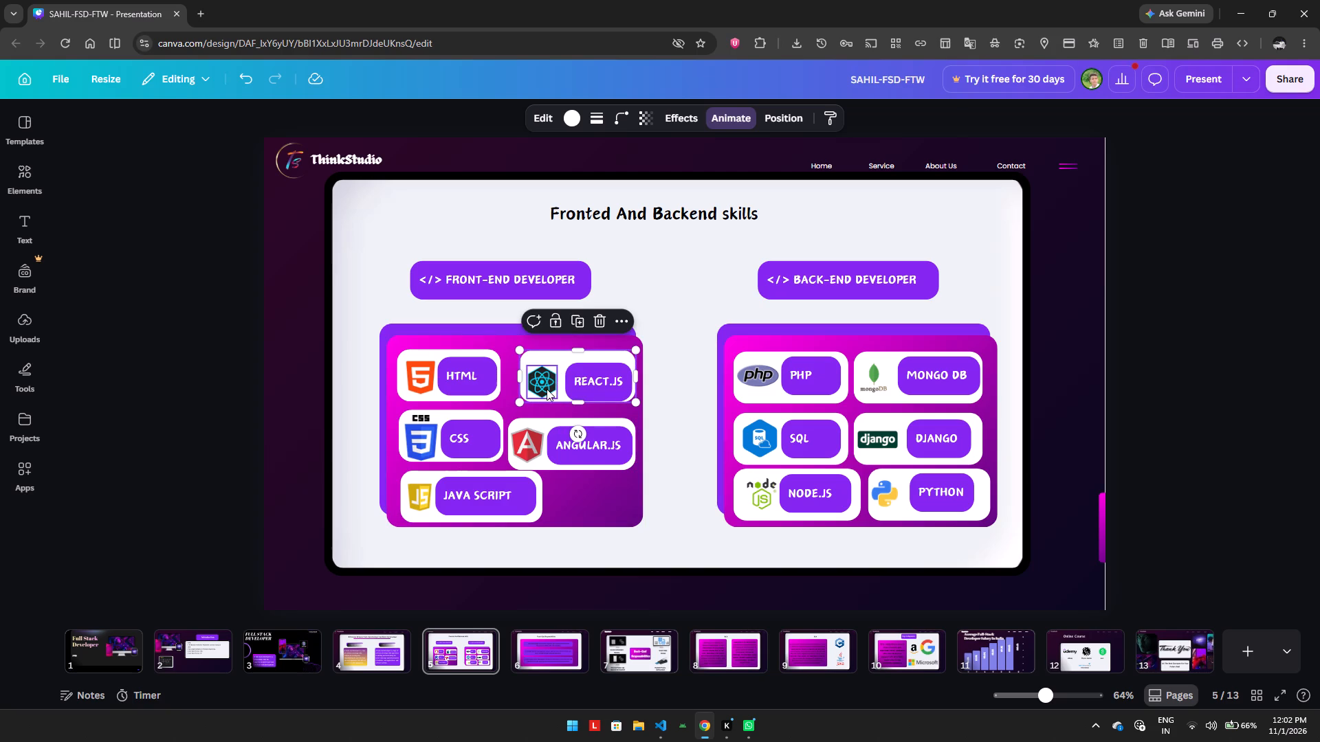
Nudge the React logo up until it sits vertically centred in its raised white card.
{"action": "left_click", "coordinate": [547, 389]}
{"action": "key", "text": "Up"}
{"action": "key", "text": "Up"}
{"action": "key", "text": "Up"}
{"action": "key", "text": "Up"}
{"action": "key", "text": "Up"}
{"action": "key", "text": "Up"}
{"action": "key", "text": "Up"}
{"action": "key", "text": "Up"}
{"action": "key", "text": "Down"}
{"action": "key", "text": "Down"}
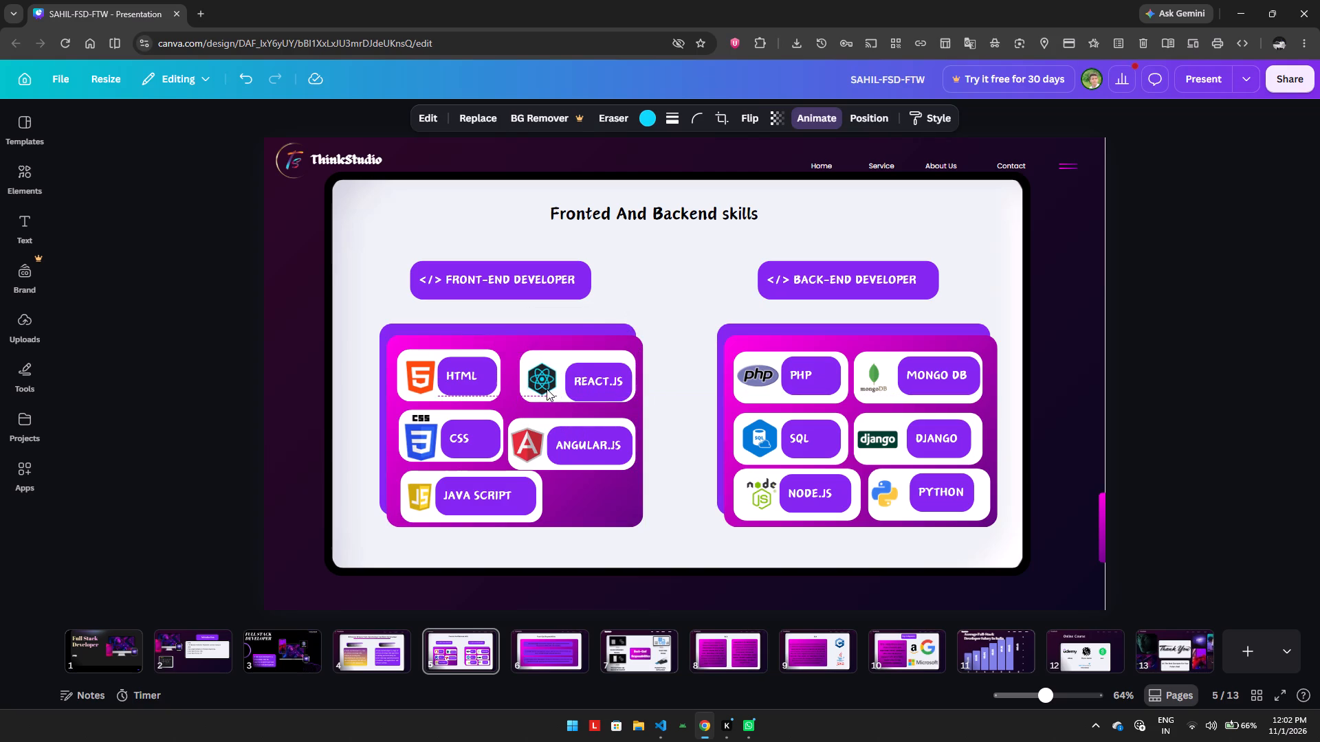
Nudge the purple REACT.JS label up until it lines up with the React logo in its white card.
{"action": "left_click", "coordinate": [609, 392]}
{"action": "key", "text": "Up"}
{"action": "key", "text": "Up"}
{"action": "key", "text": "Up"}
{"action": "key", "text": "Up"}
{"action": "key", "text": "Up"}
{"action": "key", "text": "Up"}
{"action": "key", "text": "Up"}
{"action": "key", "text": "Up"}
{"action": "key", "text": "Up"}
{"action": "key", "text": "Up"}
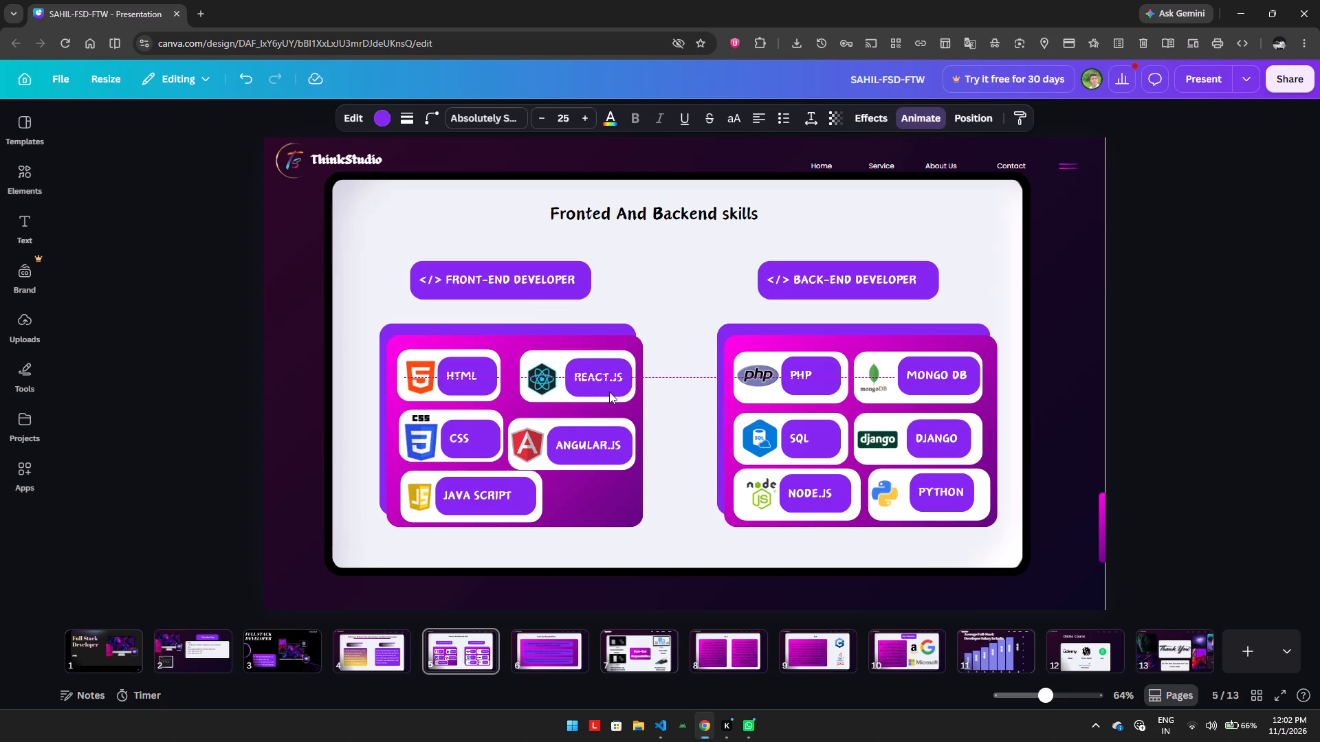
Nudge the React logo up by two small increments within its white card.
{"action": "left_click", "coordinate": [538, 380]}
{"action": "key", "text": "Up"}
{"action": "key", "text": "Up"}
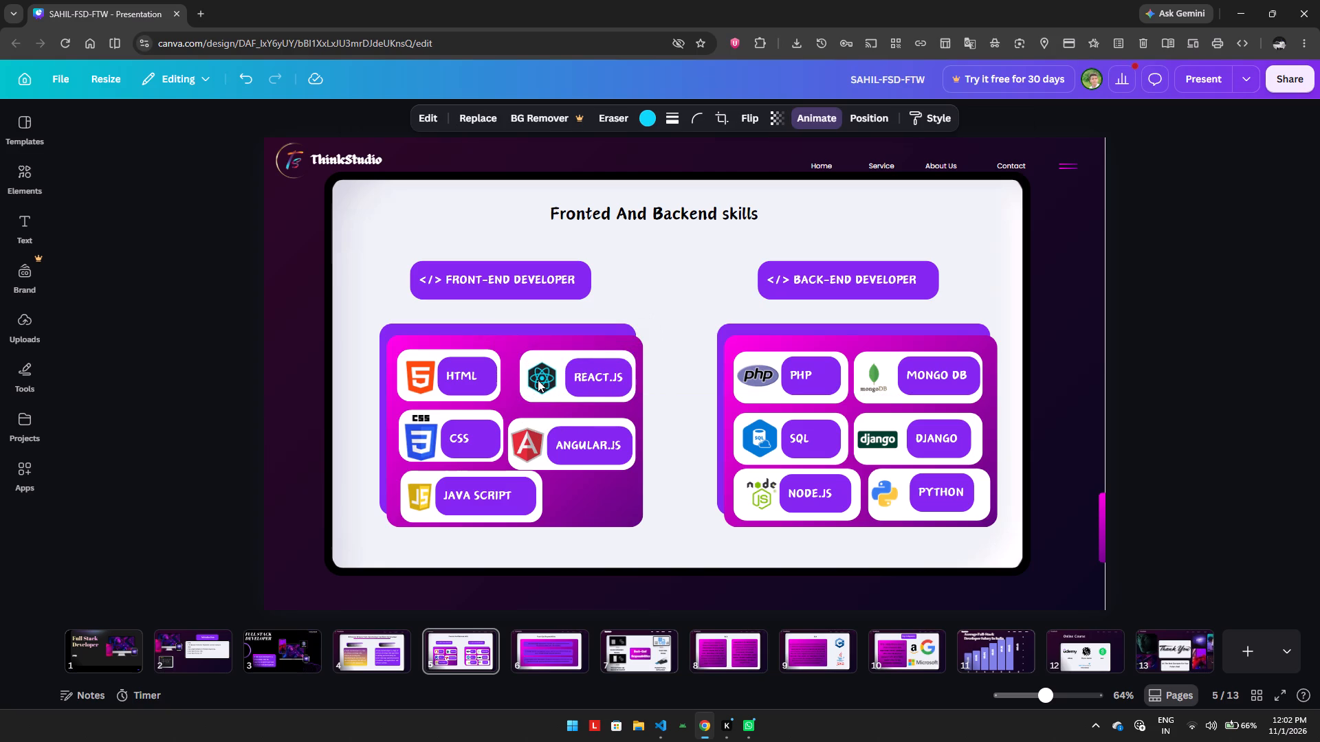
Nudge the Angular logo very slightly up beside the ANGULAR.JS label.
{"action": "left_click", "coordinate": [532, 445]}
{"action": "key", "text": "Up"}
{"action": "key", "text": "Up"}
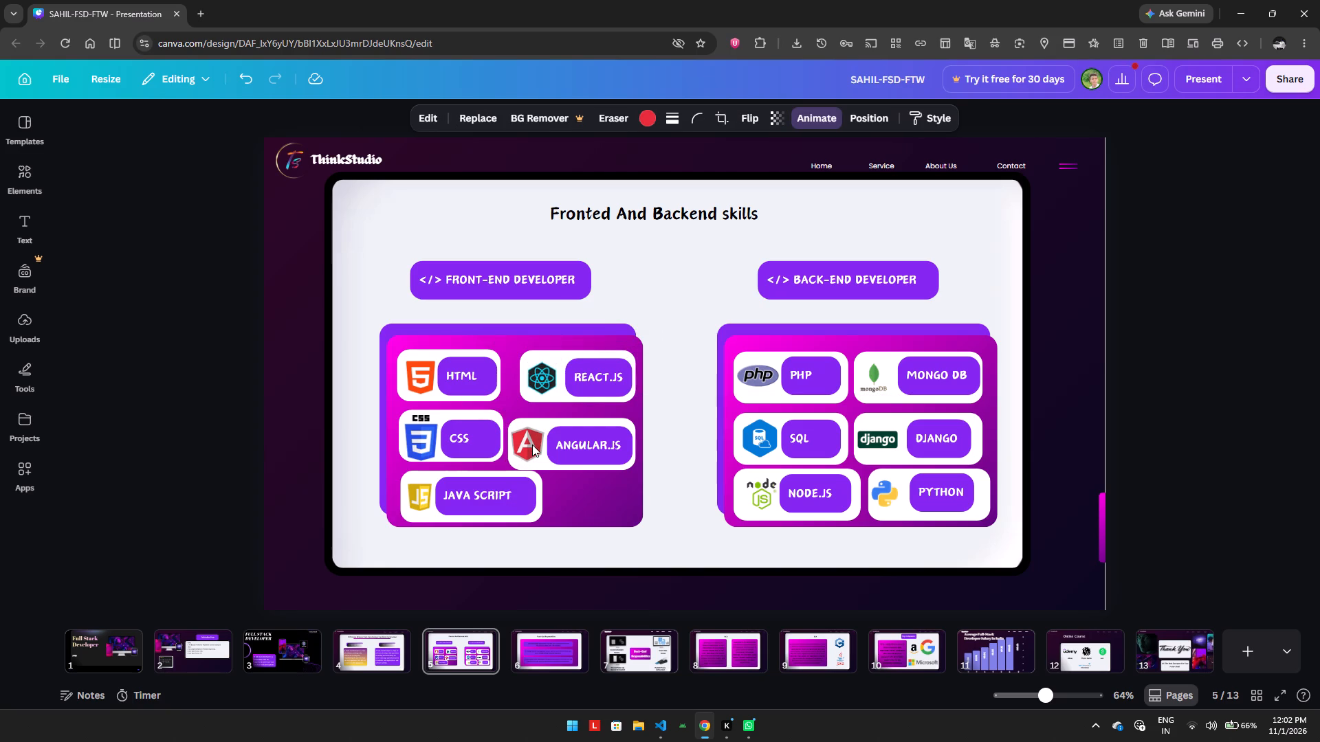
{"action": "key", "text": "Down"}
Nudge the white card behind ANGULAR.JS up until it lines up with the CSS card in the same row.
{"action": "left_click", "coordinate": [571, 423]}
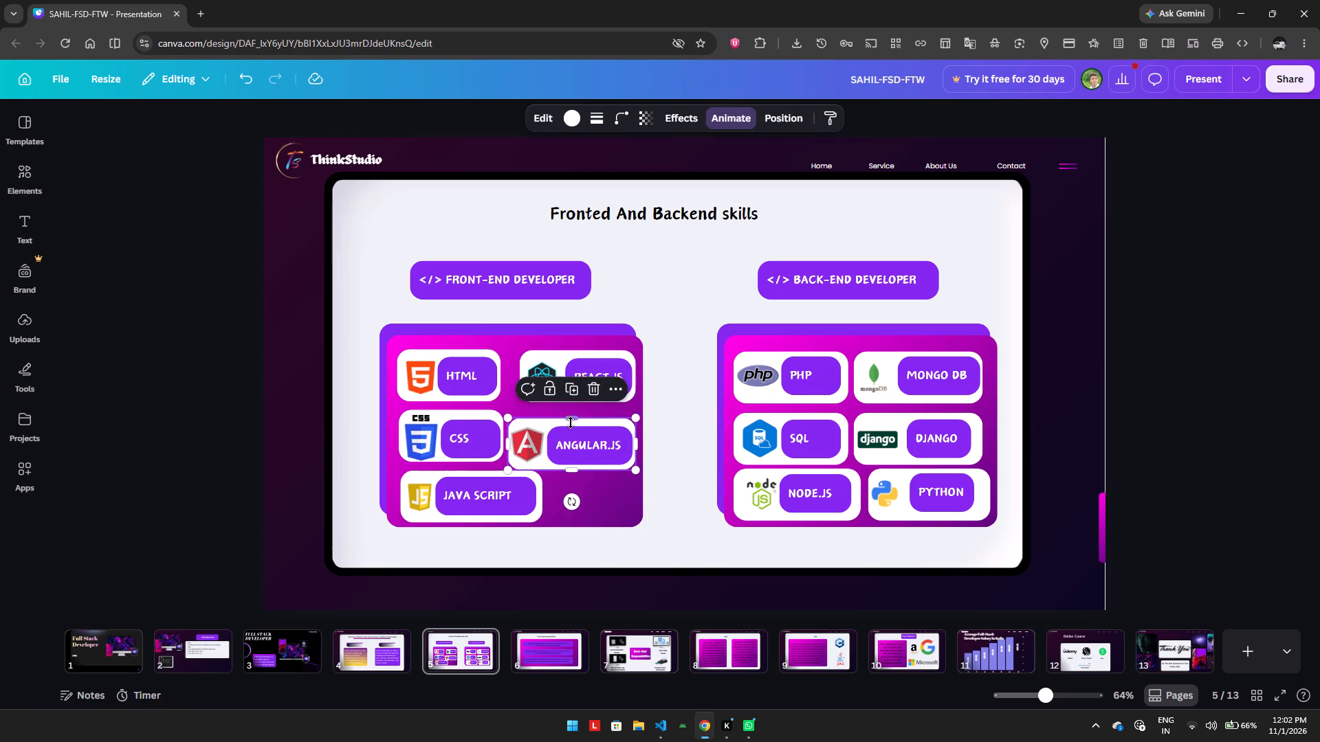
{"action": "key", "text": "Up"}
{"action": "key", "text": "Up"}
{"action": "key", "text": "Up"}
{"action": "key", "text": "Up"}
{"action": "key", "text": "Up"}
{"action": "key", "text": "Up"}
{"action": "key", "text": "Up"}
{"action": "key", "text": "Up"}
{"action": "key", "text": "Up"}
{"action": "key", "text": "Up"}
{"action": "key", "text": "Up"}
{"action": "key", "text": "Up"}
{"action": "key", "text": "Up"}
{"action": "key", "text": "Up"}
{"action": "key", "text": "Up"}
{"action": "key", "text": "Up"}
{"action": "key", "text": "Up"}
{"action": "key", "text": "Up"}
{"action": "key", "text": "Up"}
{"action": "key", "text": "Up"}
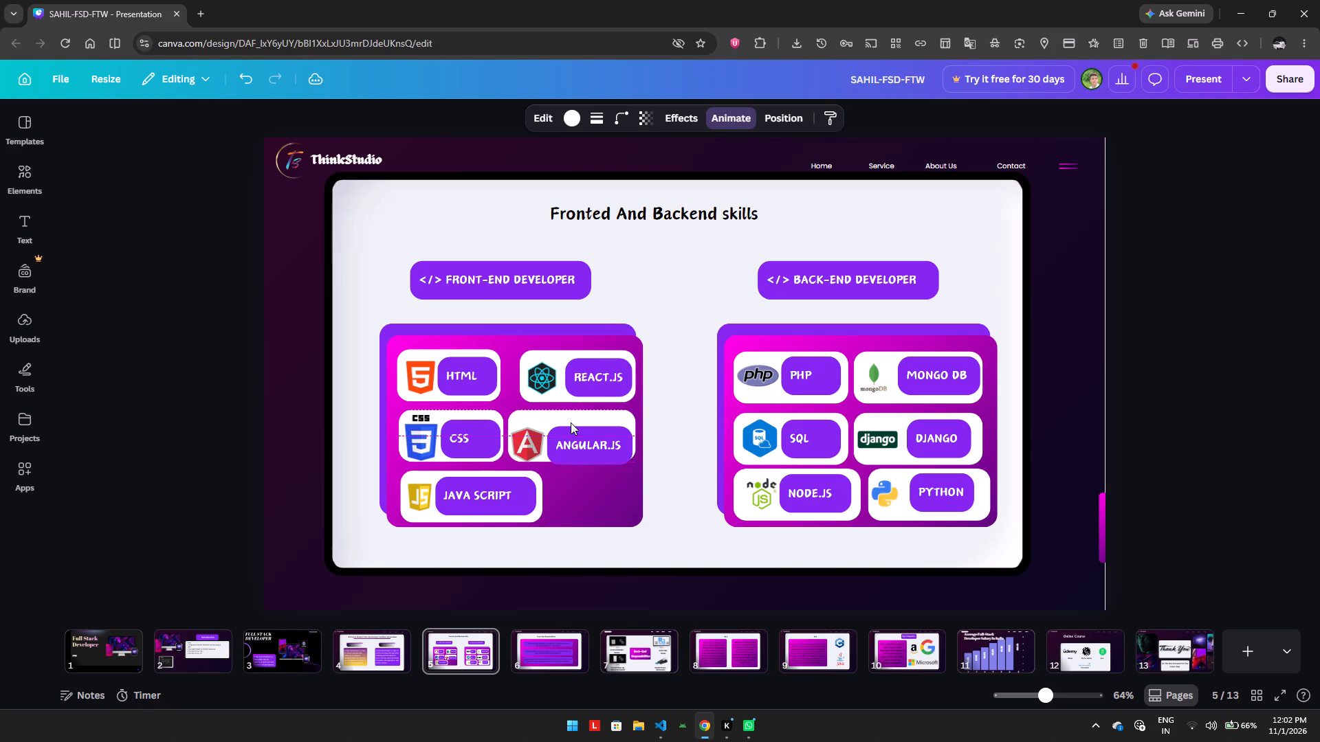
{"action": "key", "text": "Down"}
Nudge the purple ANGULAR.JS label up until it sits vertically centred in its raised white card.
{"action": "left_click", "coordinate": [580, 446]}
{"action": "key", "text": "Up"}
{"action": "key", "text": "Up"}
{"action": "key", "text": "Up"}
{"action": "key", "text": "Up"}
{"action": "key", "text": "Up"}
{"action": "key", "text": "Up"}
{"action": "key", "text": "Up"}
{"action": "key", "text": "Up"}
{"action": "key", "text": "Up"}
{"action": "key", "text": "Up"}
{"action": "key", "text": "Up"}
{"action": "key", "text": "Up"}
{"action": "key", "text": "Up"}
{"action": "key", "text": "Up"}
{"action": "key", "text": "Up"}
{"action": "key", "text": "Up"}
{"action": "key", "text": "Up"}
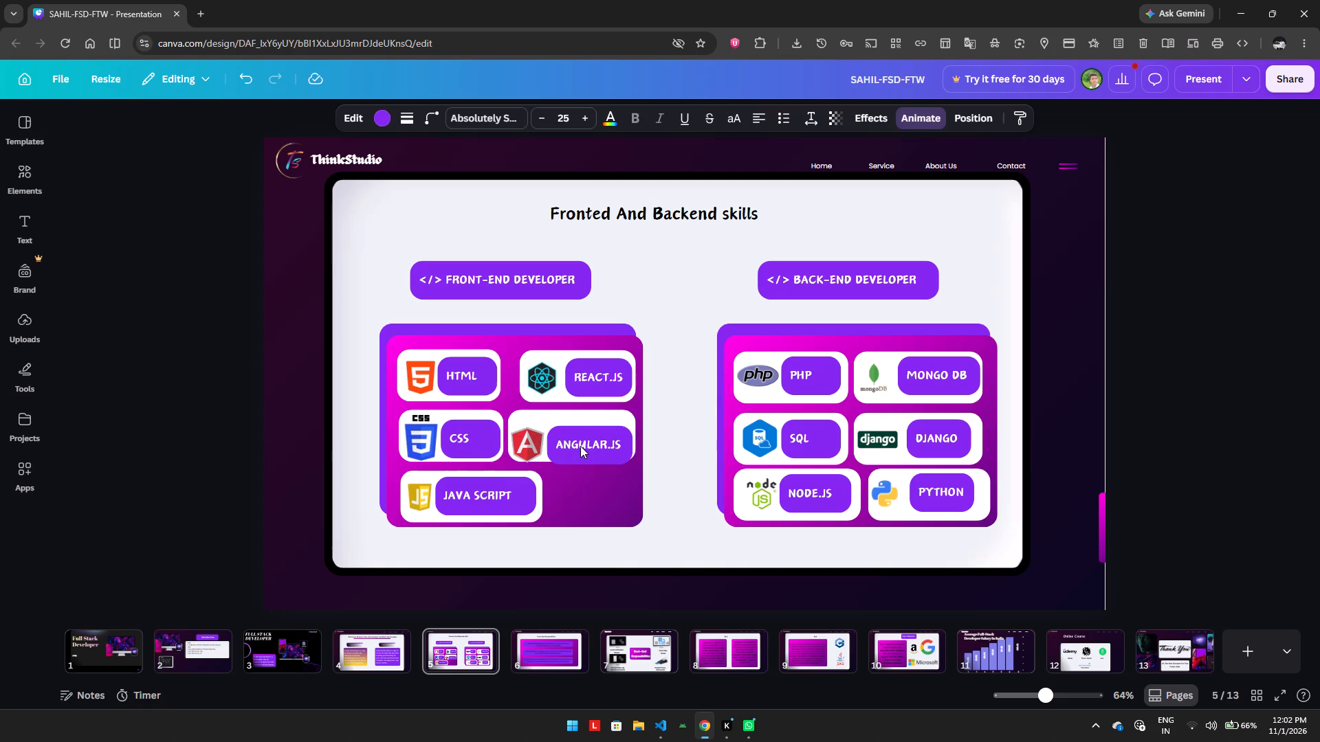
{"action": "key", "text": "Up"}
{"action": "key", "text": "Up"}
{"action": "key", "text": "Up"}
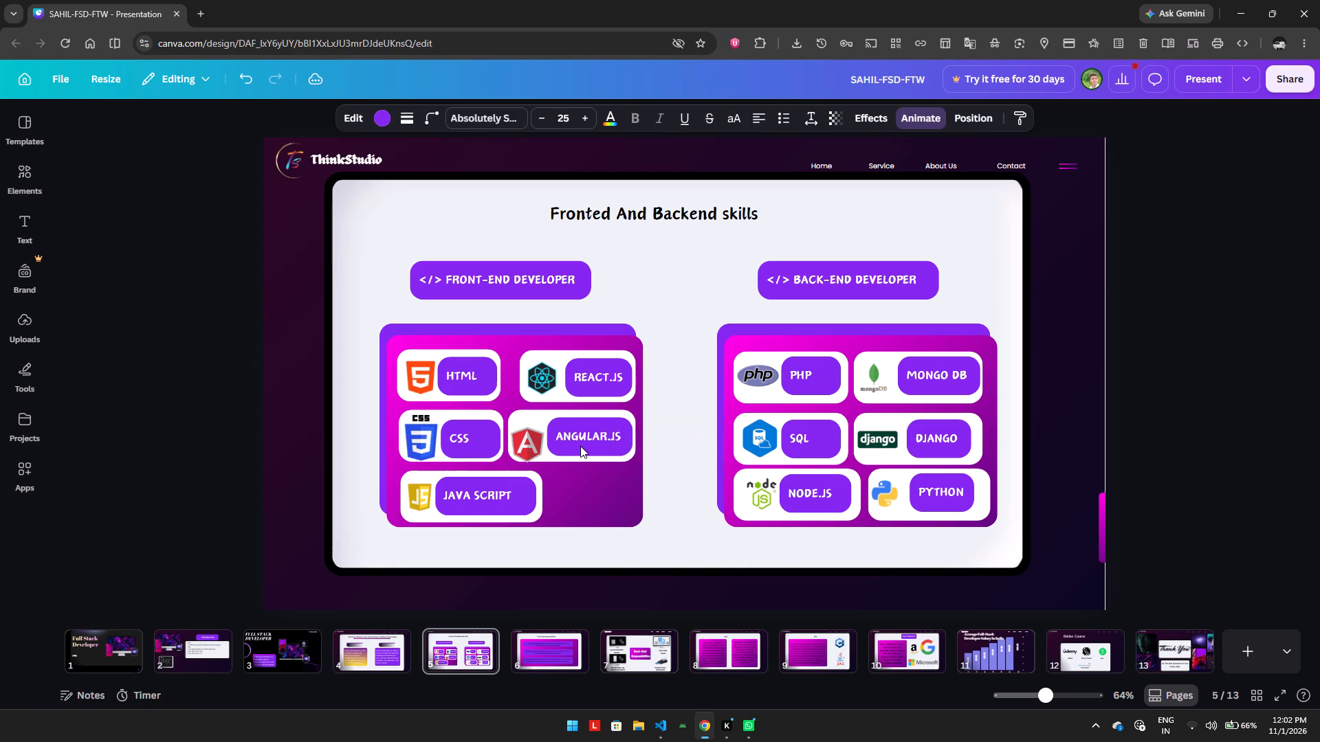
Nudge the Angular logo up until it sits vertically centred in its white card beside the ANGULAR.JS label.
{"action": "left_click", "coordinate": [531, 446]}
{"action": "key", "text": "Up"}
{"action": "key", "text": "Up"}
{"action": "key", "text": "Up"}
{"action": "key", "text": "Up"}
{"action": "key", "text": "Up"}
{"action": "key", "text": "Up"}
{"action": "key", "text": "Up"}
{"action": "key", "text": "Up"}
{"action": "key", "text": "Up"}
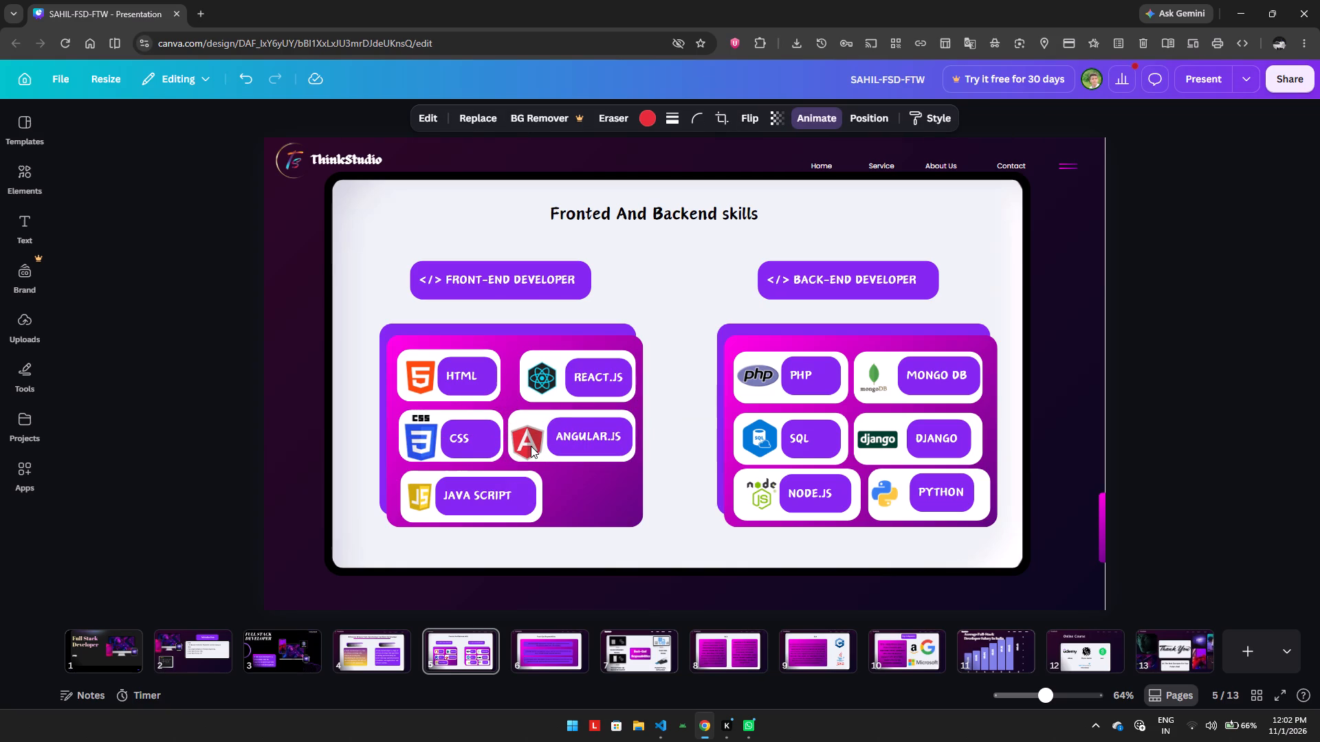
{"action": "key", "text": "Up"}
{"action": "key", "text": "Up"}
{"action": "key", "text": "Up"}
{"action": "key", "text": "Up"}
{"action": "key", "text": "Up"}
{"action": "key", "text": "Up"}
{"action": "key", "text": "Up"}
{"action": "key", "text": "Up"}
{"action": "key", "text": "Up"}
{"action": "key", "text": "Up"}
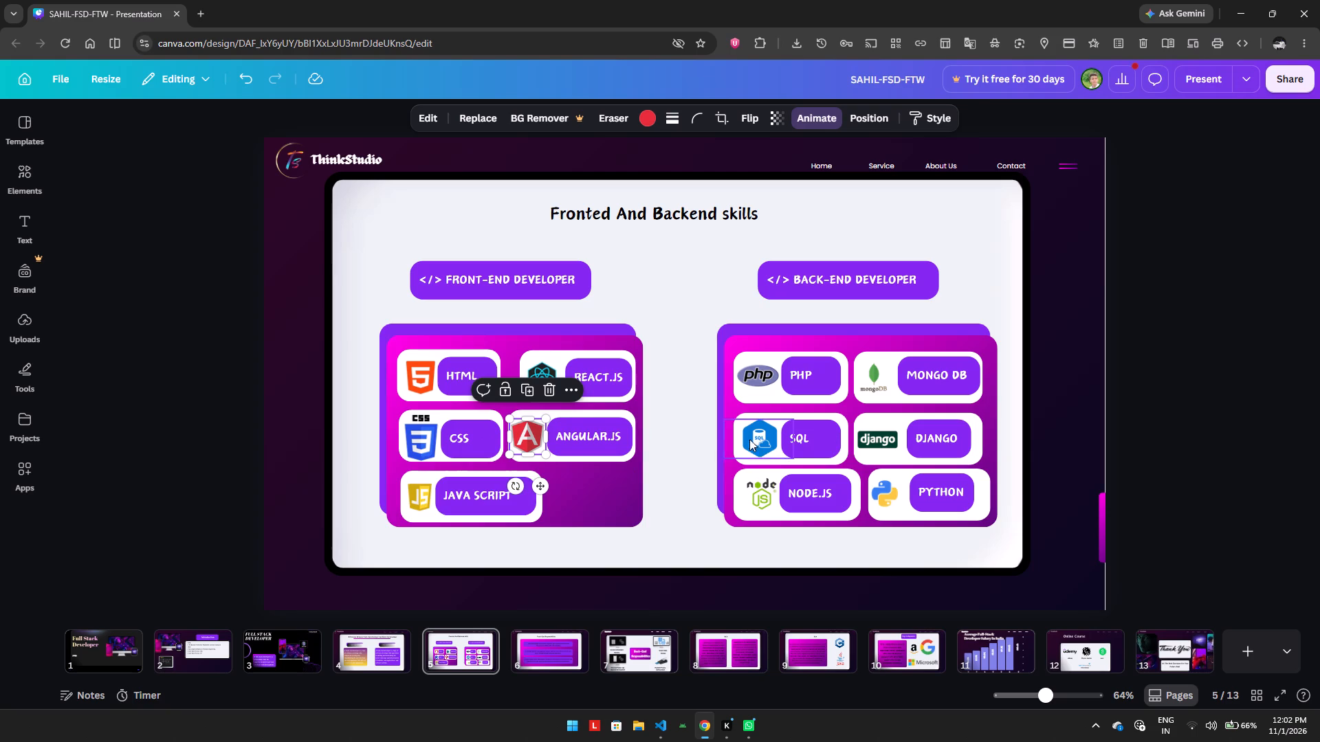
Nudge the white card behind PHP up slightly so it sits evenly around the PHP logo and label.
{"action": "left_click", "coordinate": [776, 361]}
{"action": "key", "text": "Up"}
{"action": "key", "text": "Up"}
{"action": "key", "text": "Up"}
{"action": "key", "text": "Up"}
{"action": "key", "text": "Up"}
{"action": "key", "text": "Up"}
{"action": "key", "text": "Up"}
{"action": "key", "text": "Up"}
{"action": "key", "text": "Up"}
{"action": "key", "text": "Up"}
{"action": "key", "text": "Up"}
{"action": "key", "text": "Up"}
{"action": "key", "text": "Up"}
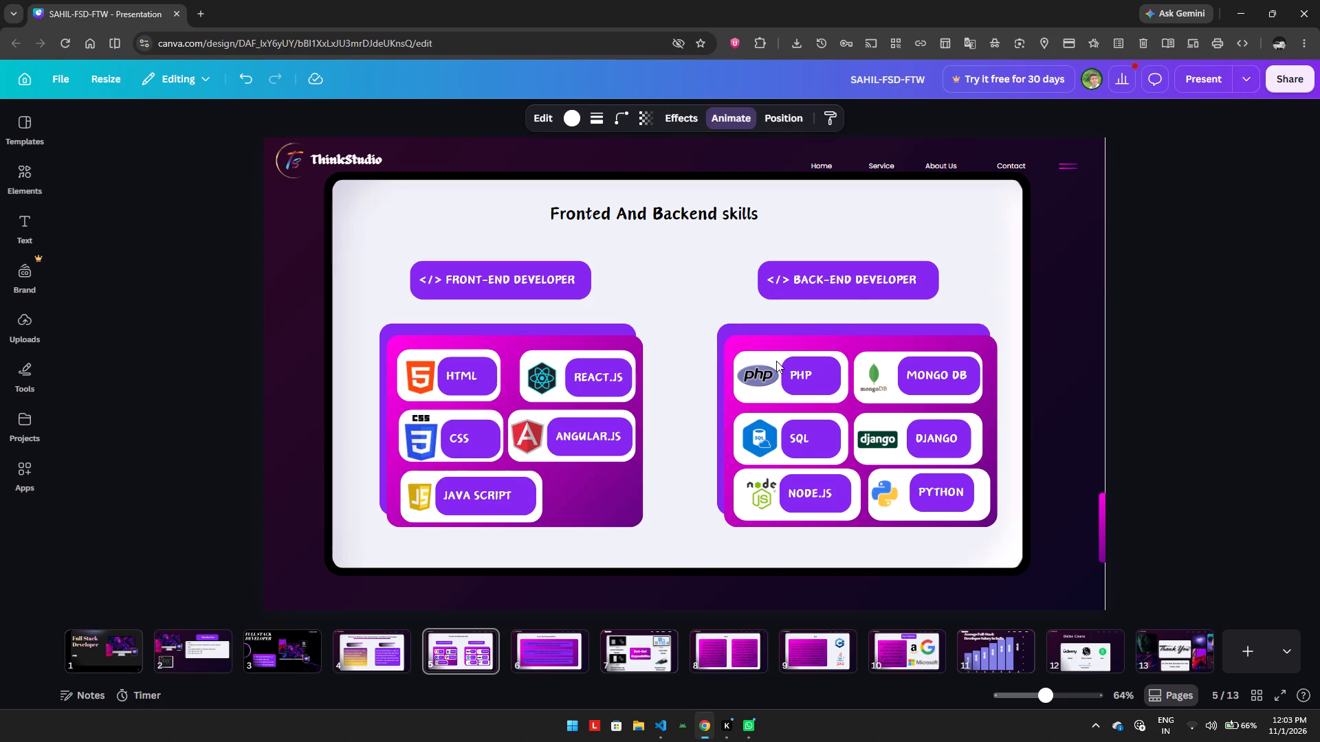
{"action": "key", "text": "Down"}
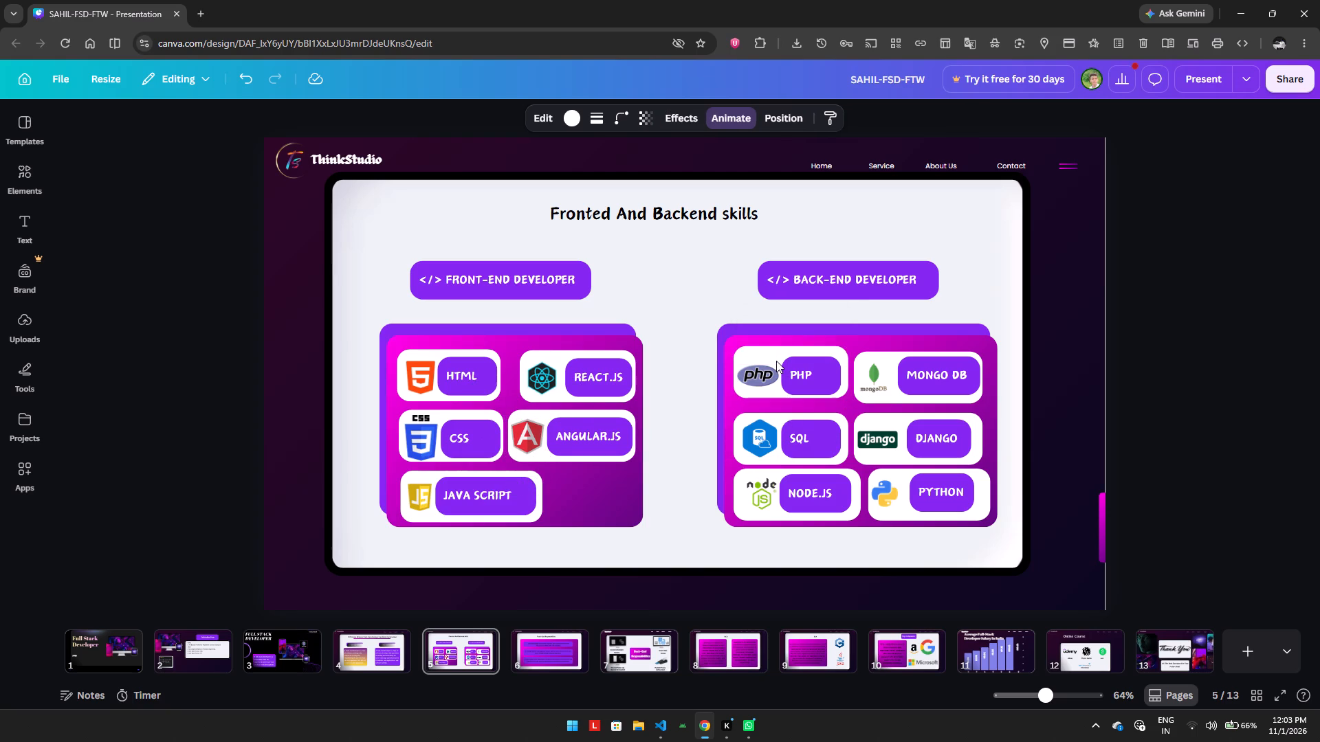
{"action": "key", "text": "Down"}
{"action": "key", "text": "Down"}
{"action": "key", "text": "Down"}
{"action": "key", "text": "Down"}
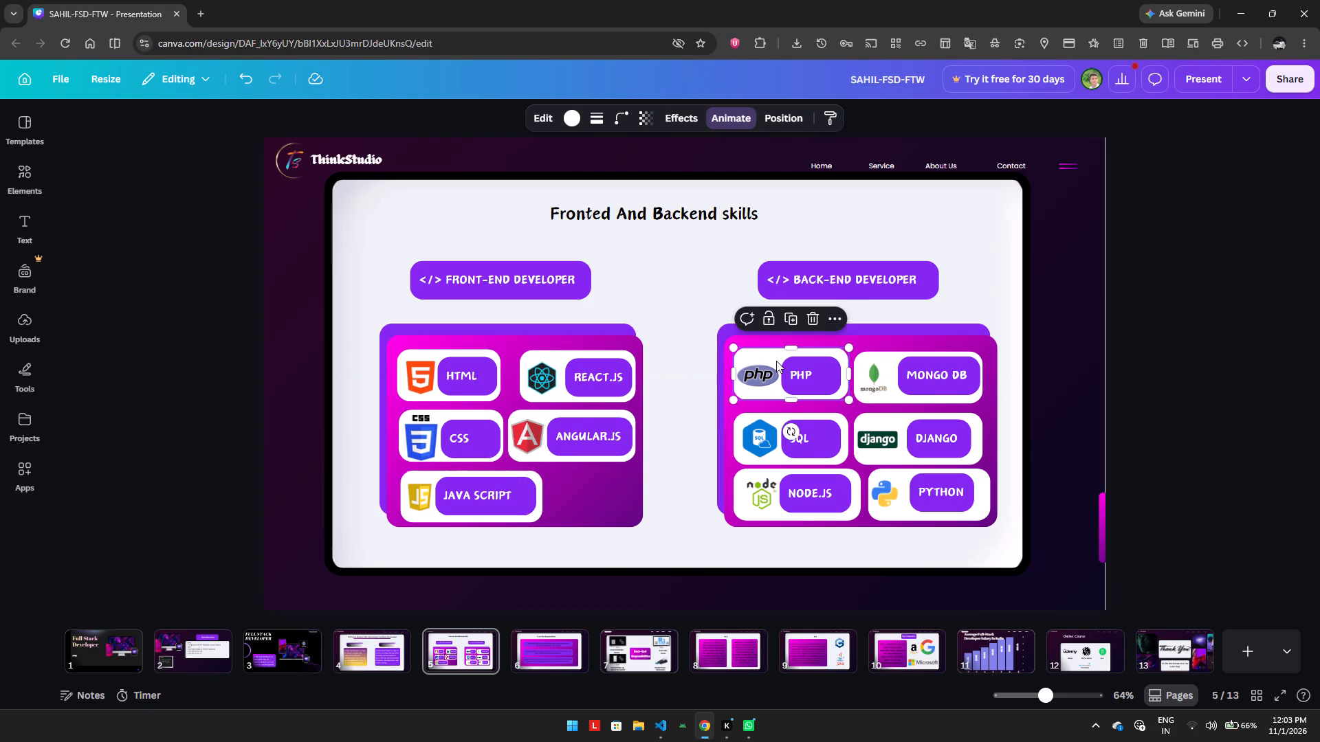
Nudge the white card behind MONGO DB up until it lines up with the PHP card in the same row.
{"action": "left_click", "coordinate": [923, 385]}
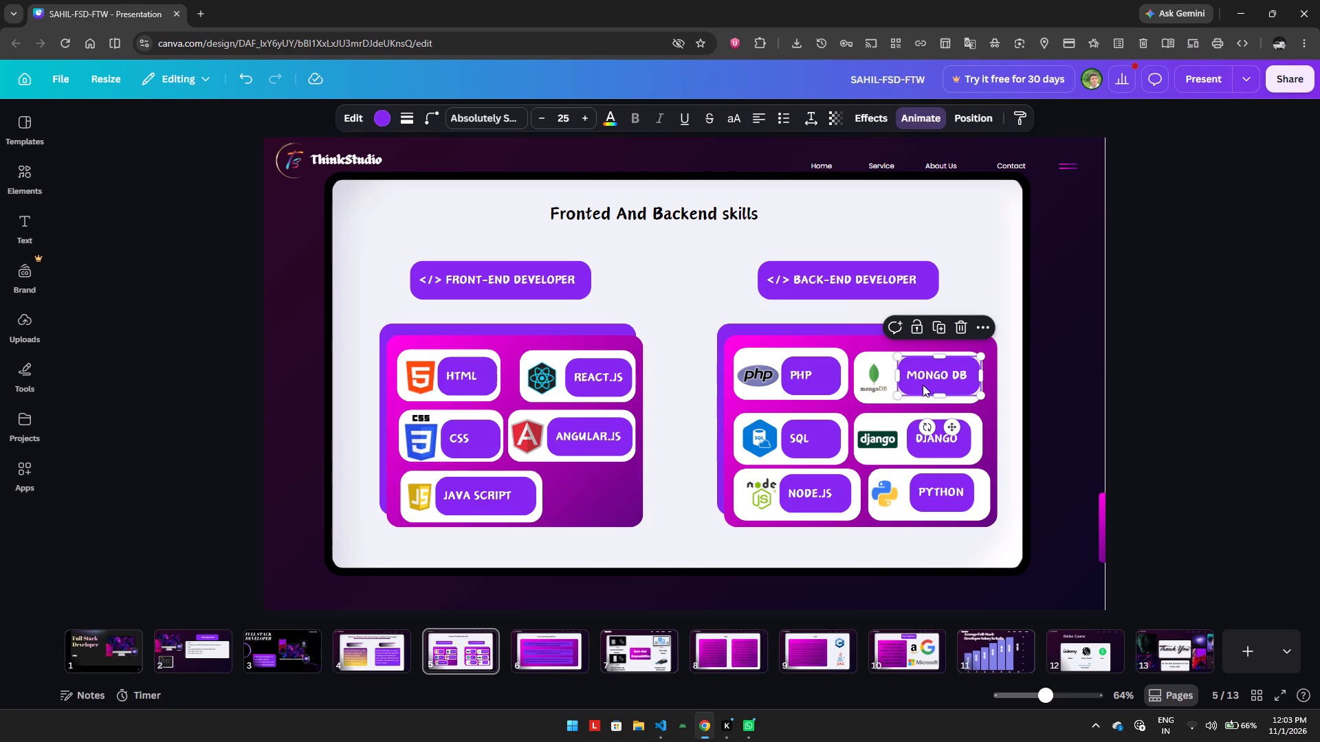
{"action": "left_click", "coordinate": [890, 357]}
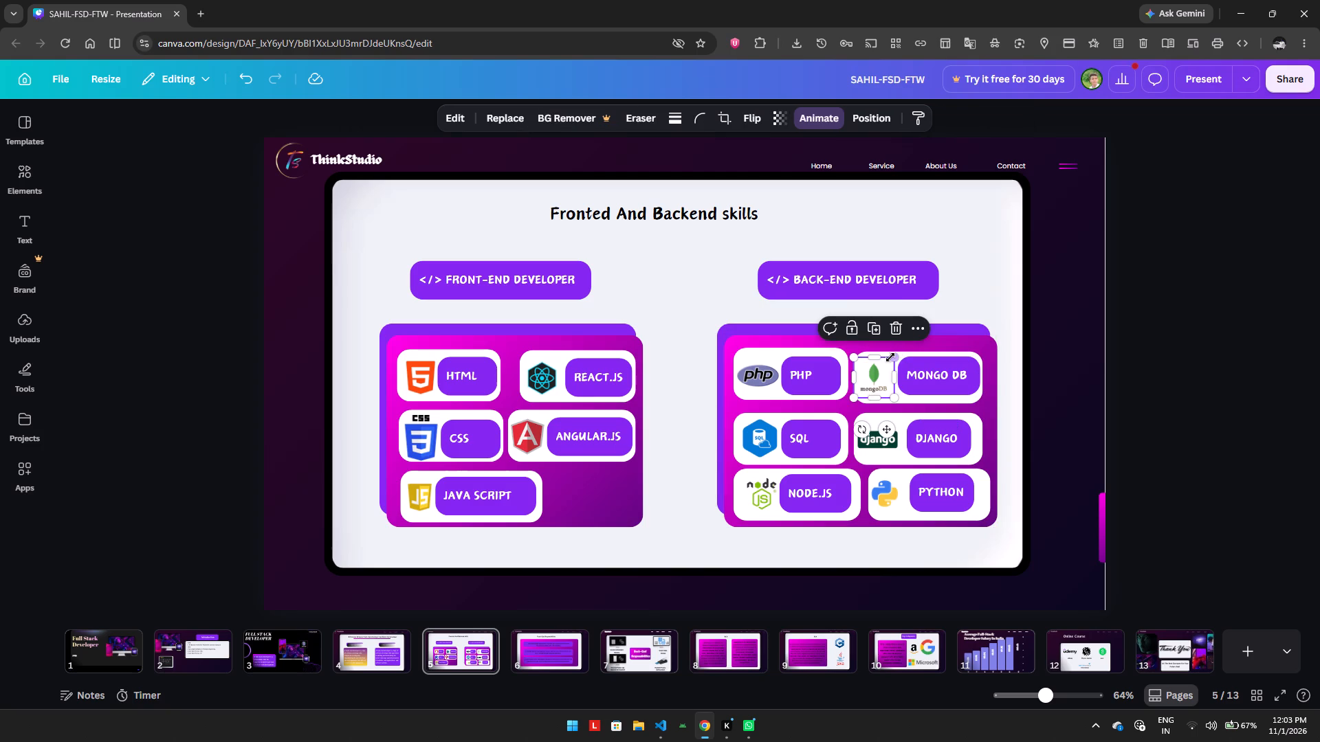
{"action": "left_click", "coordinate": [904, 352]}
{"action": "key", "text": "Up"}
{"action": "key", "text": "Up"}
{"action": "key", "text": "Up"}
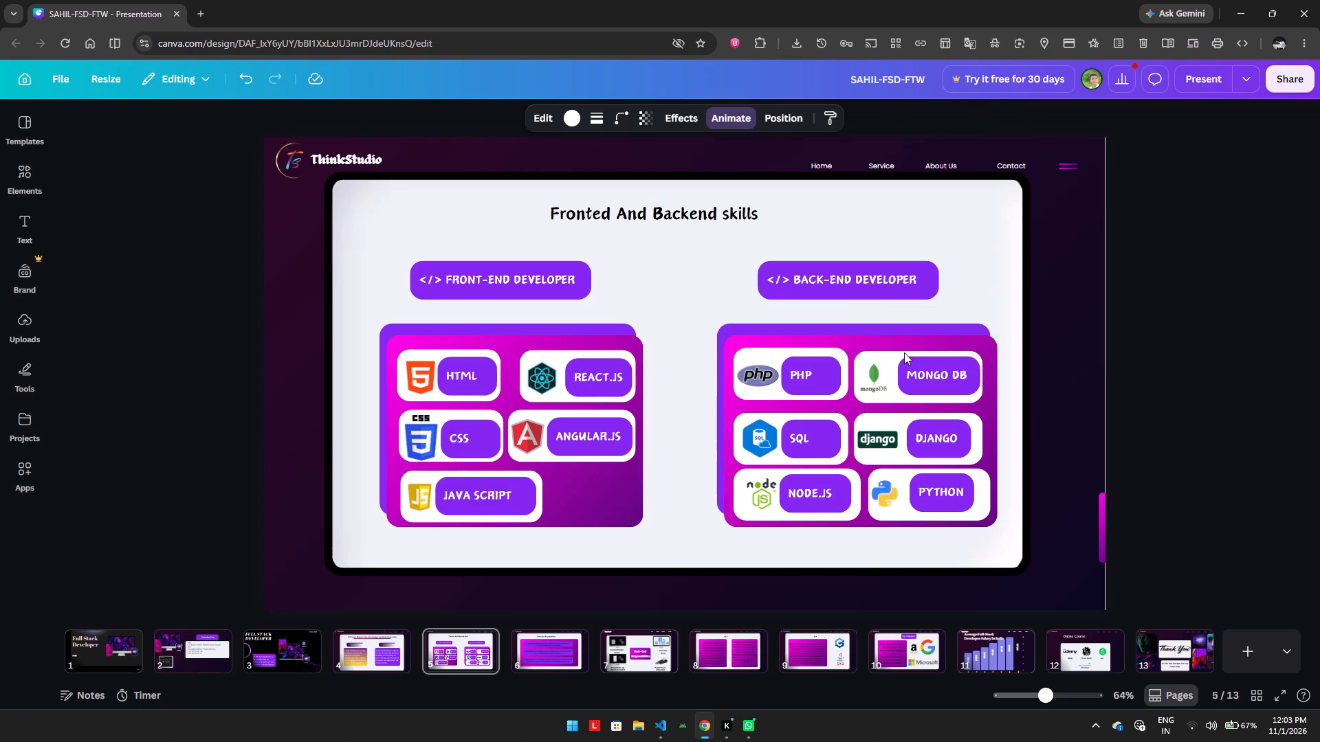
{"action": "key", "text": "Up"}
{"action": "key", "text": "Up"}
{"action": "key", "text": "Up"}
{"action": "key", "text": "Up"}
{"action": "key", "text": "Up"}
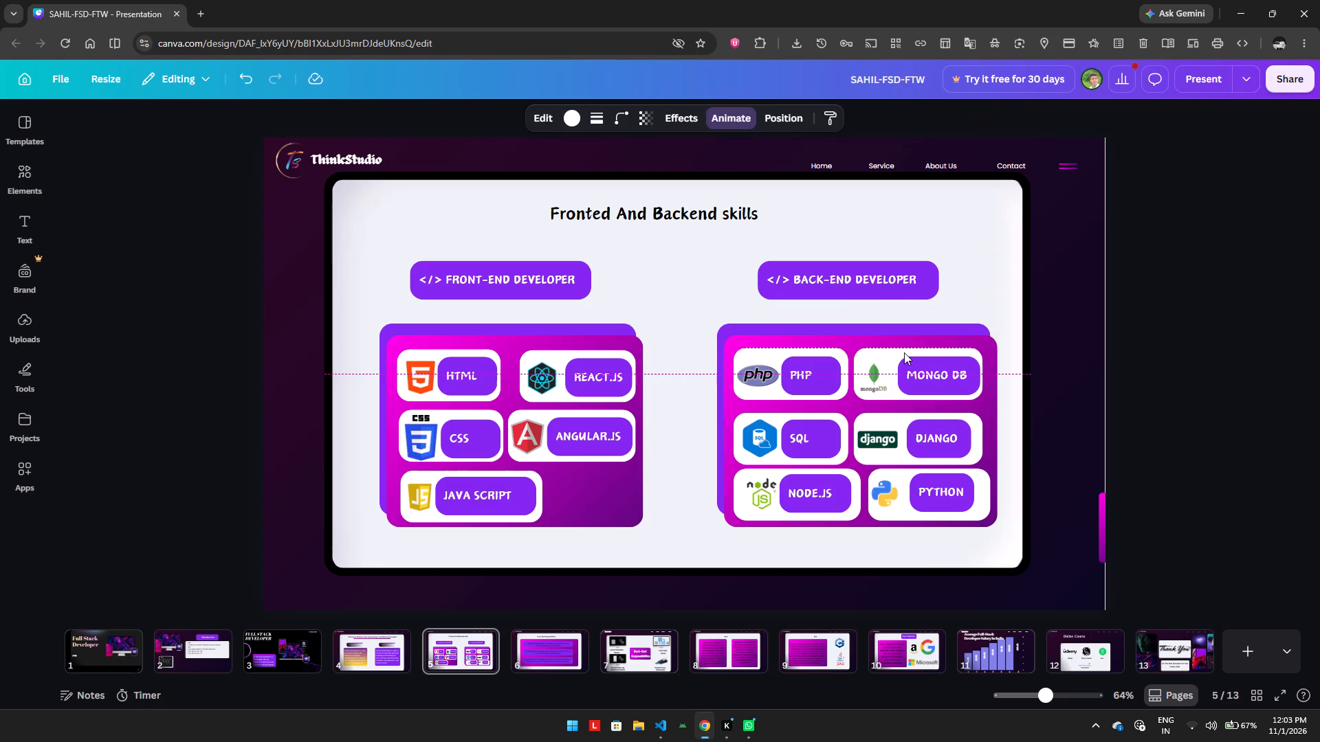
Nudge the white card behind SQL up until its bottom edge lines up with the front-end cards in the second row.
{"action": "left_click", "coordinate": [845, 418]}
{"action": "key", "text": "Up"}
{"action": "key", "text": "Up"}
{"action": "key", "text": "Up"}
{"action": "key", "text": "Up"}
{"action": "key", "text": "Up"}
{"action": "key", "text": "Up"}
{"action": "key", "text": "Up"}
{"action": "key", "text": "Up"}
{"action": "key", "text": "Up"}
{"action": "key", "text": "Up"}
{"action": "key", "text": "Down"}
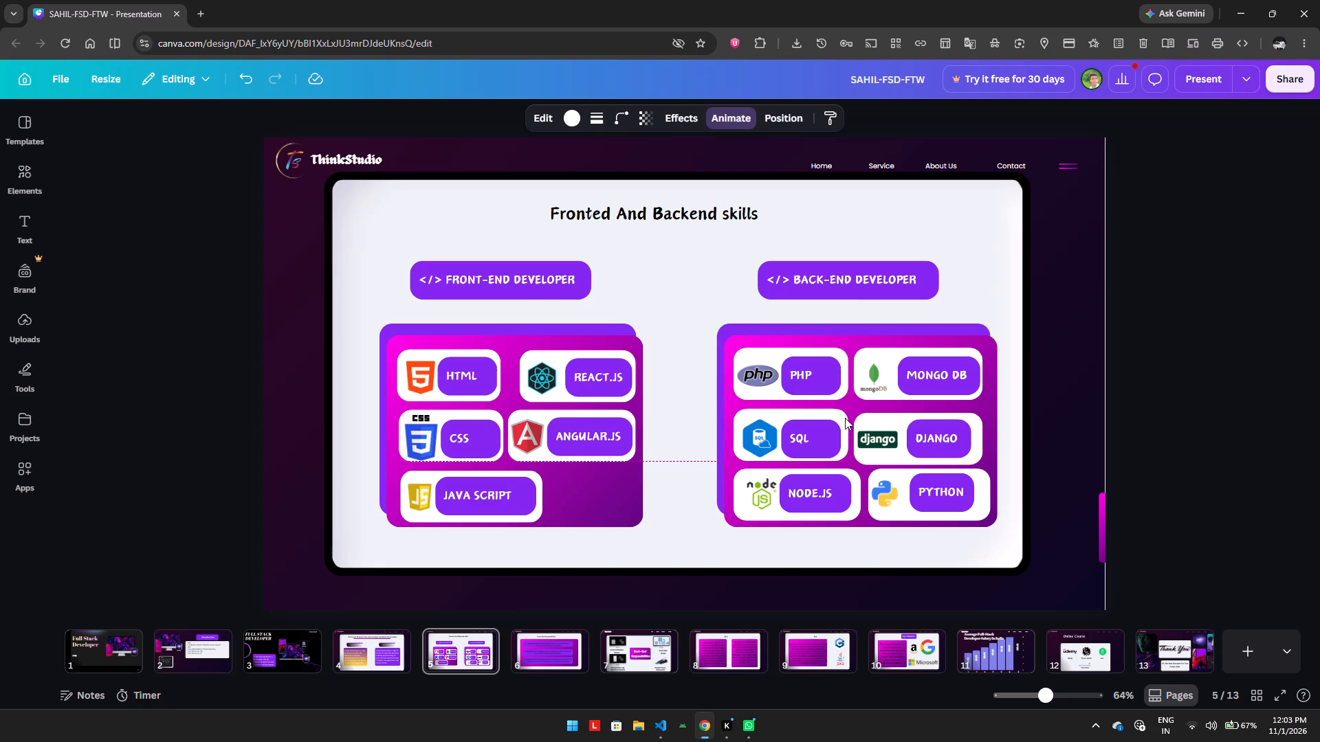
Nudge the white card behind DJANGO up until it lines up with the SQL card in the same row.
{"action": "left_click", "coordinate": [903, 419]}
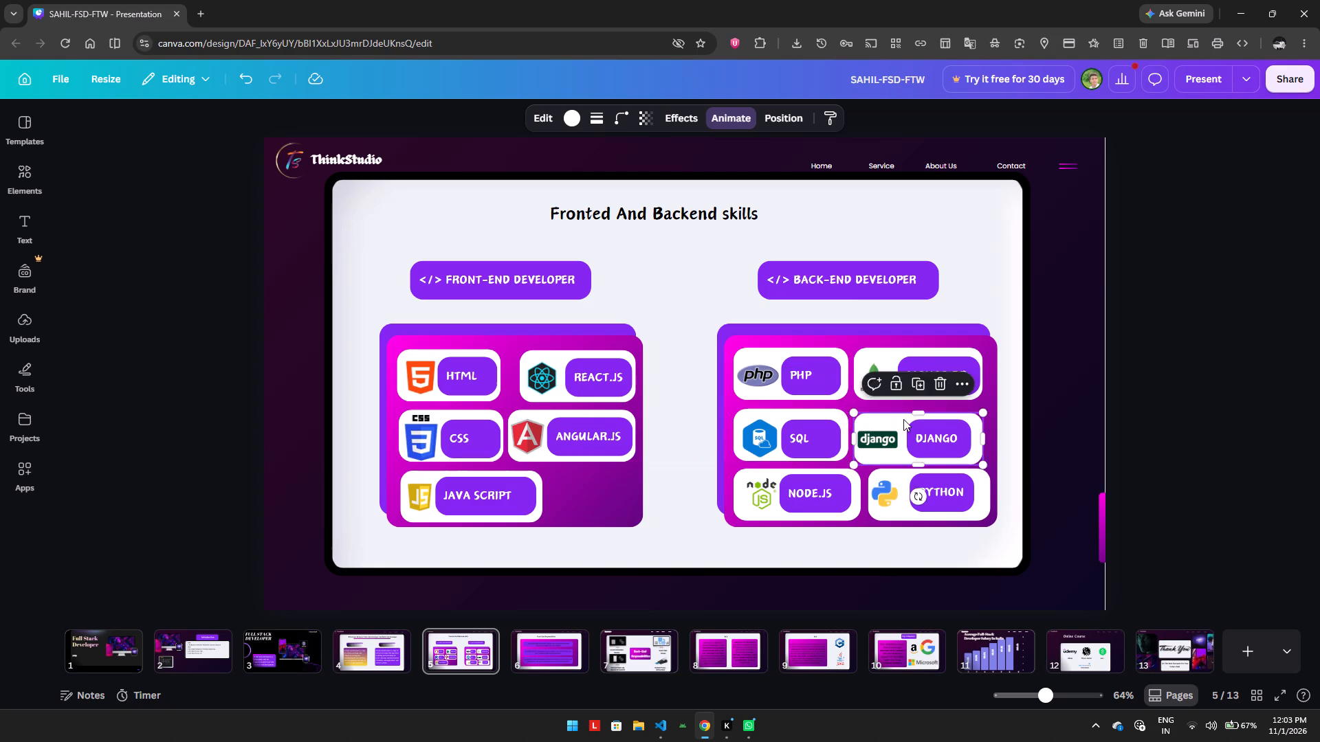
{"action": "key", "text": "Up"}
{"action": "key", "text": "Up"}
{"action": "key", "text": "Up"}
{"action": "key", "text": "Up"}
{"action": "key", "text": "Up"}
{"action": "key", "text": "Up"}
{"action": "key", "text": "Up"}
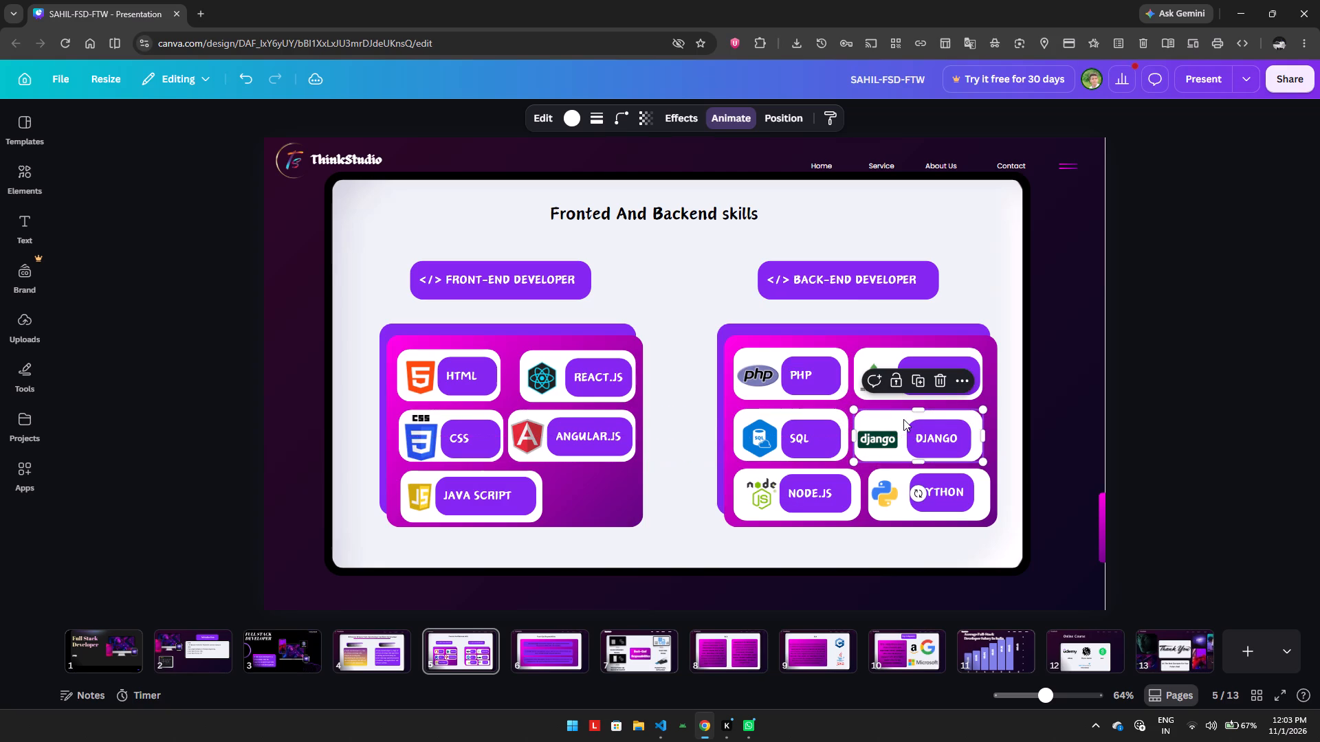
Nudge the white card behind NODE.JS very slightly up around its logo and label.
{"action": "left_click", "coordinate": [856, 486]}
{"action": "key", "text": "Up"}
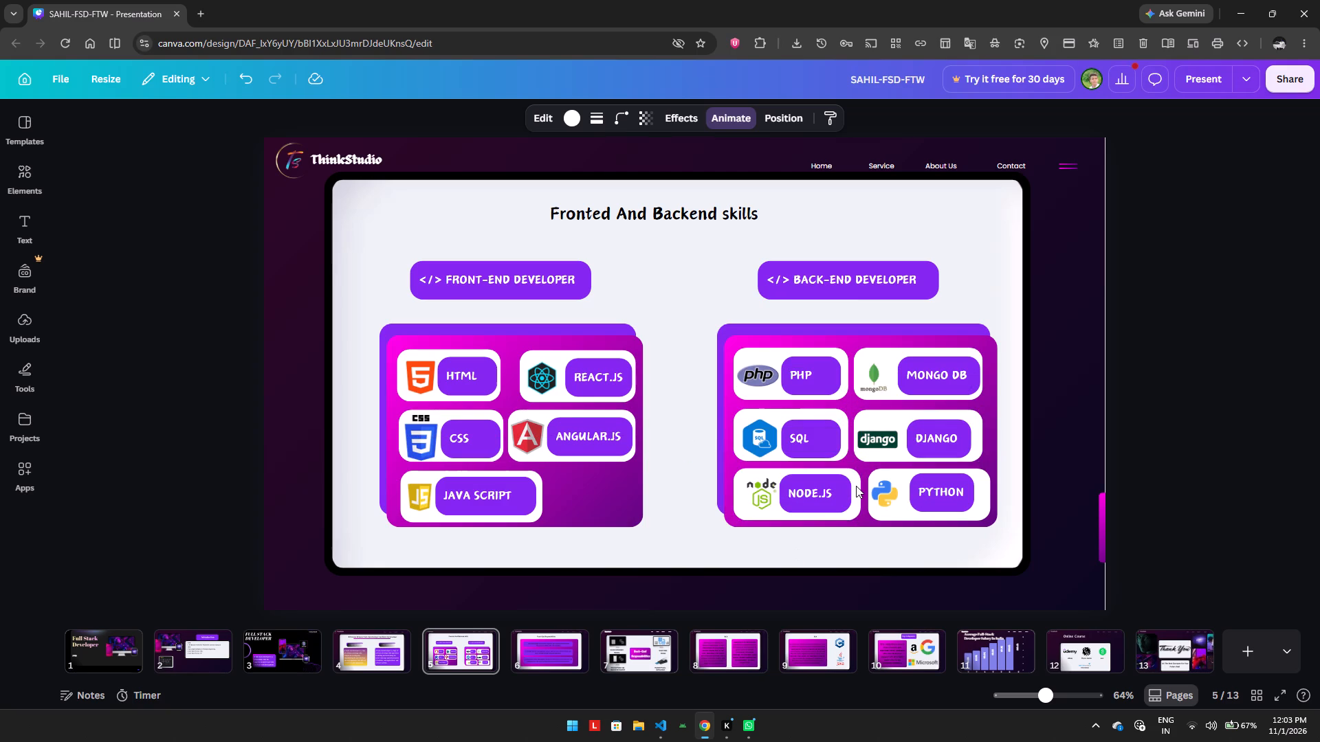
{"action": "key", "text": "Up"}
{"action": "key", "text": "Up"}
{"action": "key", "text": "Up"}
{"action": "key", "text": "Up"}
{"action": "key", "text": "Down"}
{"action": "key", "text": "Down"}
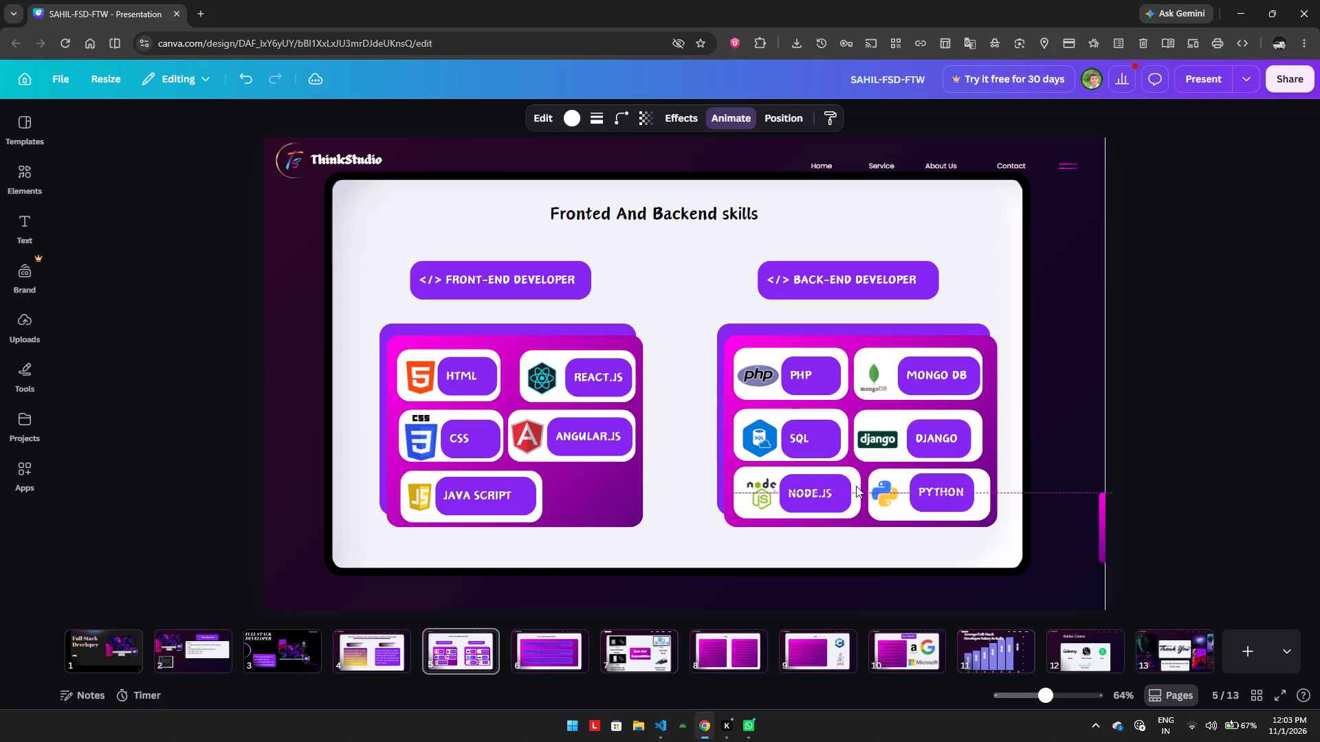
{"action": "key", "text": "Down"}
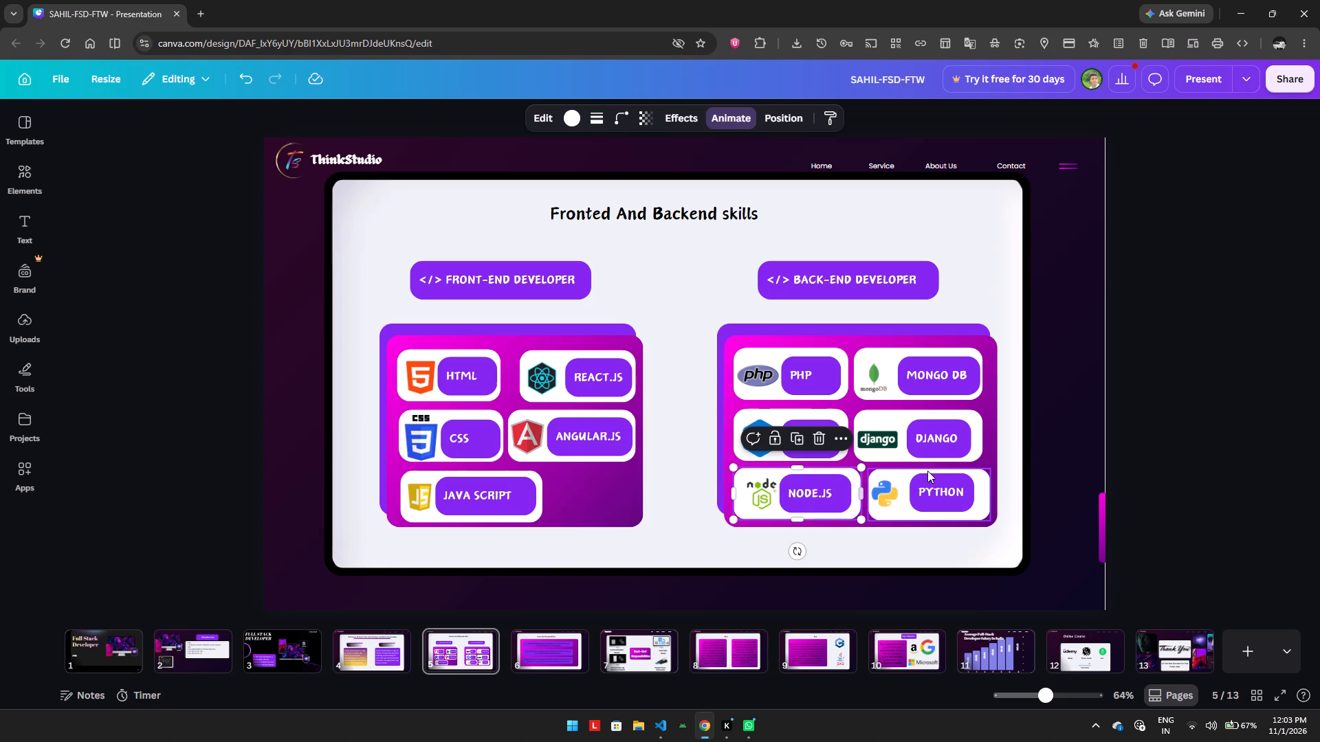
Nudge the white card behind PYTHON four small increments up and one to the left, next to the NODE.JS card.
{"action": "left_click", "coordinate": [927, 471]}
{"action": "key", "text": "Up"}
{"action": "key", "text": "Up"}
{"action": "key", "text": "Up"}
{"action": "key", "text": "Up"}
{"action": "key", "text": "Left"}
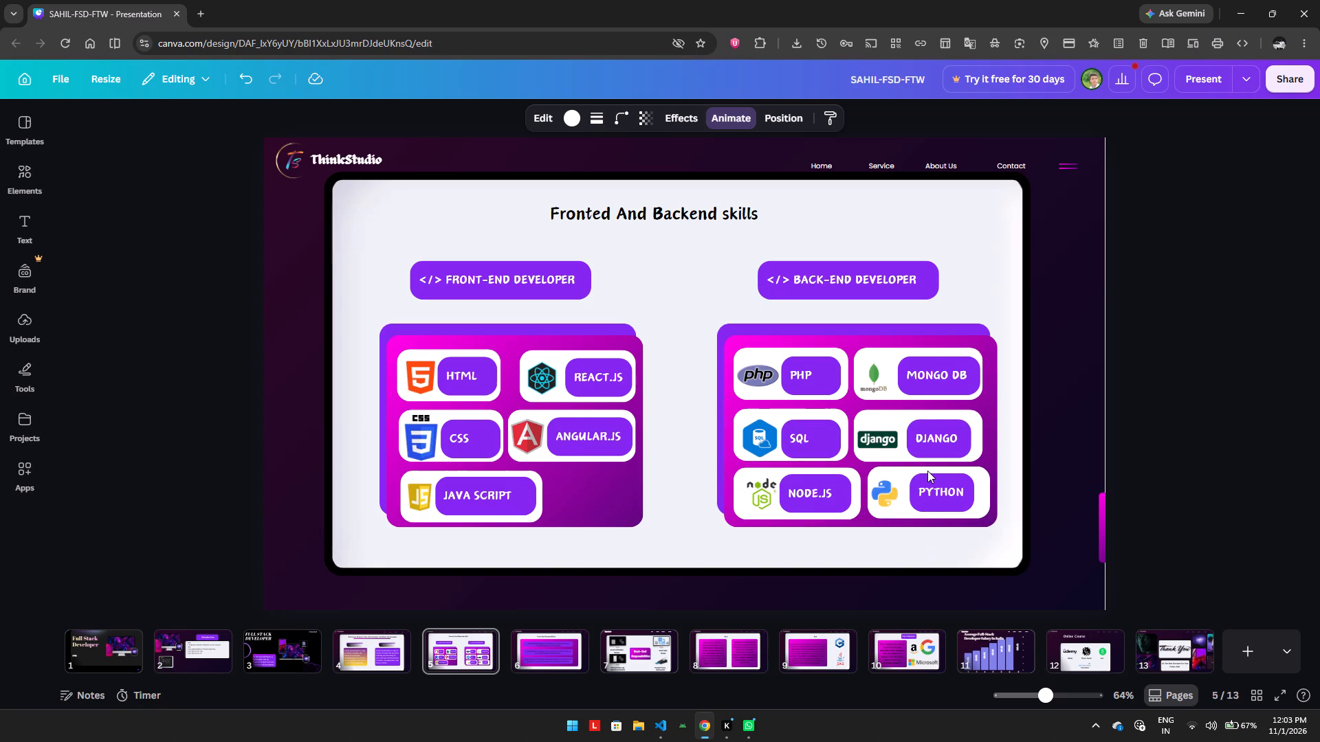
Nudge the Python logo four small increments to the right within its white card.
{"action": "left_click", "coordinate": [894, 487]}
{"action": "key", "text": "Right"}
{"action": "key", "text": "Right"}
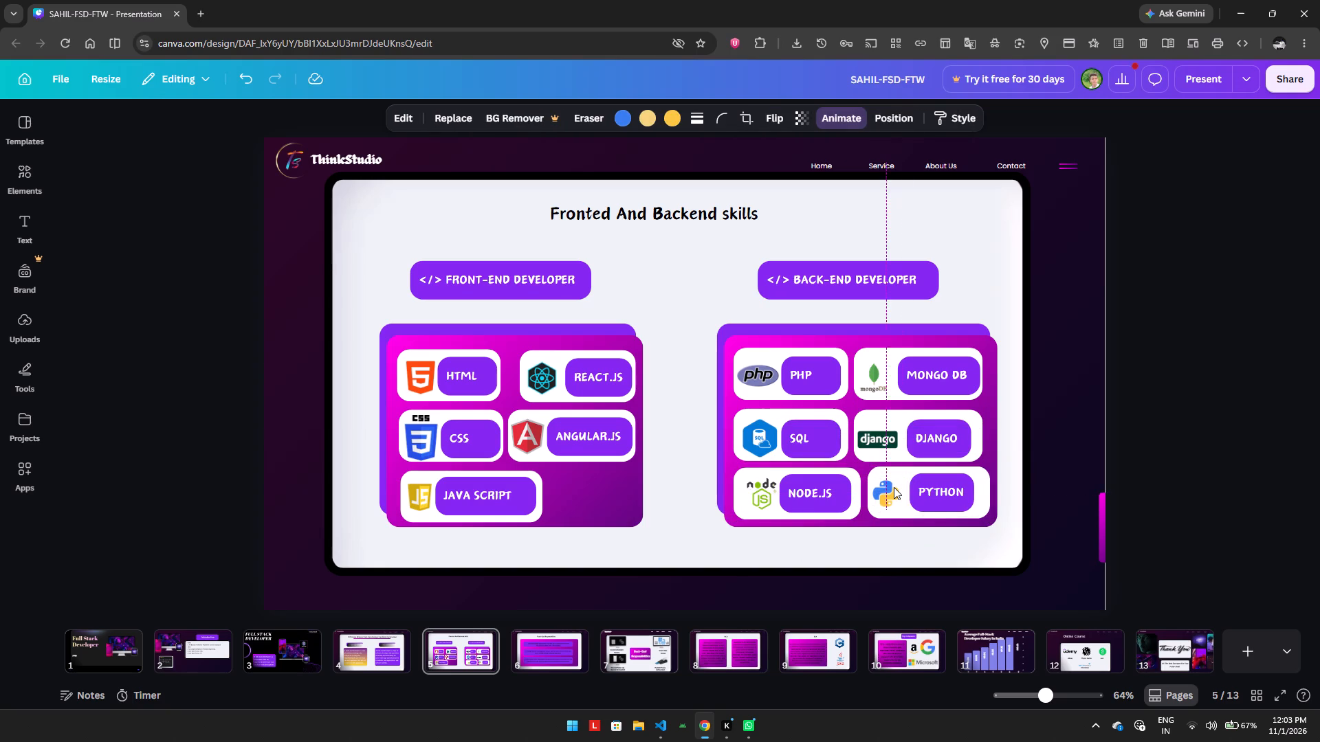
{"action": "key", "text": "Right"}
{"action": "key", "text": "Right"}
Nudge the purple PYTHON label to the right, keeping its height, to widen the gap from the Python logo.
{"action": "left_click", "coordinate": [947, 490]}
{"action": "key", "text": "Right"}
{"action": "key", "text": "Right"}
{"action": "key", "text": "Right"}
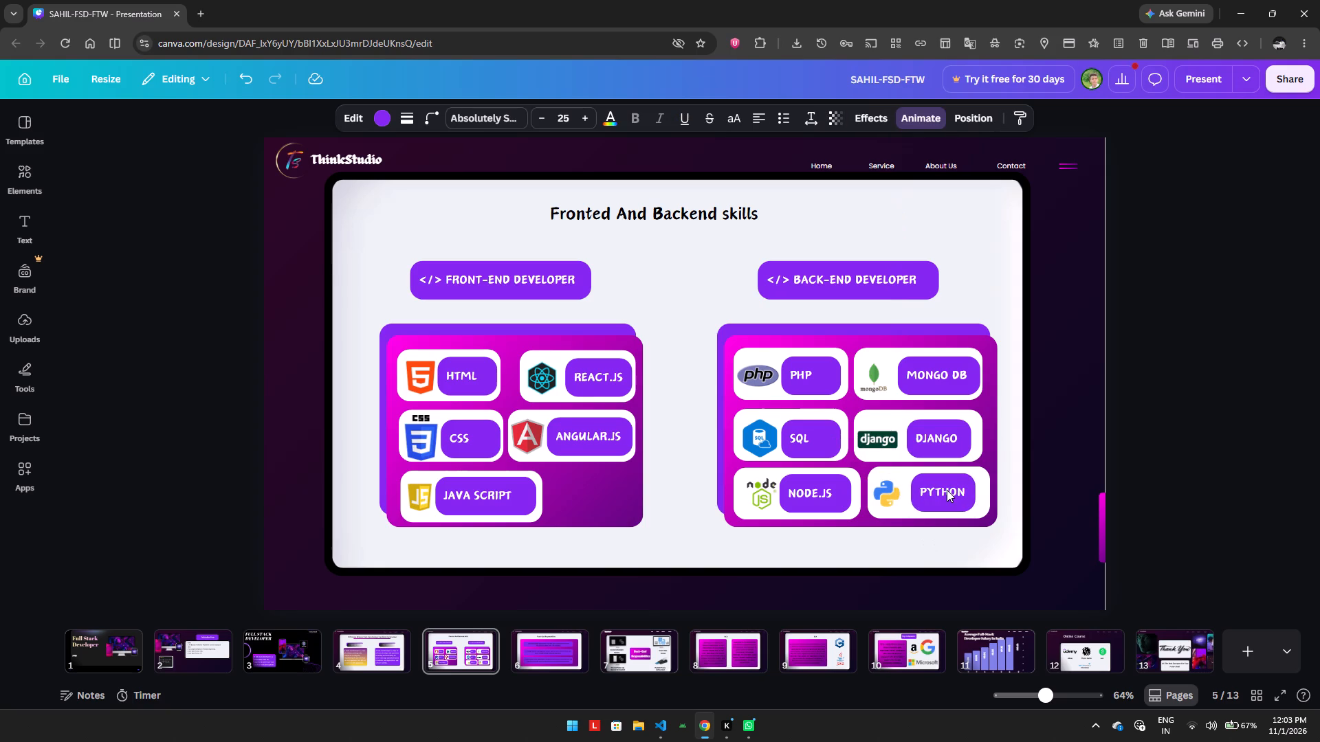
{"action": "key", "text": "Up"}
{"action": "key", "text": "Right"}
{"action": "key", "text": "Right"}
{"action": "key", "text": "Down"}
{"action": "key", "text": "Right"}
{"action": "key", "text": "Right"}
{"action": "key", "text": "Right"}
{"action": "key", "text": "Right"}
{"action": "key", "text": "Right"}
Nudge the purple NODE.JS label three small increments to the right within its white card.
{"action": "left_click", "coordinate": [826, 498]}
{"action": "key", "text": "Right"}
{"action": "key", "text": "Right"}
{"action": "key", "text": "Right"}
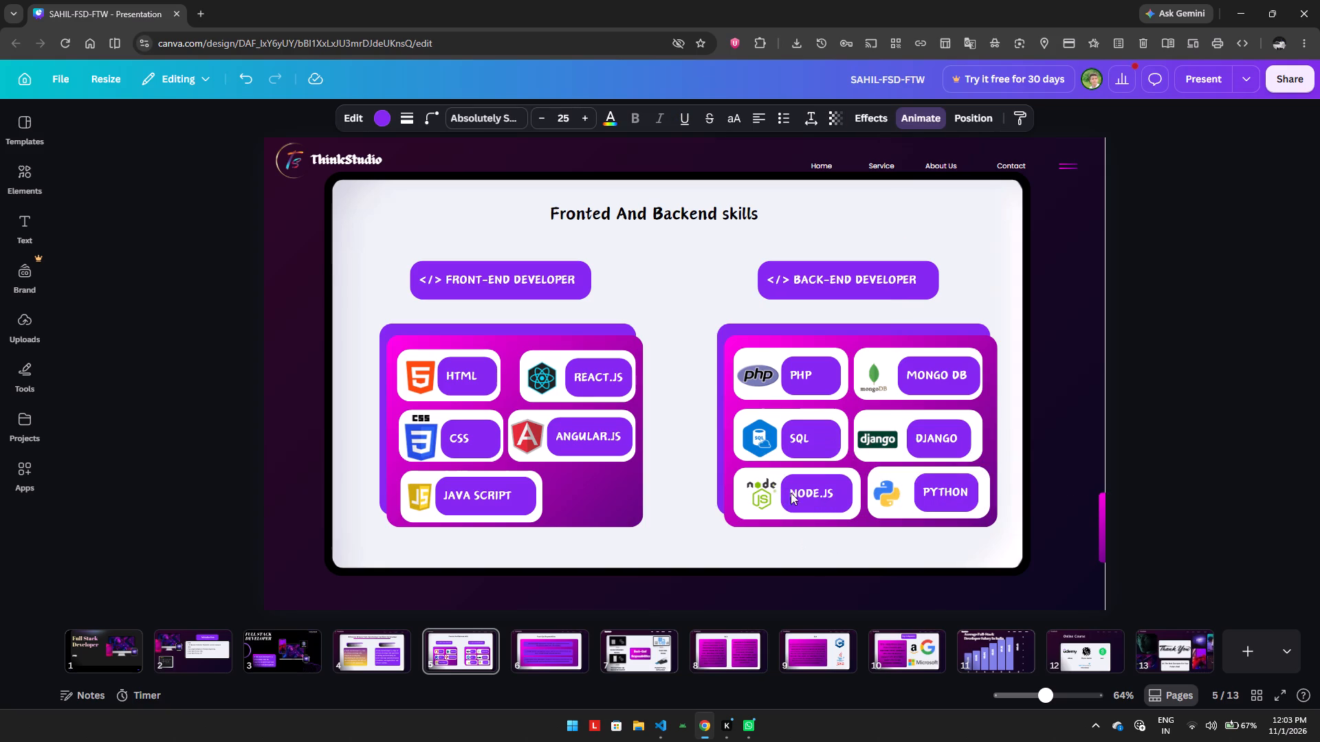
Nudge the Node.js logo three small increments to the left, away from its label.
{"action": "left_click", "coordinate": [767, 491]}
{"action": "key", "text": "Left"}
{"action": "key", "text": "Left"}
{"action": "key", "text": "Left"}
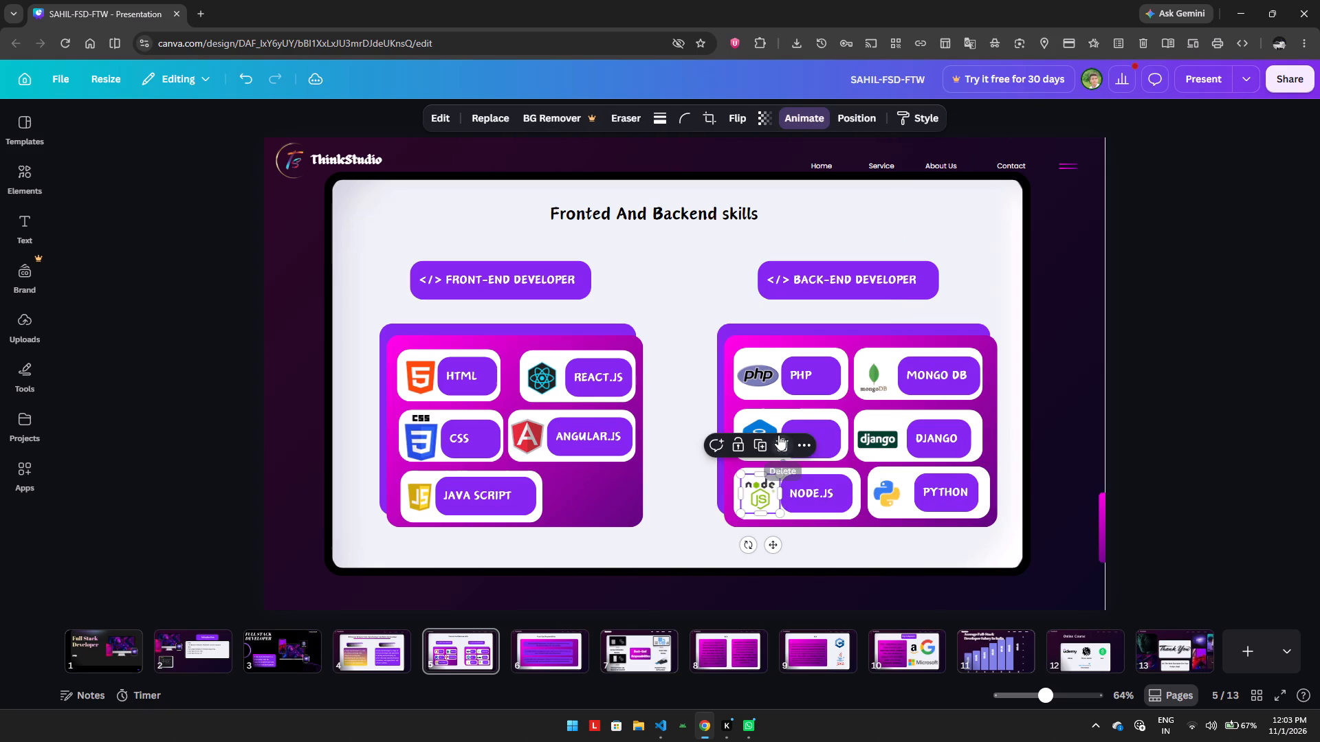
Nudge the purple PHP label slightly up and one small increment to the right within its white card.
{"action": "left_click", "coordinate": [806, 385]}
{"action": "key", "text": "Up"}
{"action": "key", "text": "Up"}
{"action": "key", "text": "Up"}
{"action": "key", "text": "Up"}
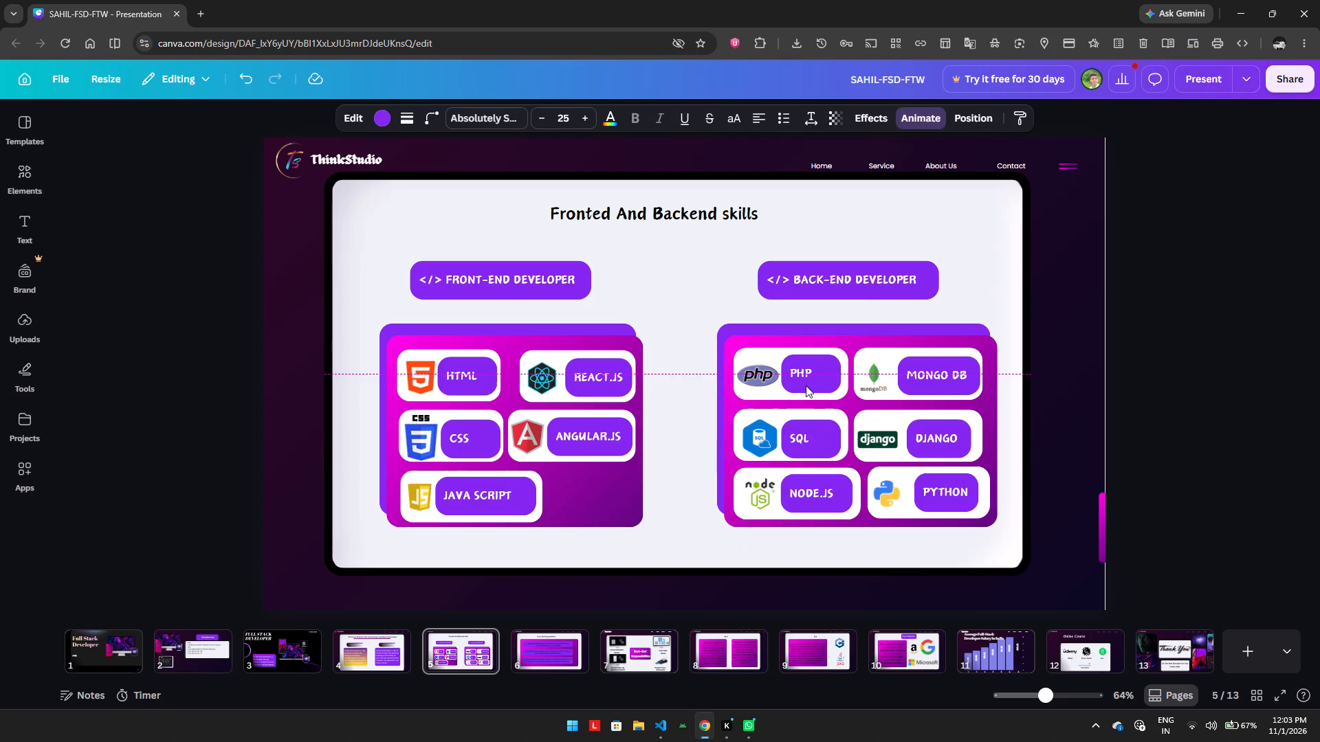
{"action": "key", "text": "Down"}
{"action": "key", "text": "Right"}
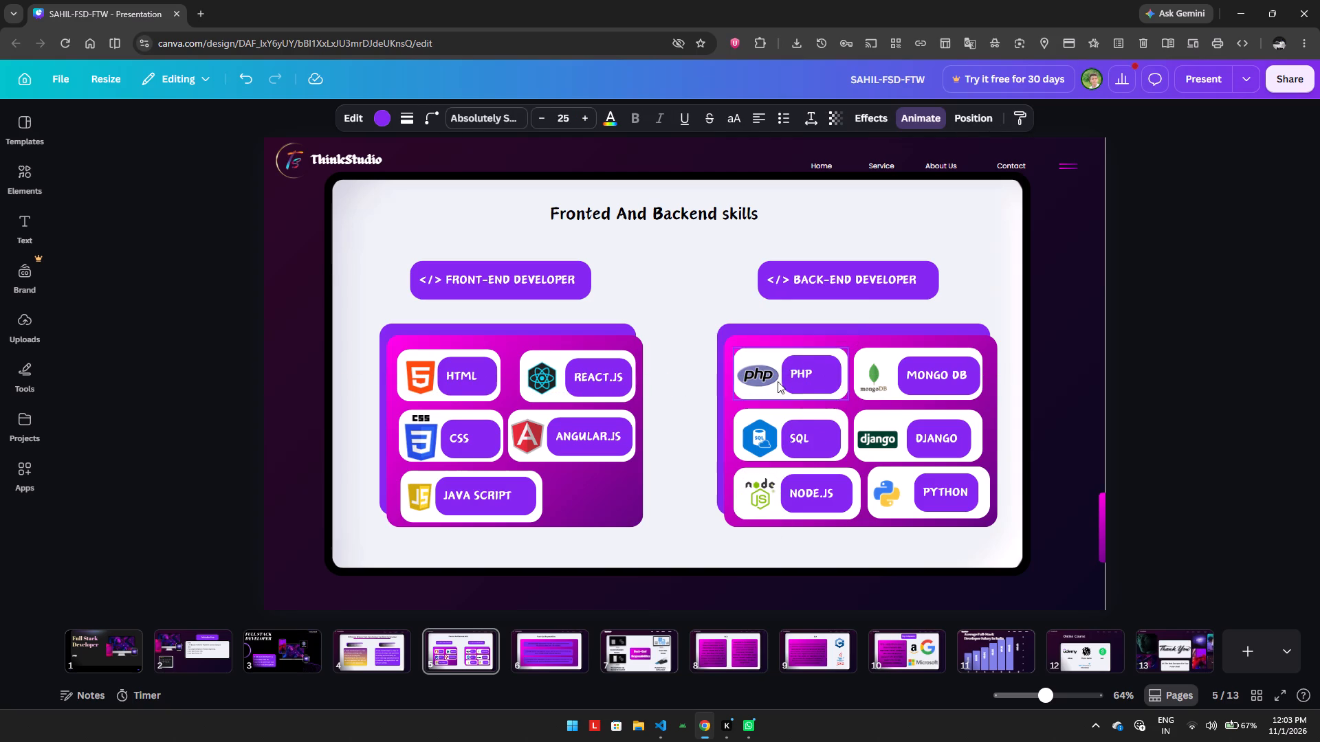
Nudge the PHP logo one small increment to the right and one up.
{"action": "left_click", "coordinate": [775, 381]}
{"action": "key", "text": "Right"}
{"action": "key", "text": "Up"}
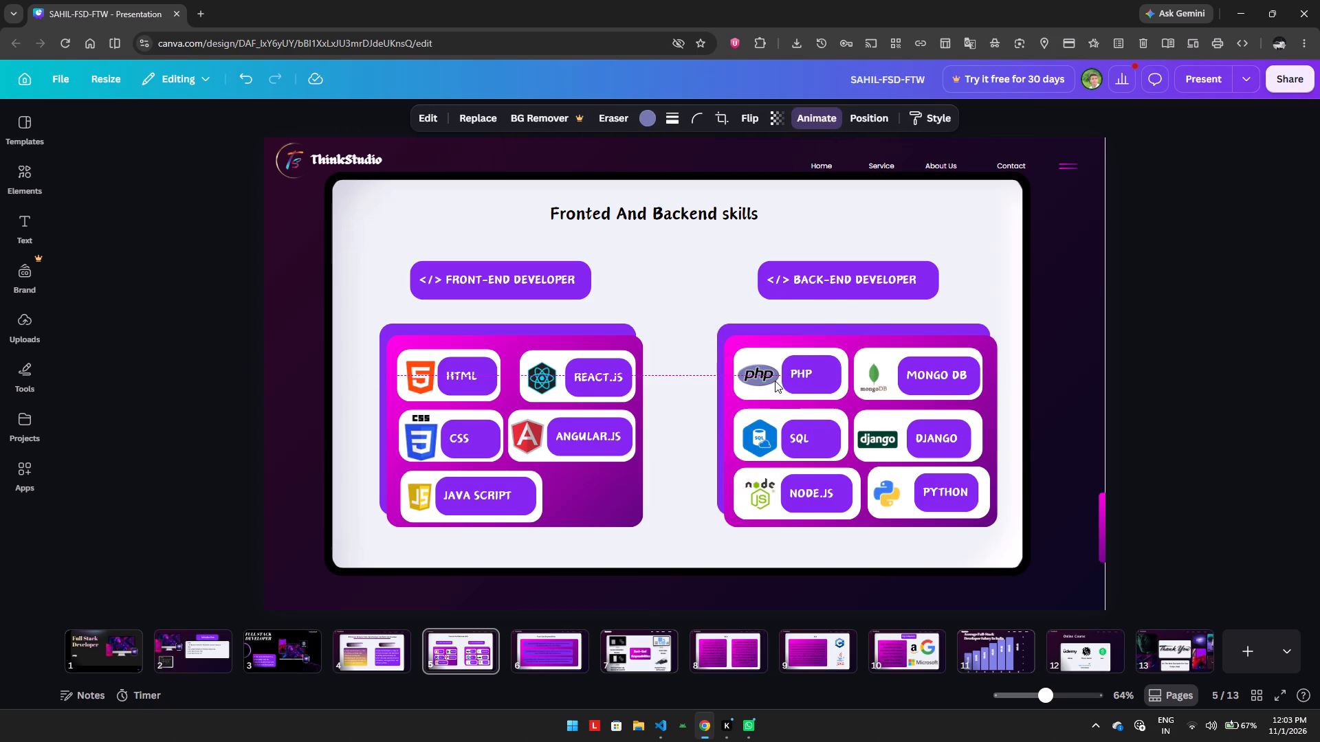
Nudge the MongoDB logo to the right and slightly up so it sits centred beside the MONGO DB label.
{"action": "left_click", "coordinate": [868, 369]}
{"action": "key", "text": "Right"}
{"action": "key", "text": "Right"}
{"action": "key", "text": "Right"}
{"action": "key", "text": "Right"}
{"action": "key", "text": "Right"}
{"action": "key", "text": "Down"}
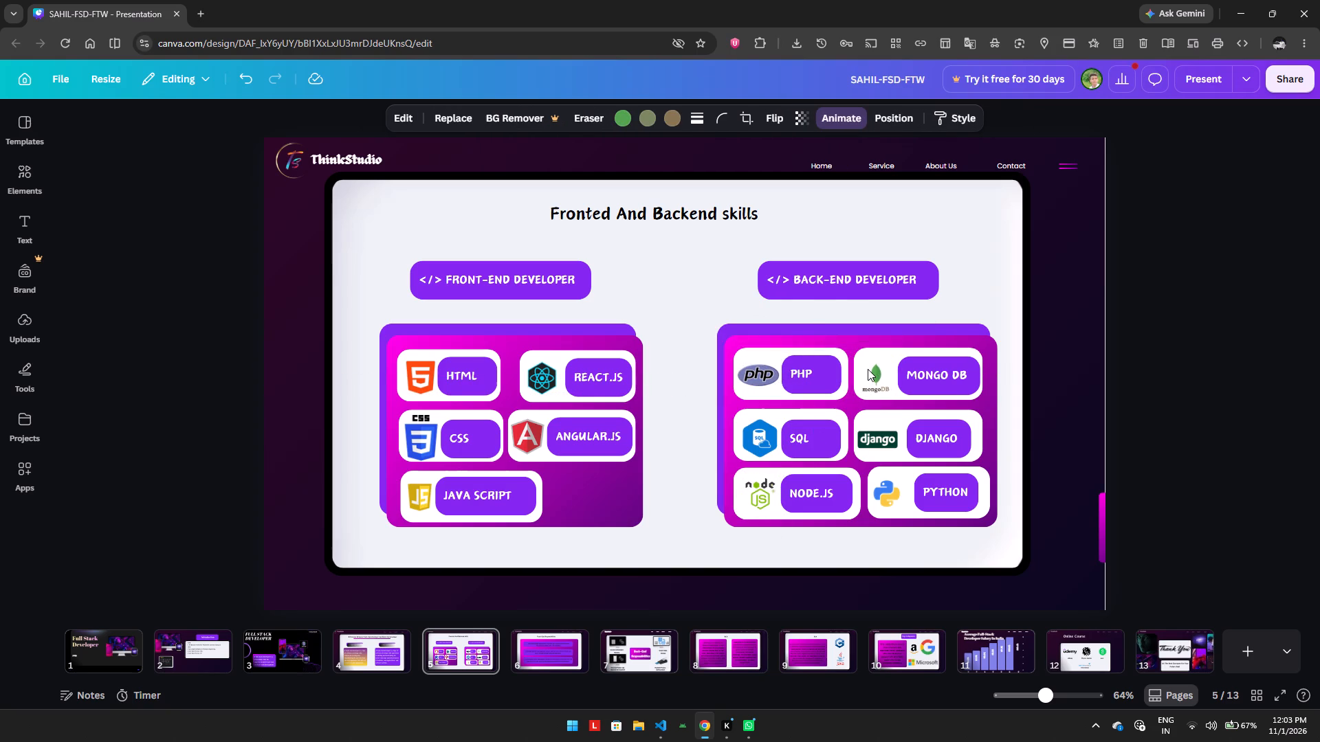
{"action": "key", "text": "Up"}
{"action": "key", "text": "Up"}
{"action": "key", "text": "Up"}
{"action": "key", "text": "Right"}
{"action": "key", "text": "Right"}
{"action": "key", "text": "Up"}
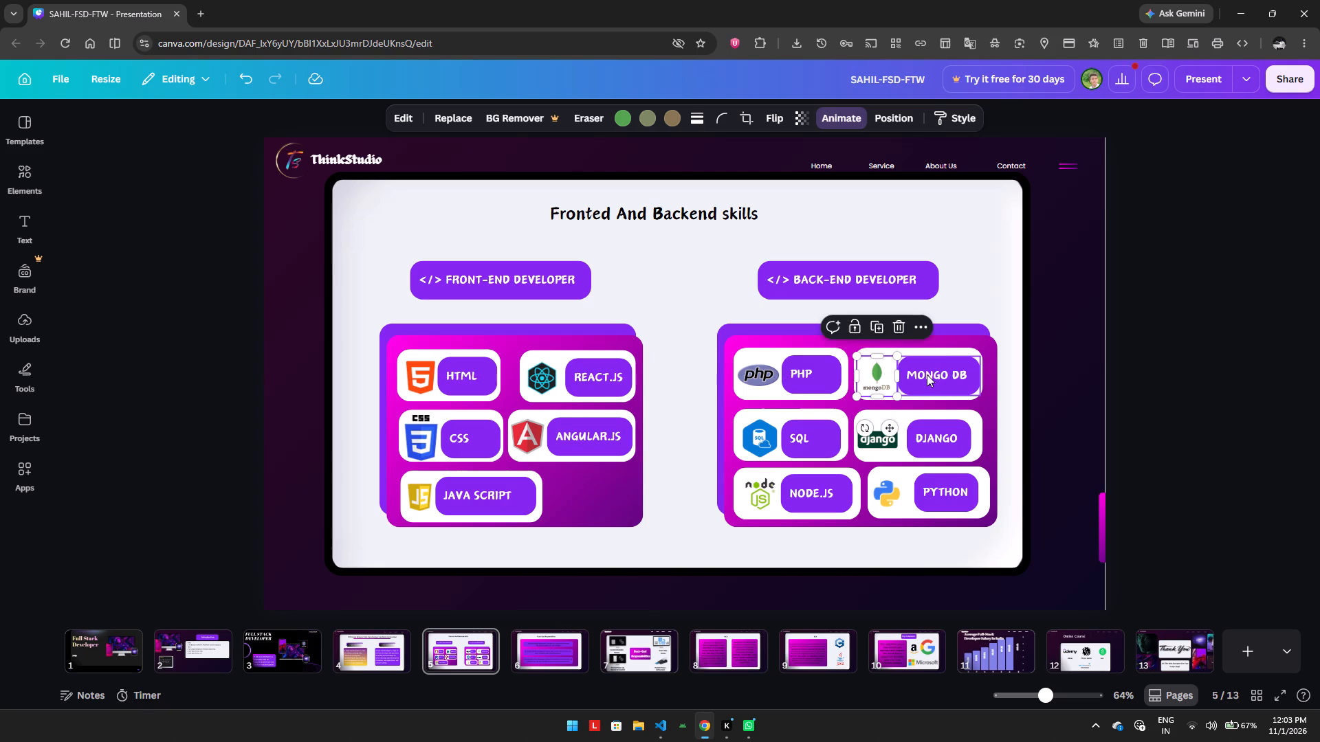
Nudge the purple MONGO DB label two small increments to the left and one up.
{"action": "left_click", "coordinate": [928, 374]}
{"action": "key", "text": "Left"}
{"action": "key", "text": "Left"}
{"action": "key", "text": "Up"}
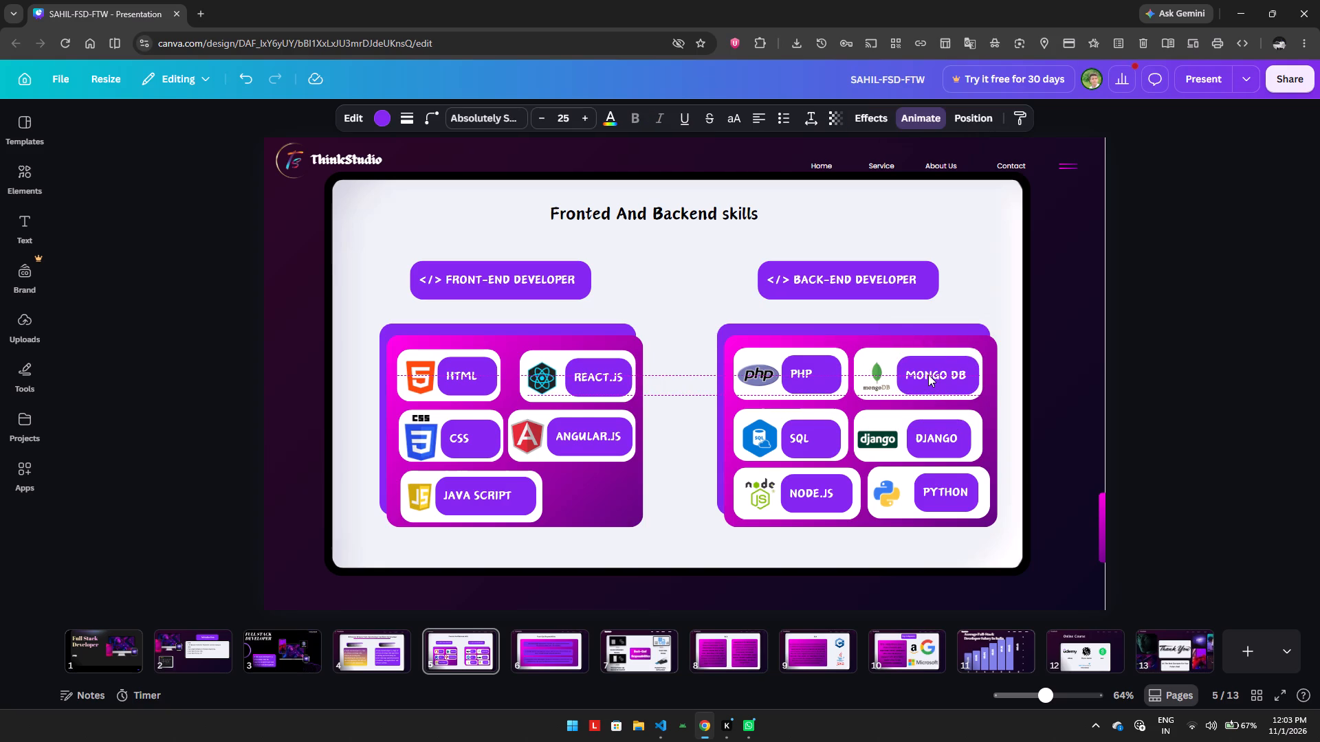
Nudge the purple DJANGO label three small increments up and seven to the right within its white card.
{"action": "left_click", "coordinate": [936, 451]}
{"action": "key", "text": "Up"}
{"action": "key", "text": "Up"}
{"action": "key", "text": "Up"}
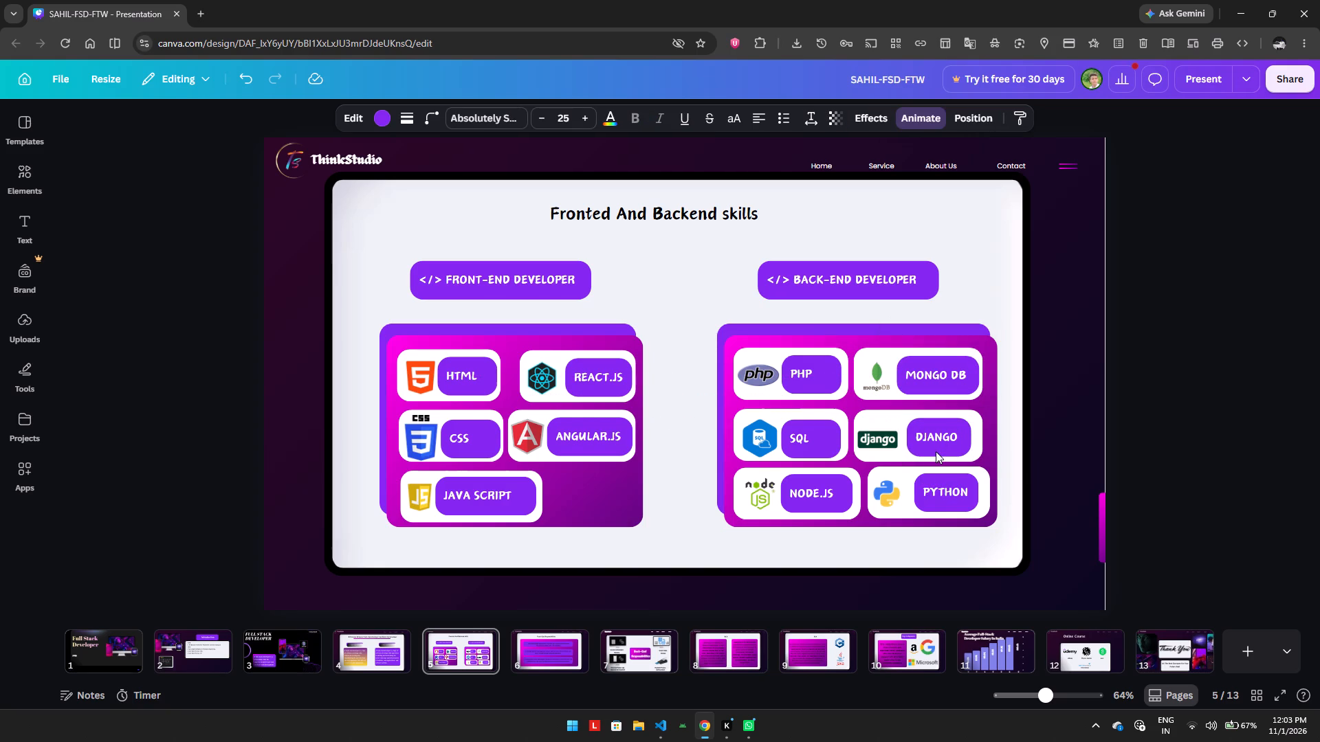
{"action": "key", "text": "Right"}
{"action": "key", "text": "Right"}
{"action": "key", "text": "Right"}
{"action": "key", "text": "Right"}
{"action": "key", "text": "Right"}
{"action": "key", "text": "Right"}
{"action": "key", "text": "Right"}
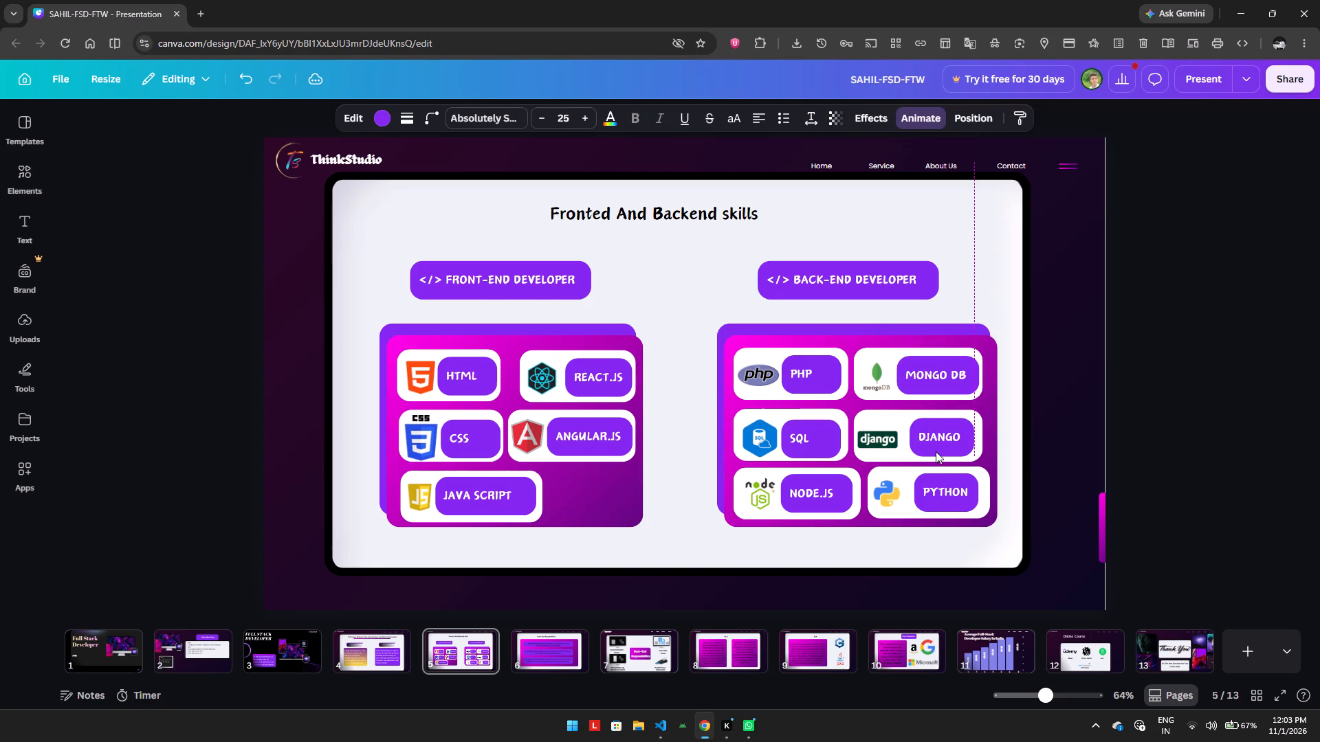
Nudge the Django logo eight small increments to the right and four up so it sits centred beside the DJANGO label.
{"action": "left_click", "coordinate": [890, 443]}
{"action": "key", "text": "Left"}
{"action": "key", "text": "Right"}
{"action": "key", "text": "Right"}
{"action": "key", "text": "Right"}
{"action": "key", "text": "Right"}
{"action": "key", "text": "Right"}
{"action": "key", "text": "Right"}
{"action": "key", "text": "Right"}
{"action": "key", "text": "Right"}
{"action": "key", "text": "Right"}
{"action": "key", "text": "Right"}
{"action": "key", "text": "Right"}
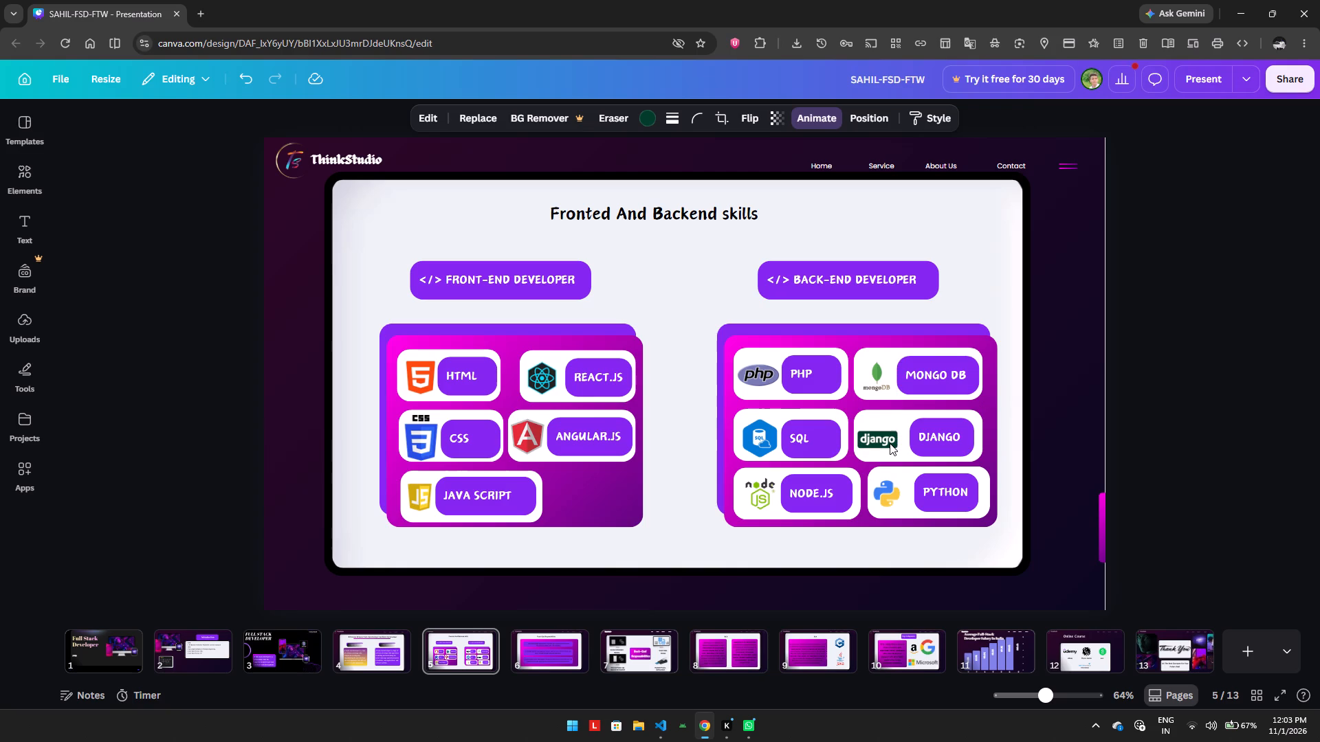
{"action": "key", "text": "Left"}
{"action": "key", "text": "Left"}
{"action": "key", "text": "Up"}
{"action": "key", "text": "Up"}
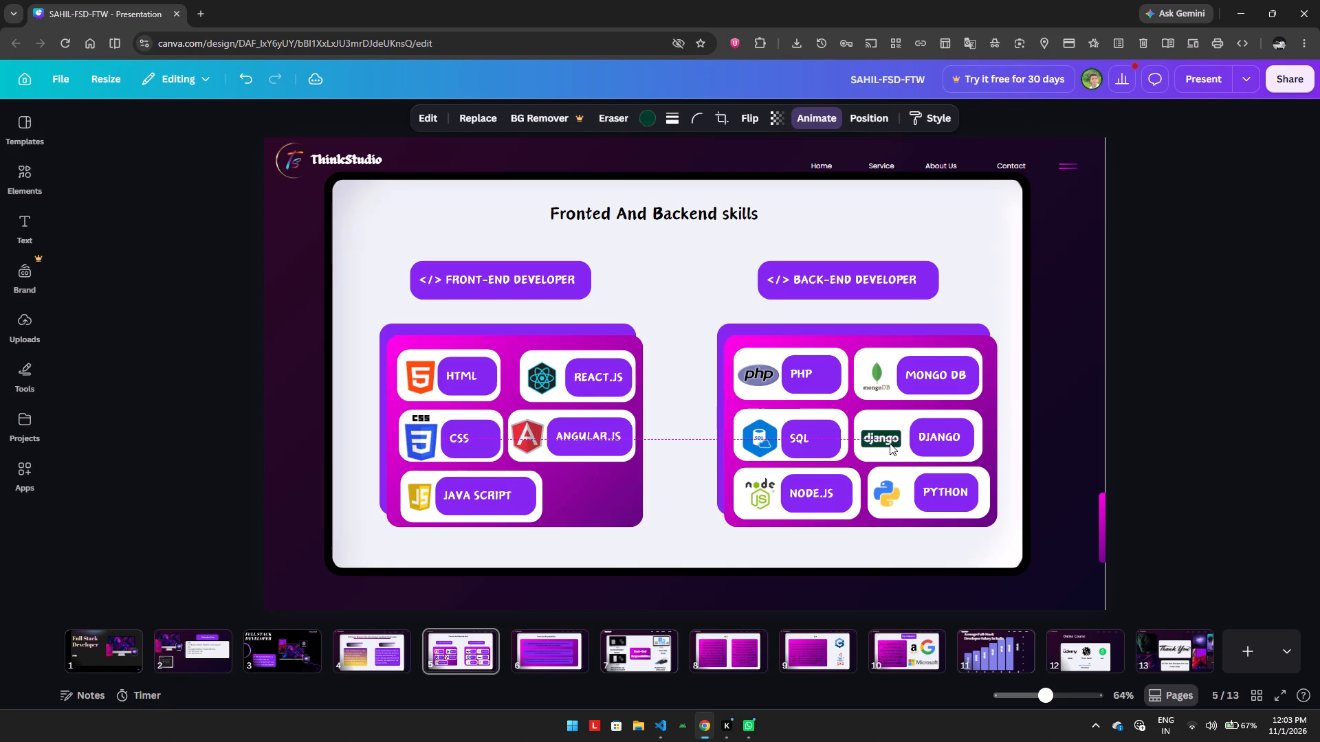
{"action": "key", "text": "Up"}
{"action": "key", "text": "Up"}
{"action": "key", "text": "Up"}
{"action": "key", "text": "Down"}
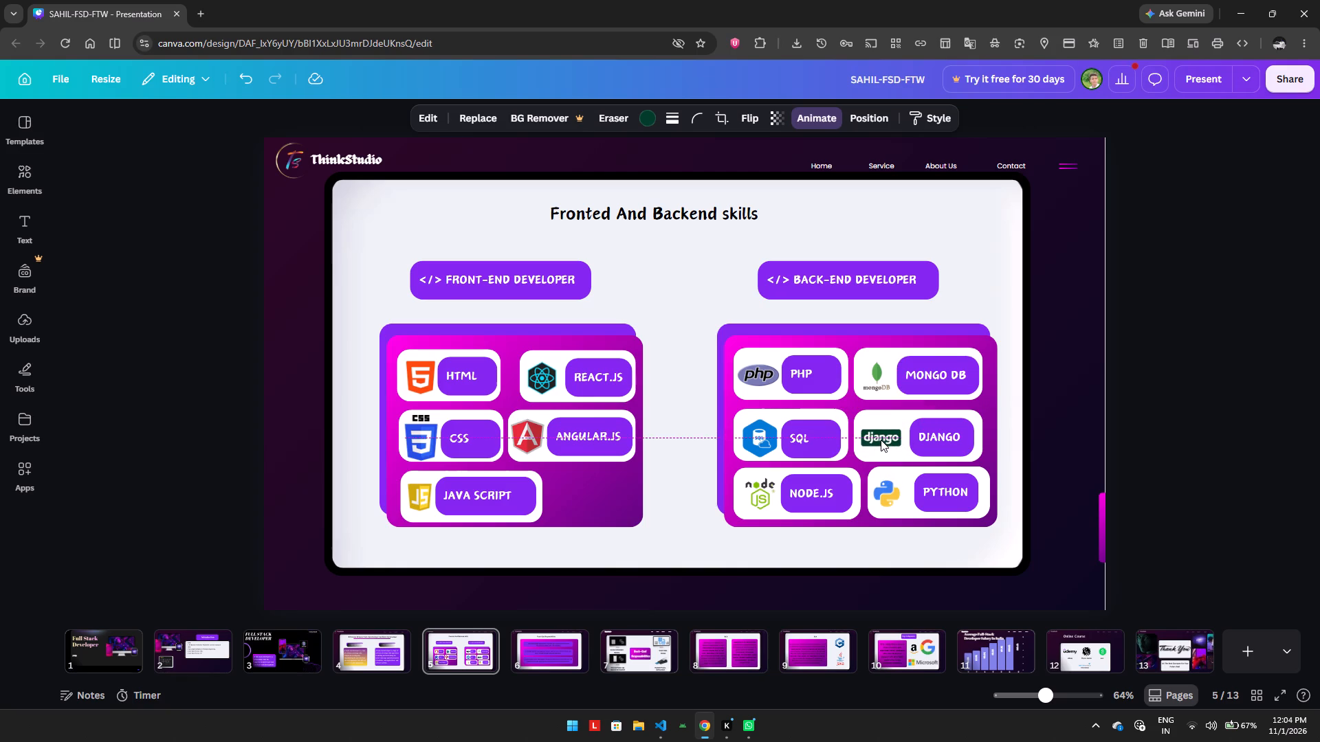
Nudge the purple SQL label eight small increments up and four to the right within its white card.
{"action": "left_click", "coordinate": [808, 437]}
{"action": "key", "text": "Up"}
{"action": "key", "text": "Up"}
{"action": "key", "text": "Up"}
{"action": "key", "text": "Up"}
{"action": "key", "text": "Up"}
{"action": "key", "text": "Up"}
{"action": "key", "text": "Up"}
{"action": "key", "text": "Up"}
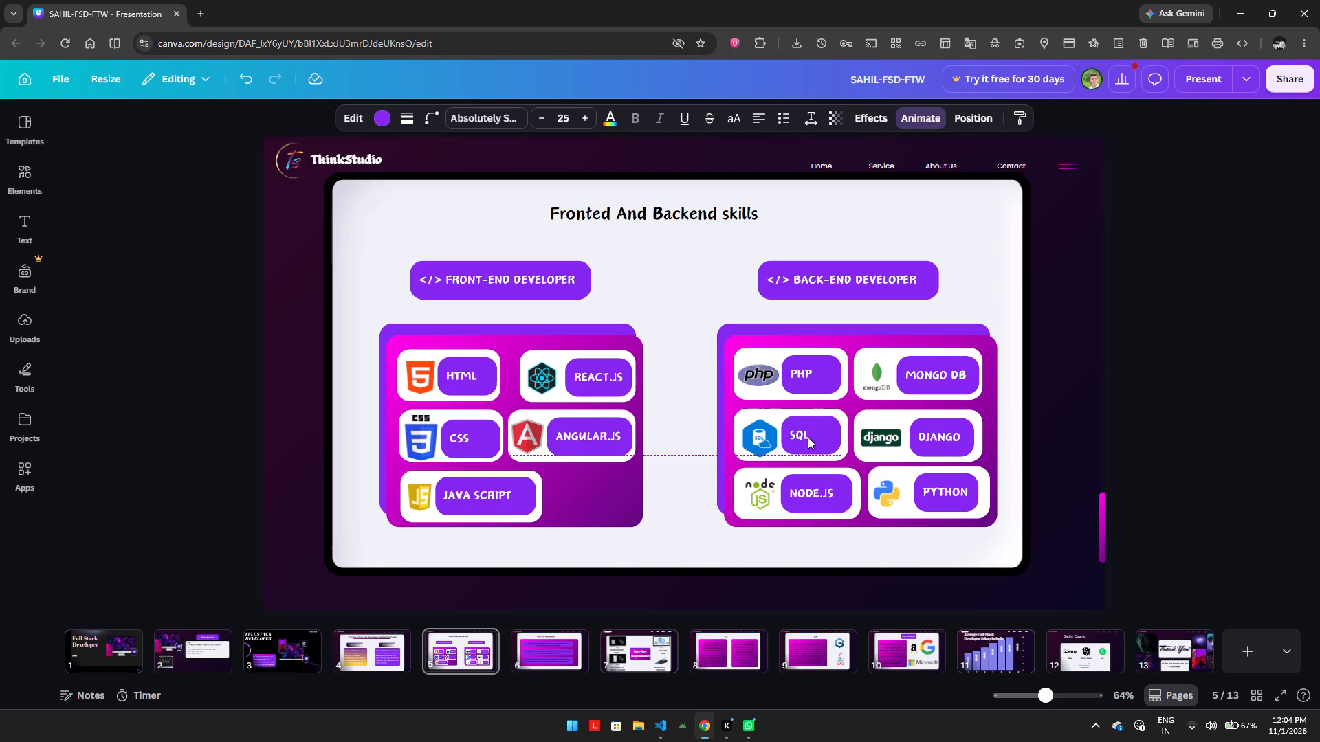
{"action": "key", "text": "Right"}
{"action": "key", "text": "Right"}
{"action": "key", "text": "Right"}
{"action": "key", "text": "Right"}
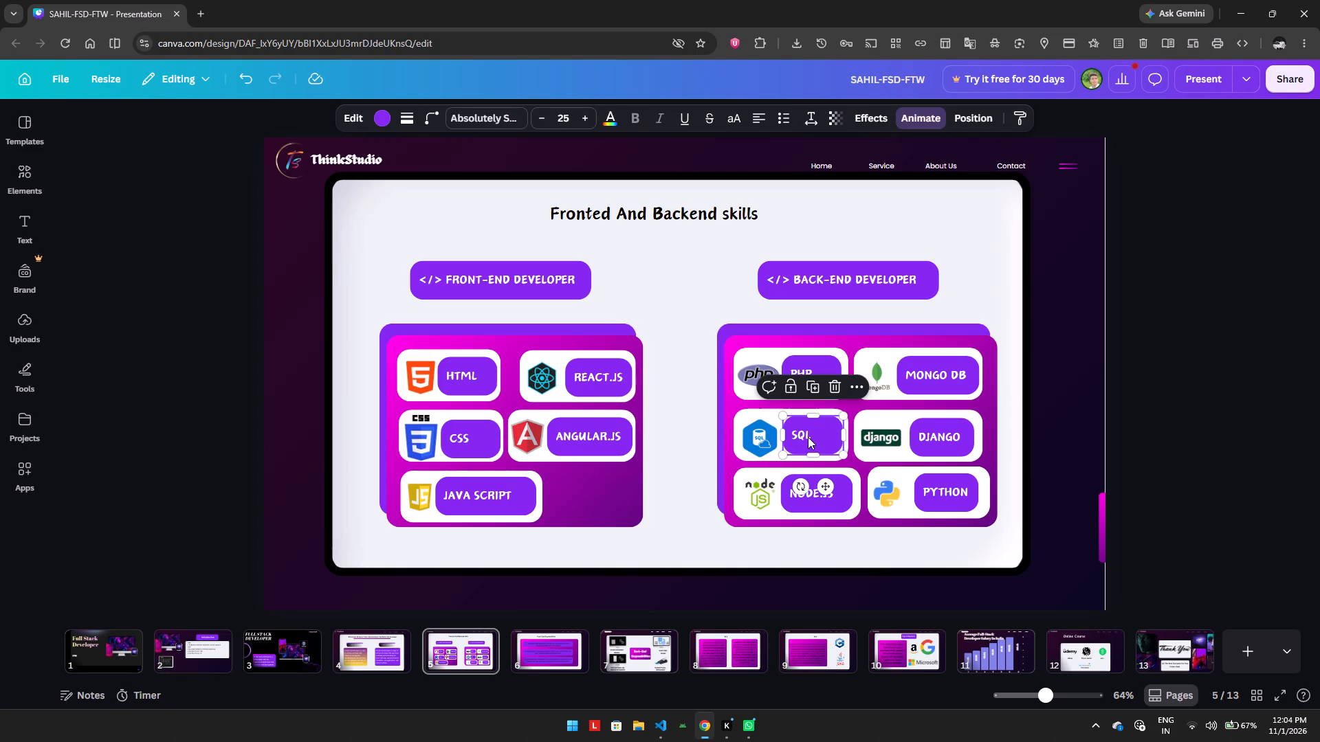
Nudge the blue SQL logo one small increment to the left and five up.
{"action": "left_click", "coordinate": [767, 436]}
{"action": "key", "text": "Left"}
{"action": "key", "text": "Up"}
{"action": "key", "text": "Up"}
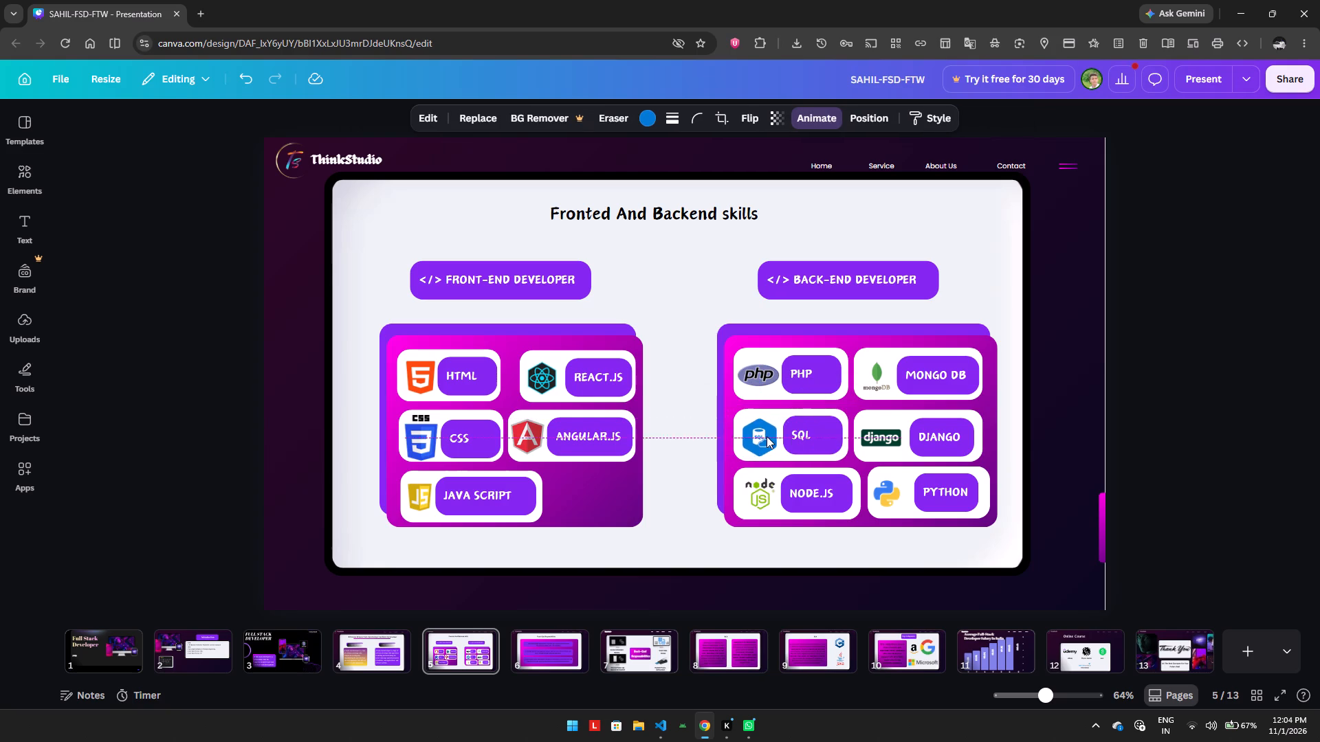
{"action": "key", "text": "Up"}
{"action": "key", "text": "Up"}
{"action": "key", "text": "Up"}
{"action": "key", "text": "Down"}
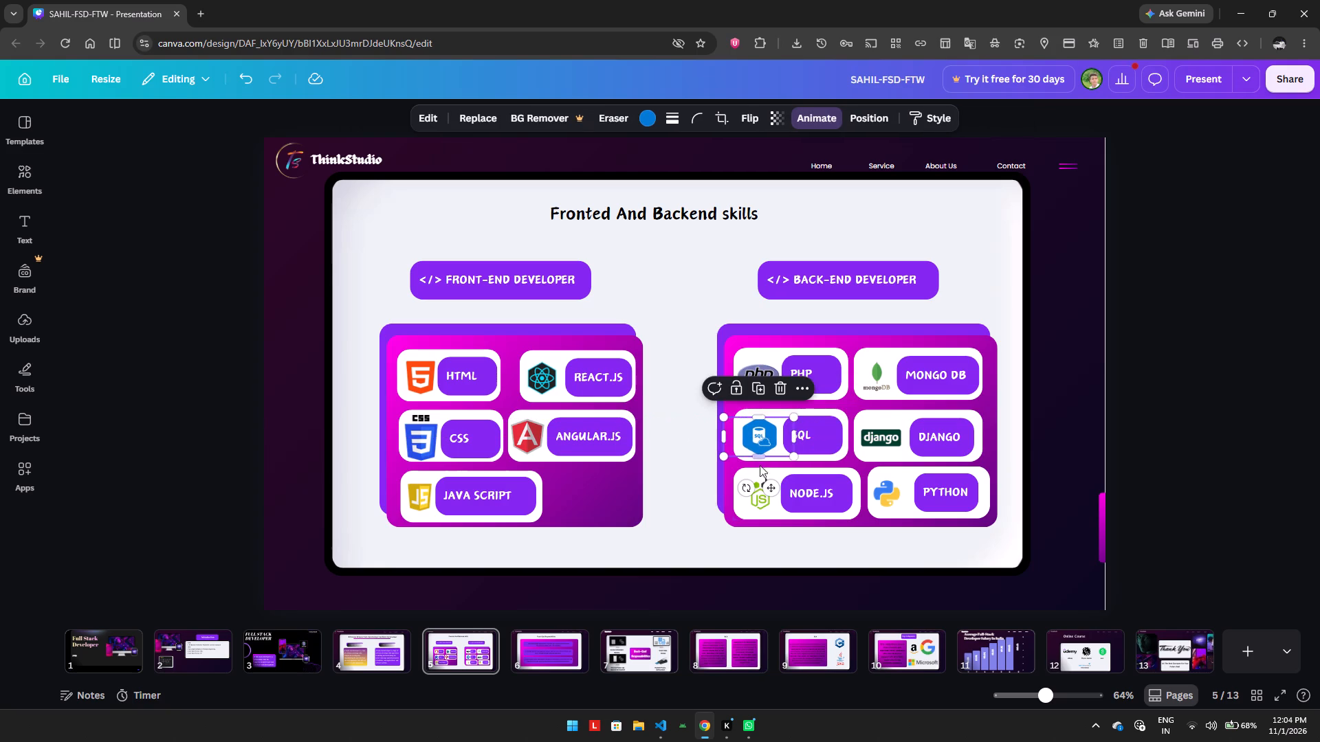
{"action": "key", "text": "Up"}
Nudge the purple NODE.JS label six small increments to the right within its white card.
{"action": "left_click", "coordinate": [765, 494]}
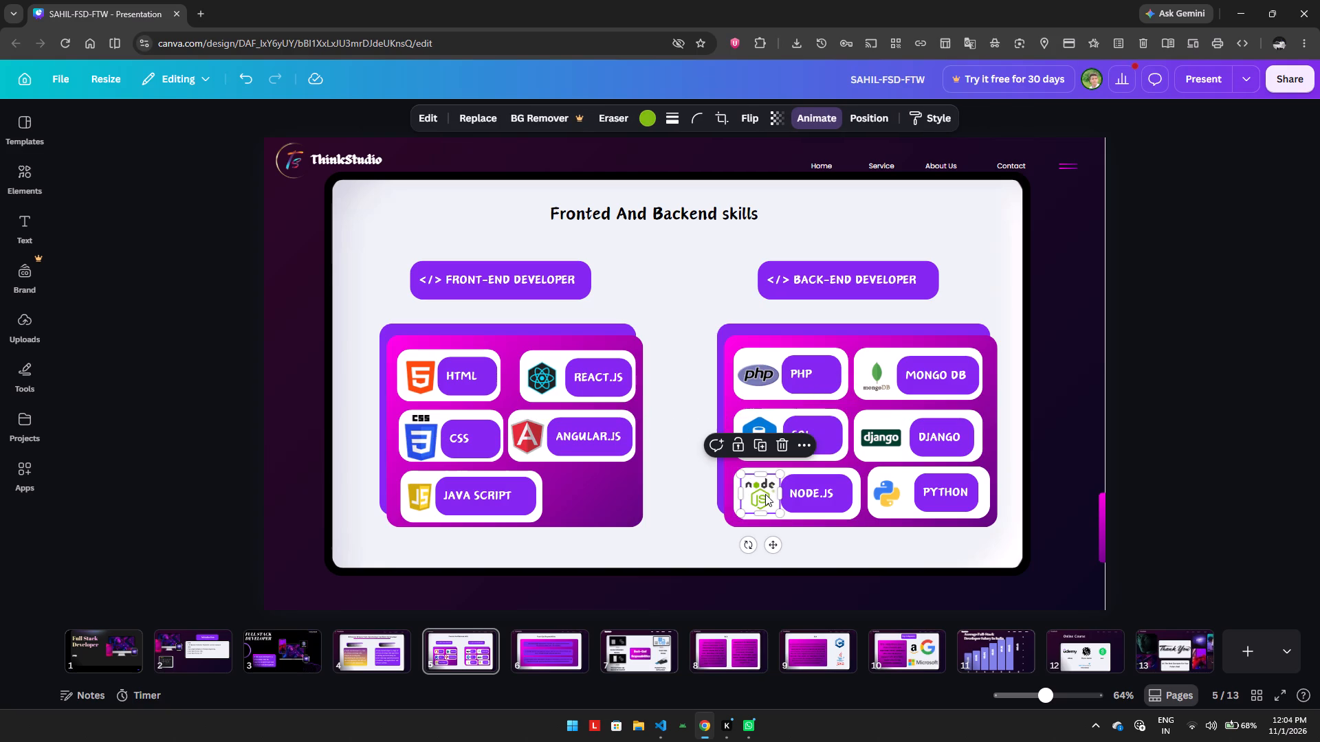
{"action": "left_click", "coordinate": [820, 497]}
{"action": "key", "text": "Right"}
{"action": "key", "text": "Right"}
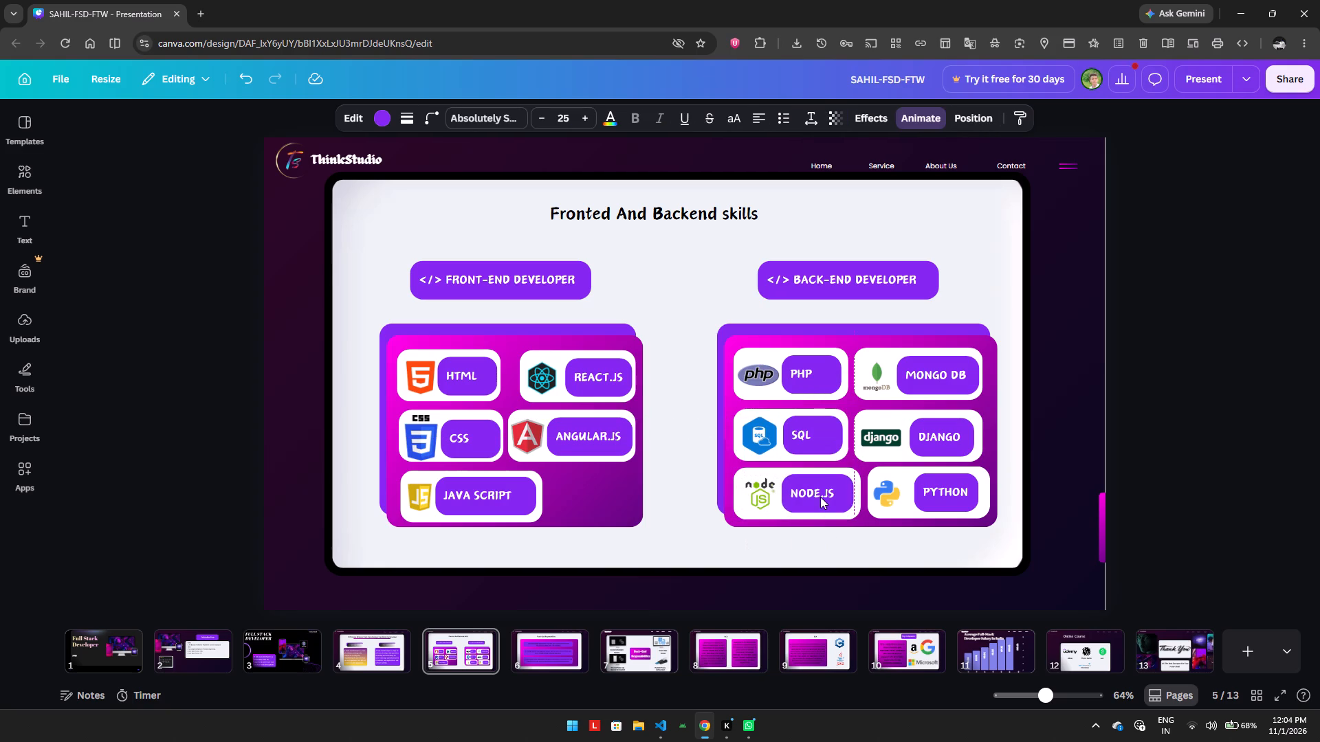
{"action": "key", "text": "Right"}
{"action": "key", "text": "Right"}
{"action": "key", "text": "Right"}
{"action": "key", "text": "Right"}
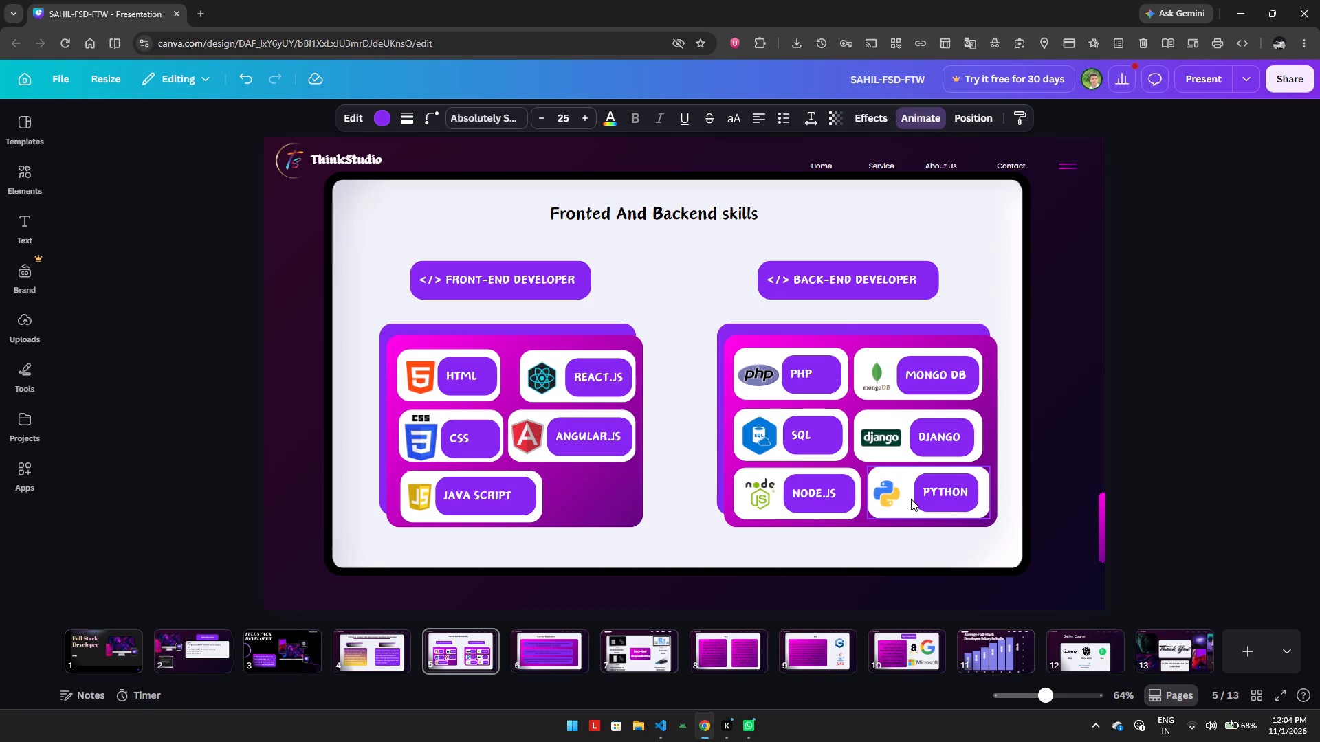
Nudge the Python logo ten small increments to the right, closer to the PYTHON label.
{"action": "left_click", "coordinate": [896, 496]}
{"action": "key", "text": "Right"}
{"action": "key", "text": "Right"}
{"action": "key", "text": "Right"}
{"action": "key", "text": "Right"}
{"action": "key", "text": "Right"}
{"action": "key", "text": "Right"}
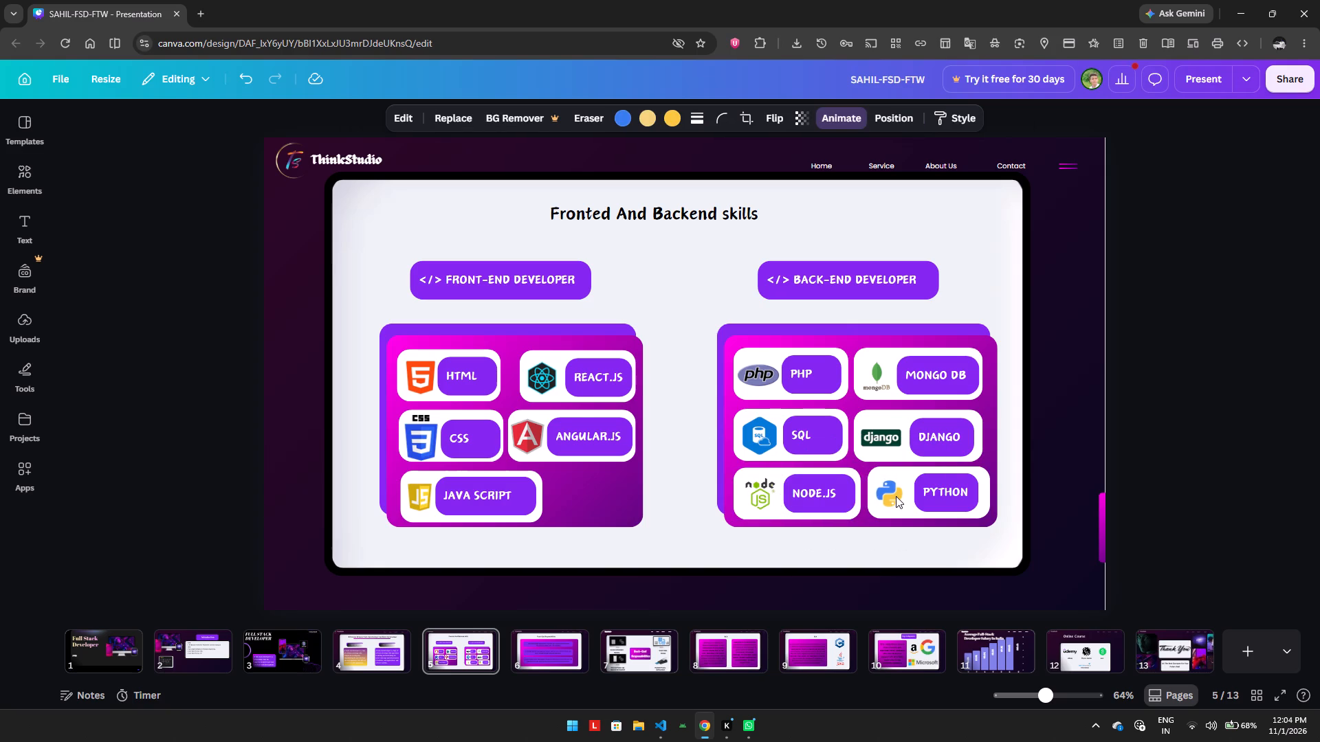
{"action": "key", "text": "Right"}
{"action": "key", "text": "Right"}
{"action": "key", "text": "Right"}
{"action": "key", "text": "Right"}
Go to slide 6 and select all the text of the first front-end responsibility for editing.
{"action": "left_click", "coordinate": [552, 646]}
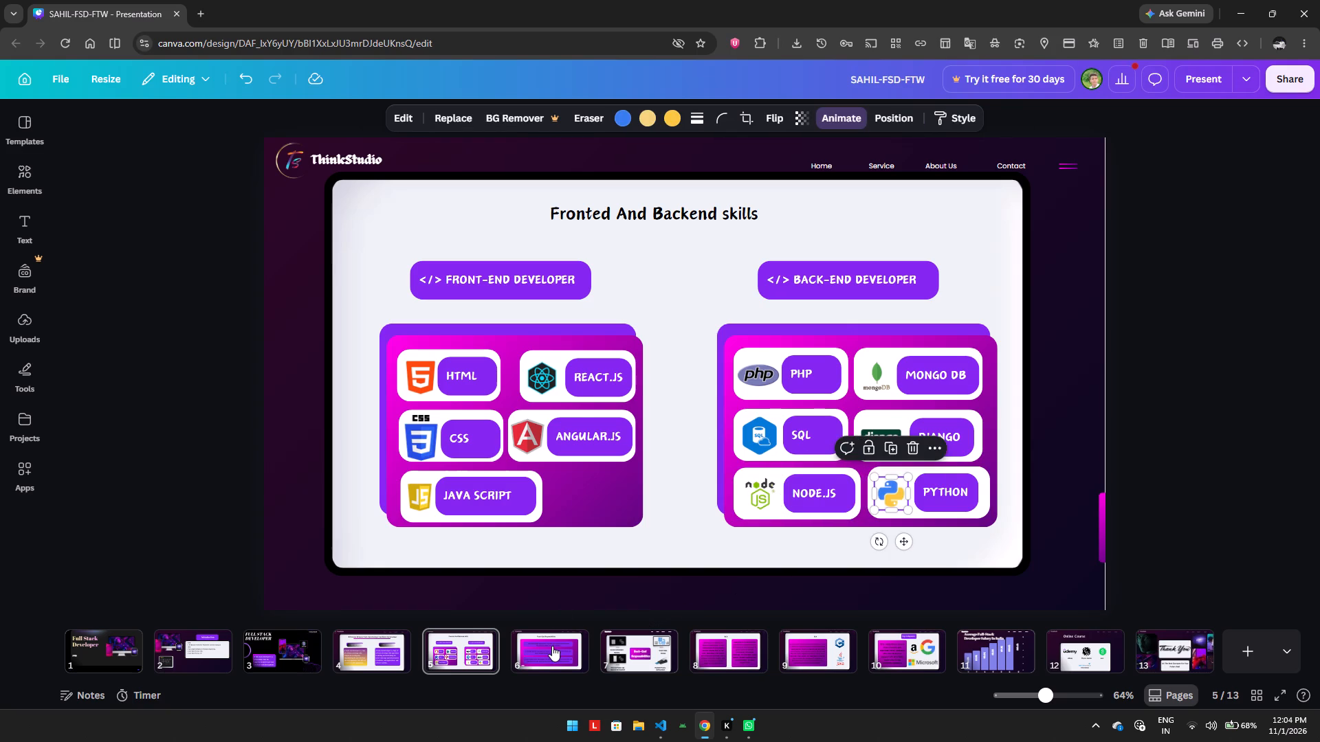
{"action": "left_click", "coordinate": [412, 257]}
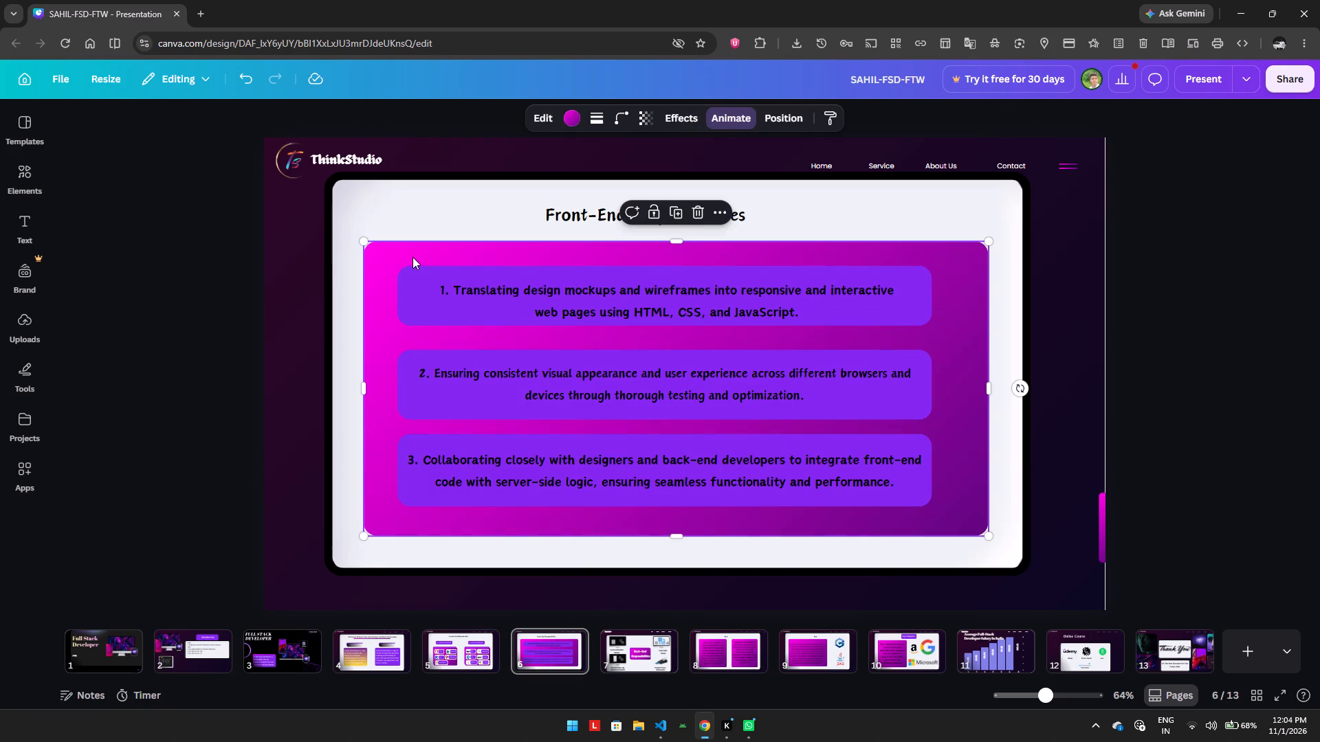
{"action": "left_click", "coordinate": [459, 280]}
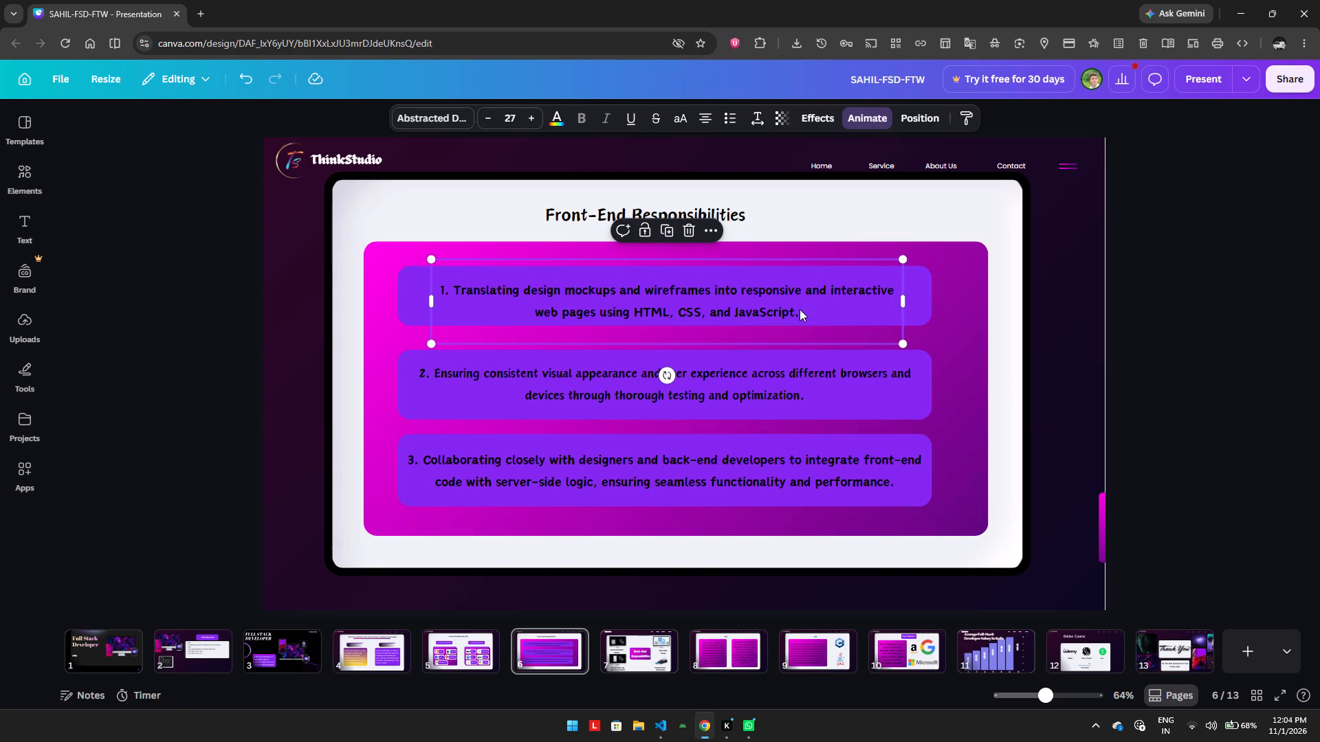
{"action": "left_click_drag", "start_coordinate": [800, 309], "coordinate": [753, 298]}
{"action": "key", "text": "ctrl+z"}
{"action": "left_click", "coordinate": [753, 298]}
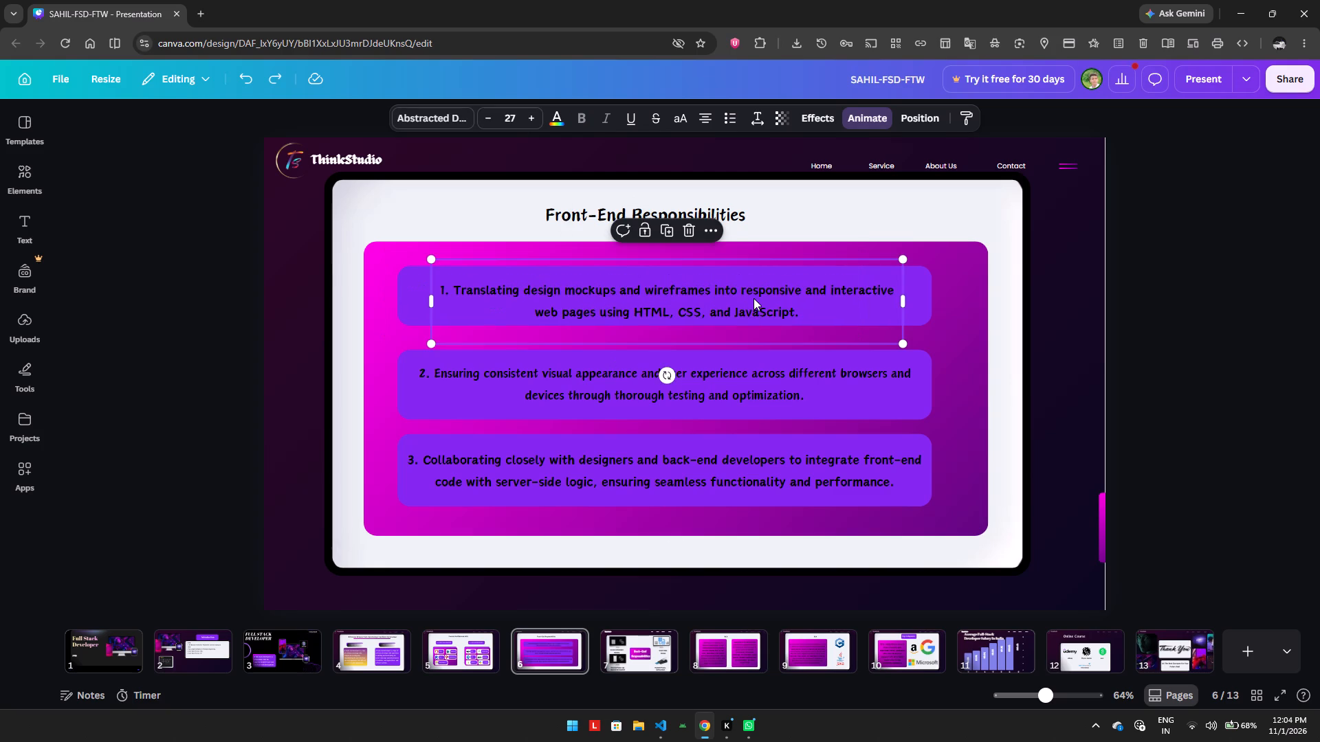
{"action": "left_click", "coordinate": [753, 298]}
{"action": "key", "text": "ctrl+a"}
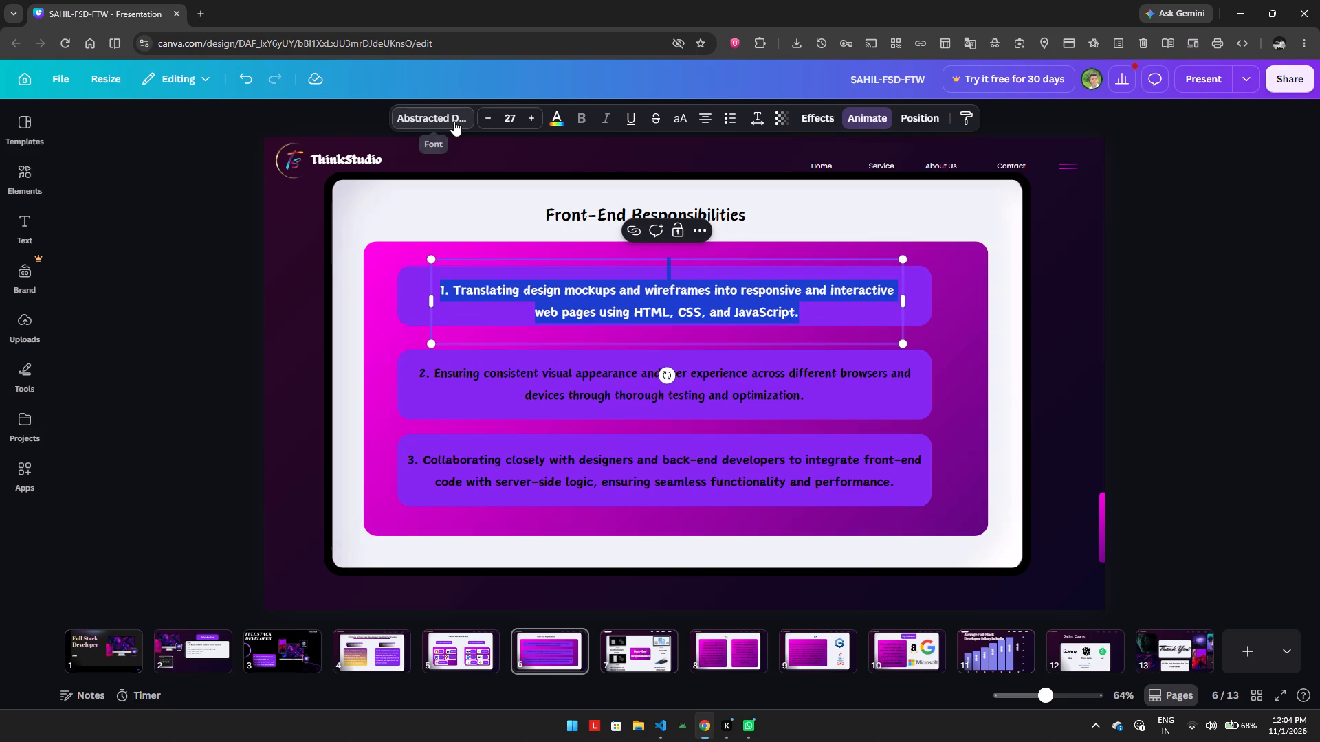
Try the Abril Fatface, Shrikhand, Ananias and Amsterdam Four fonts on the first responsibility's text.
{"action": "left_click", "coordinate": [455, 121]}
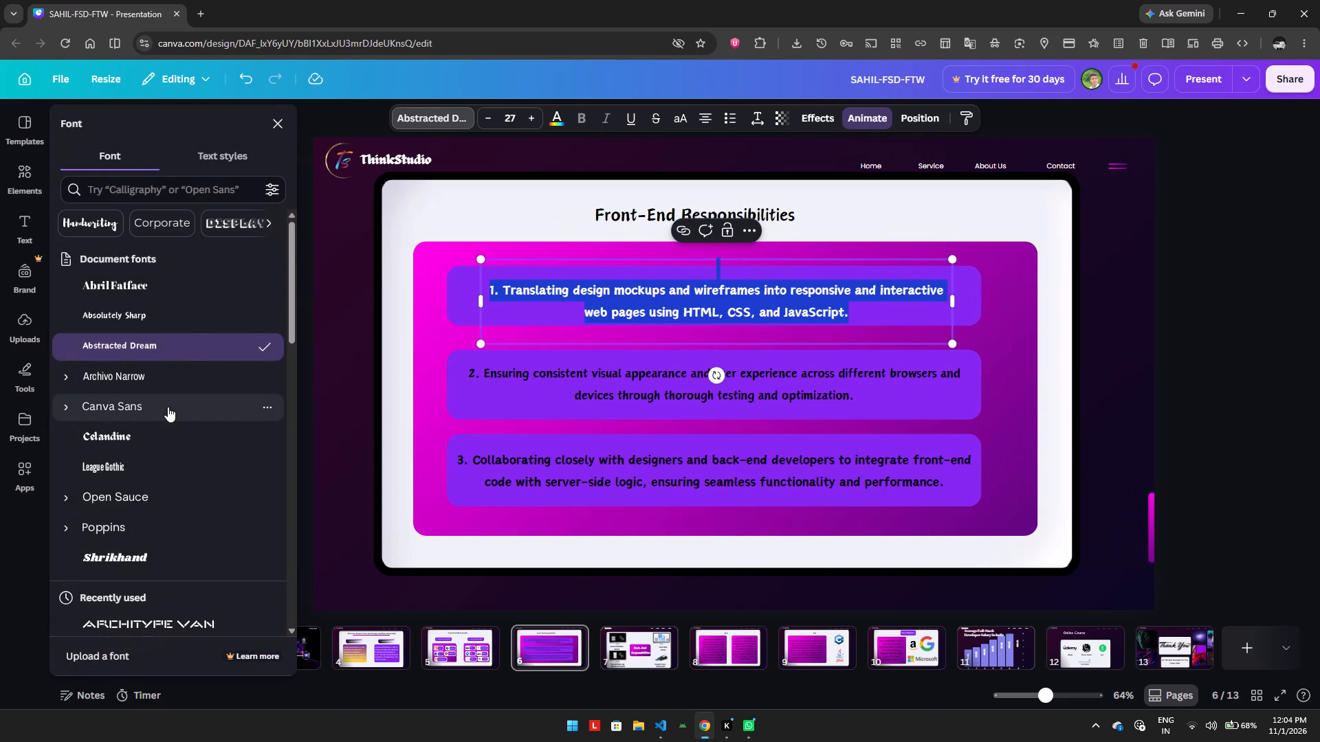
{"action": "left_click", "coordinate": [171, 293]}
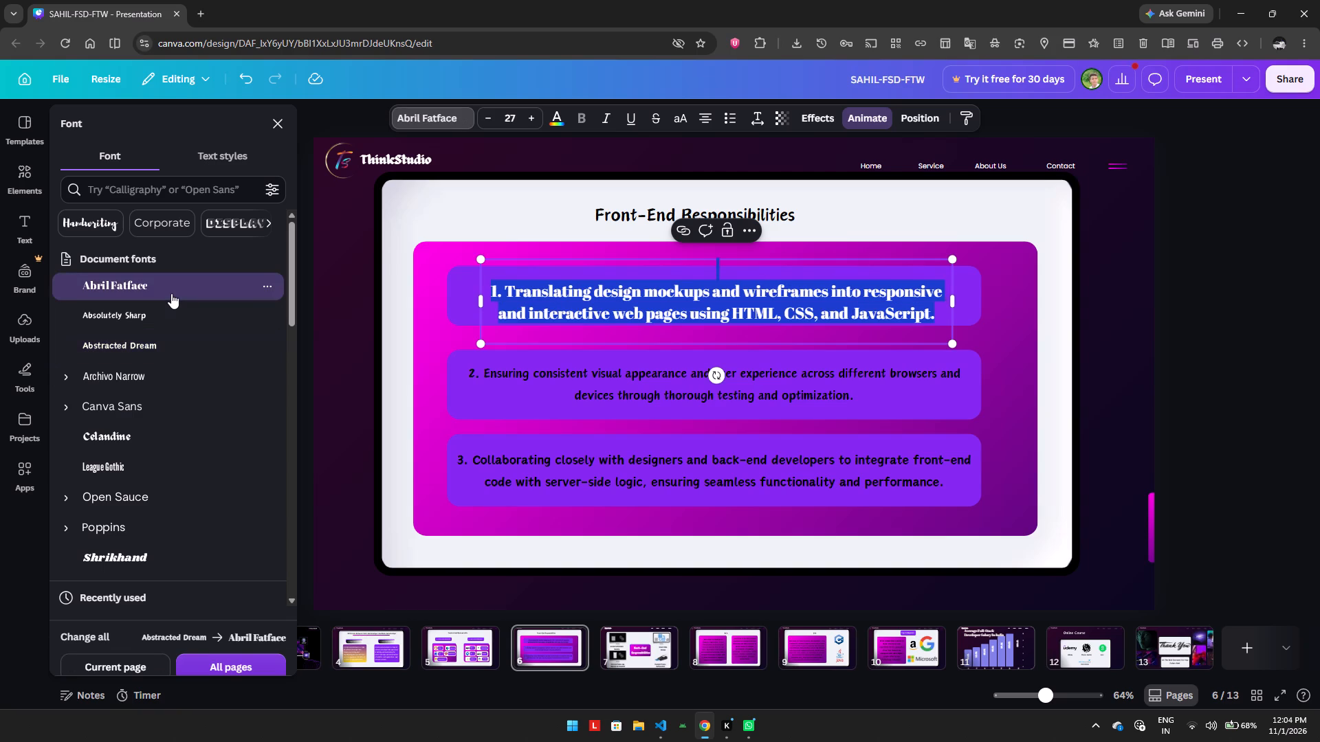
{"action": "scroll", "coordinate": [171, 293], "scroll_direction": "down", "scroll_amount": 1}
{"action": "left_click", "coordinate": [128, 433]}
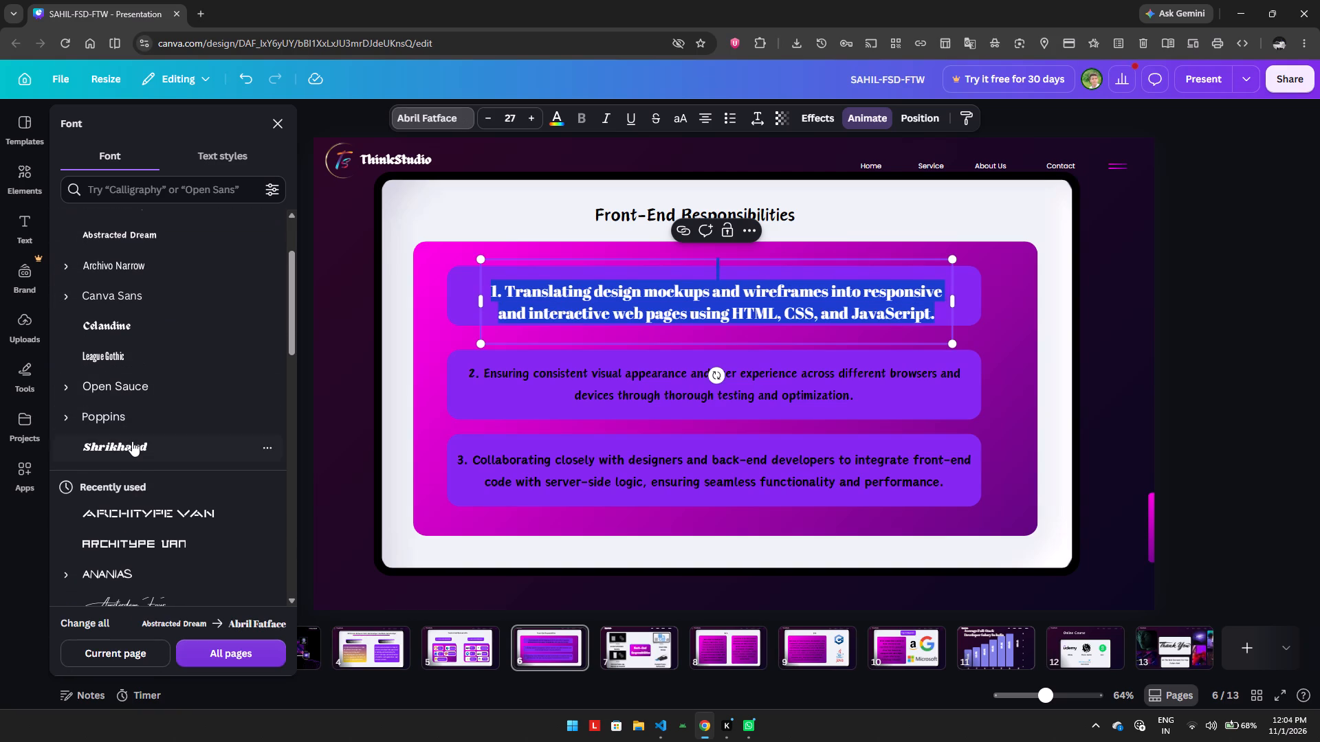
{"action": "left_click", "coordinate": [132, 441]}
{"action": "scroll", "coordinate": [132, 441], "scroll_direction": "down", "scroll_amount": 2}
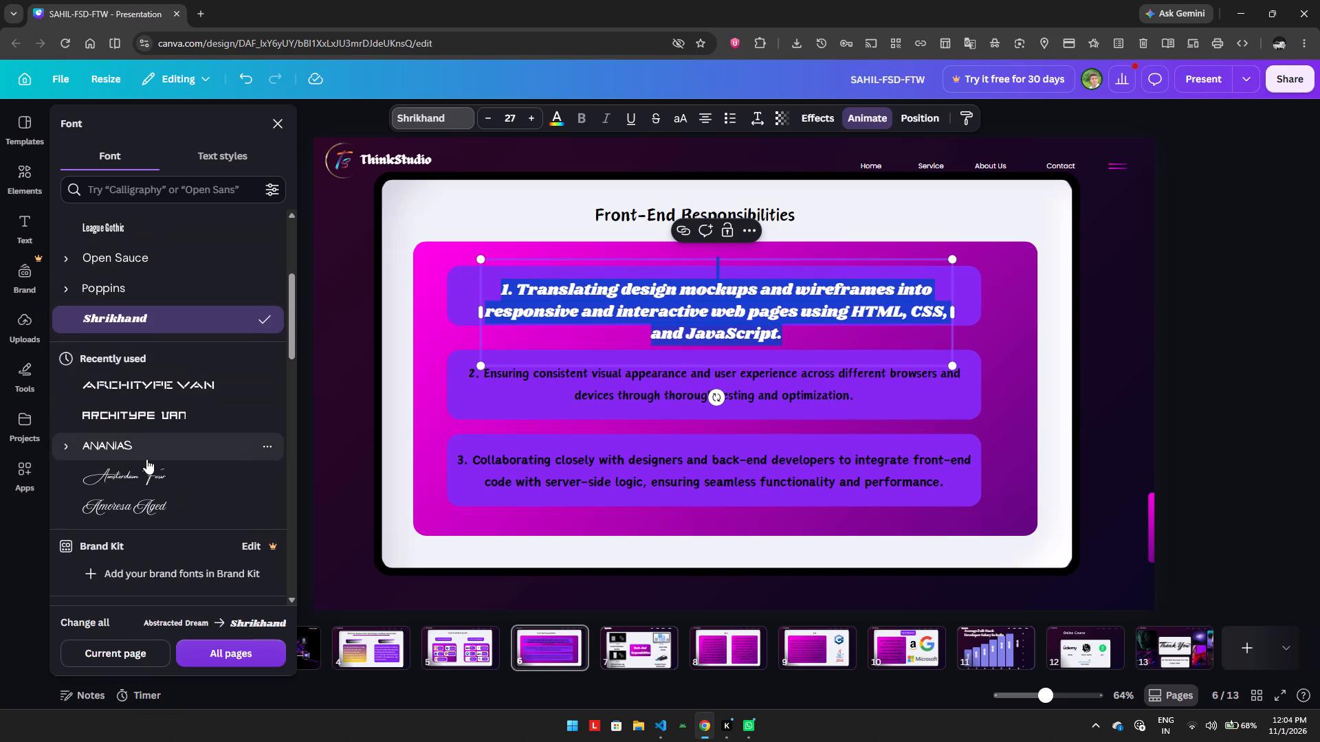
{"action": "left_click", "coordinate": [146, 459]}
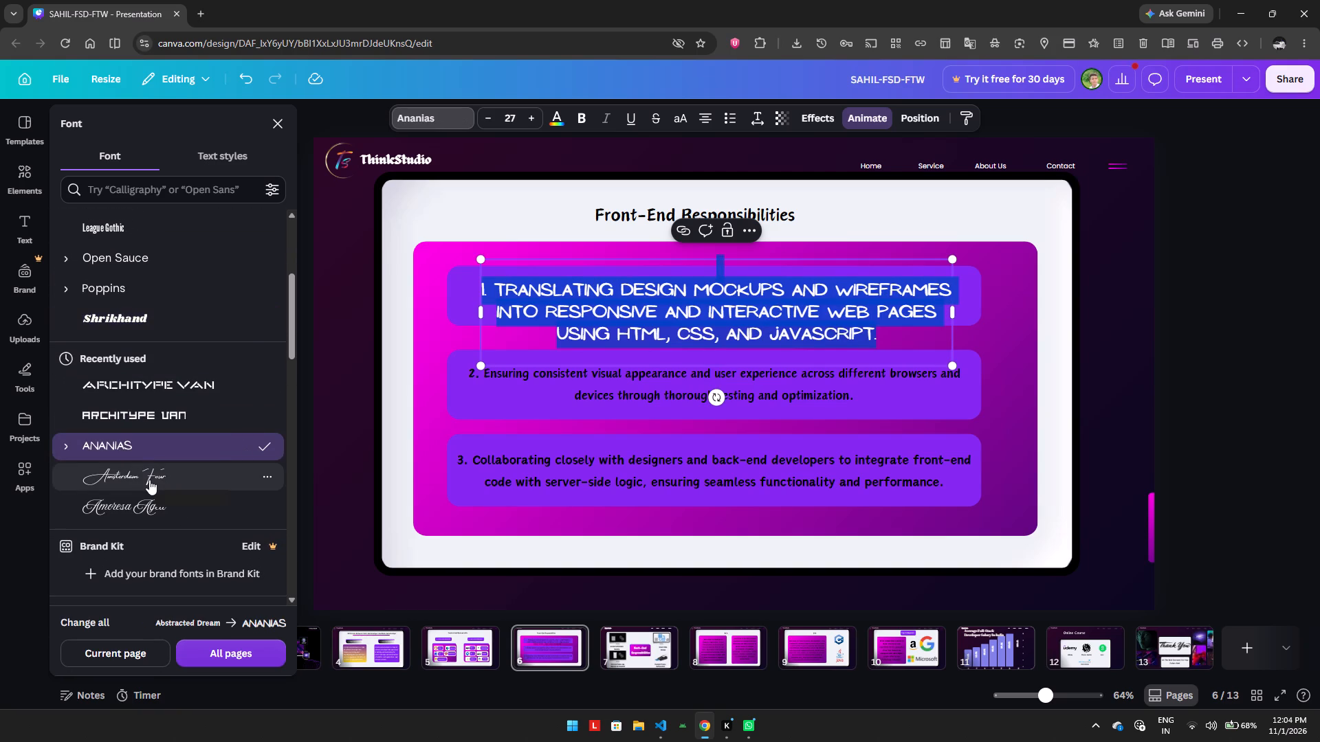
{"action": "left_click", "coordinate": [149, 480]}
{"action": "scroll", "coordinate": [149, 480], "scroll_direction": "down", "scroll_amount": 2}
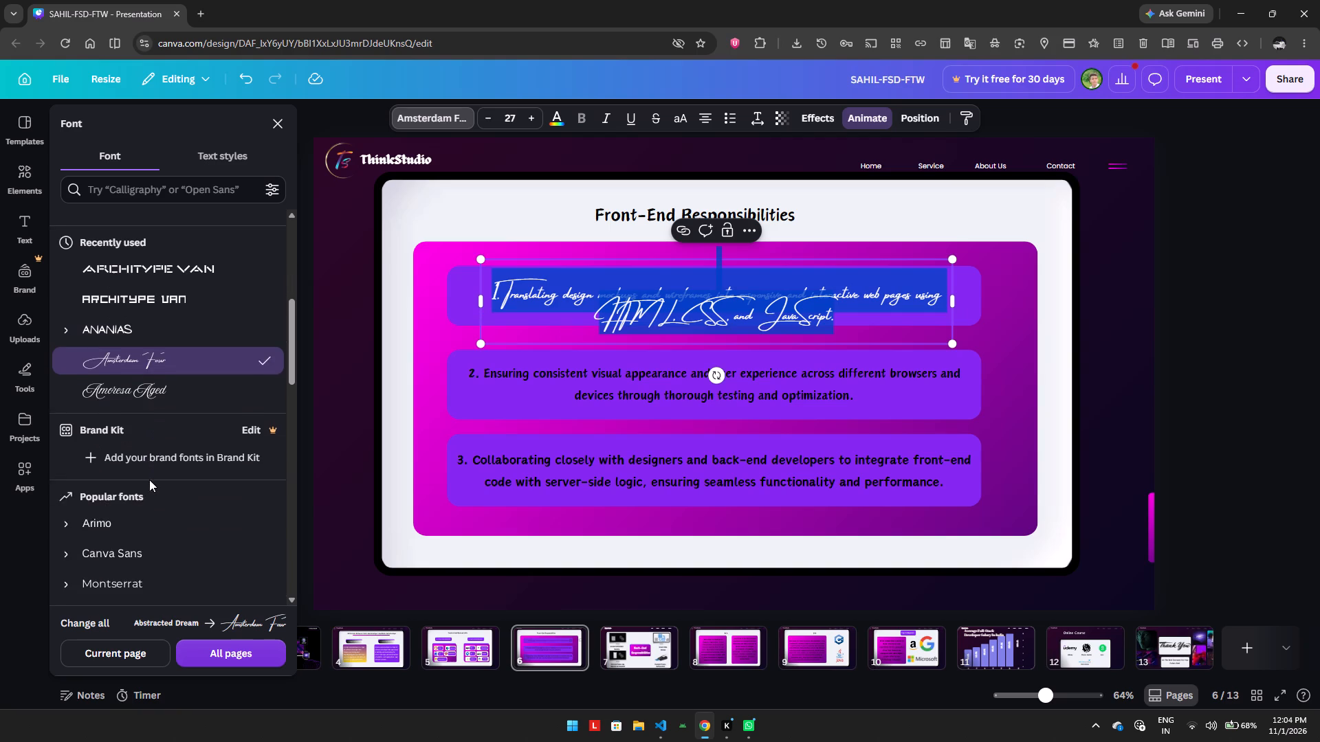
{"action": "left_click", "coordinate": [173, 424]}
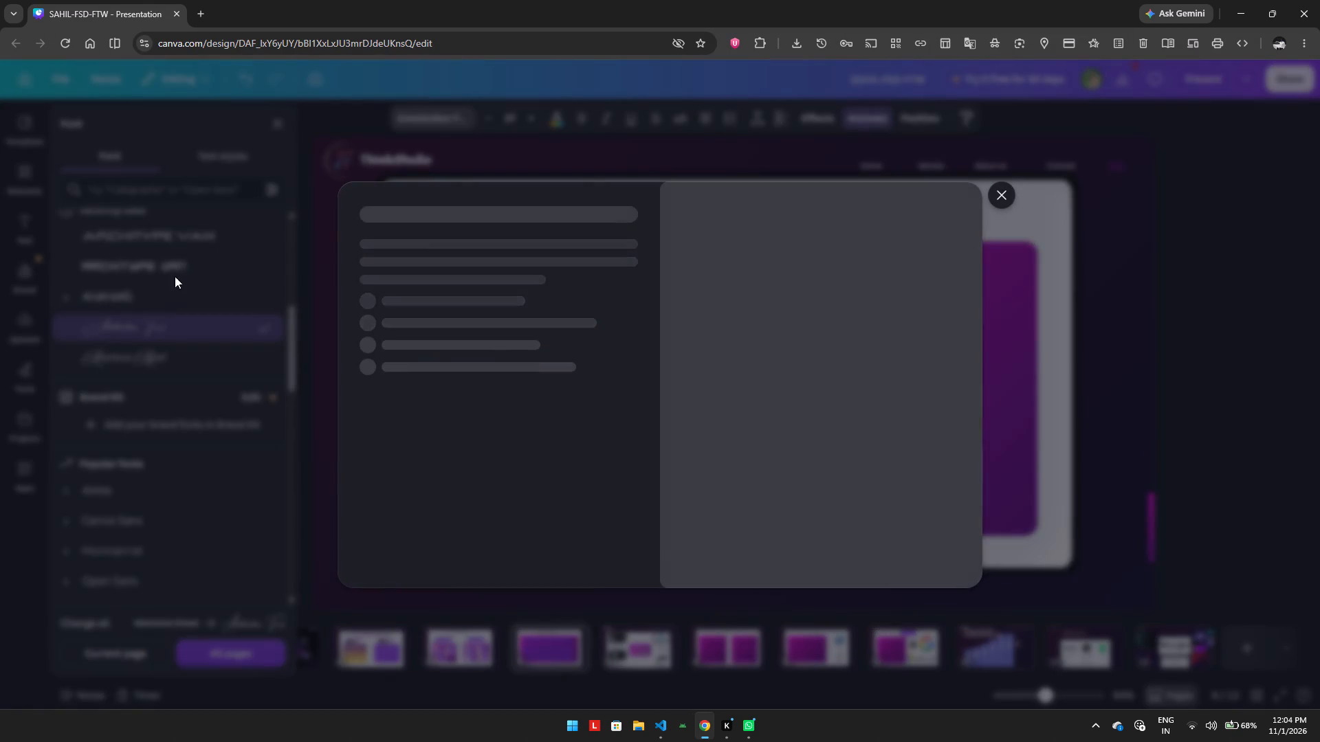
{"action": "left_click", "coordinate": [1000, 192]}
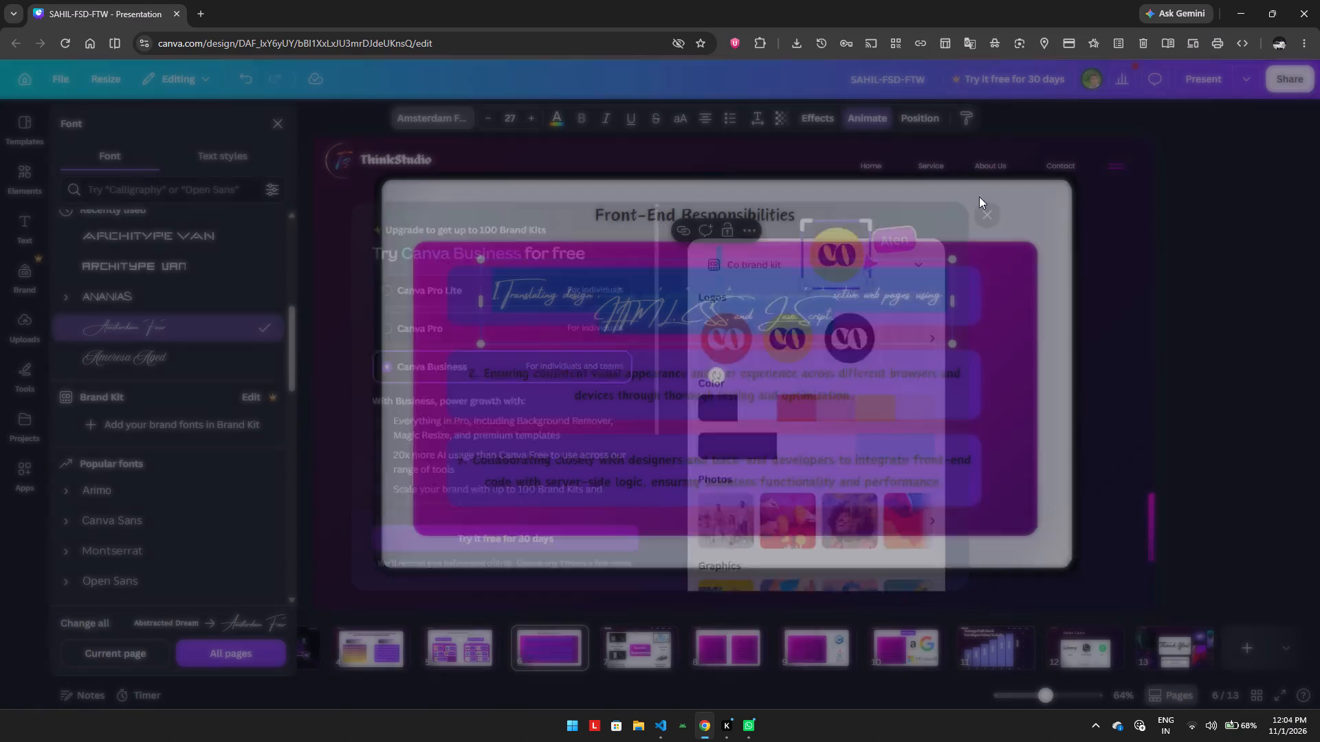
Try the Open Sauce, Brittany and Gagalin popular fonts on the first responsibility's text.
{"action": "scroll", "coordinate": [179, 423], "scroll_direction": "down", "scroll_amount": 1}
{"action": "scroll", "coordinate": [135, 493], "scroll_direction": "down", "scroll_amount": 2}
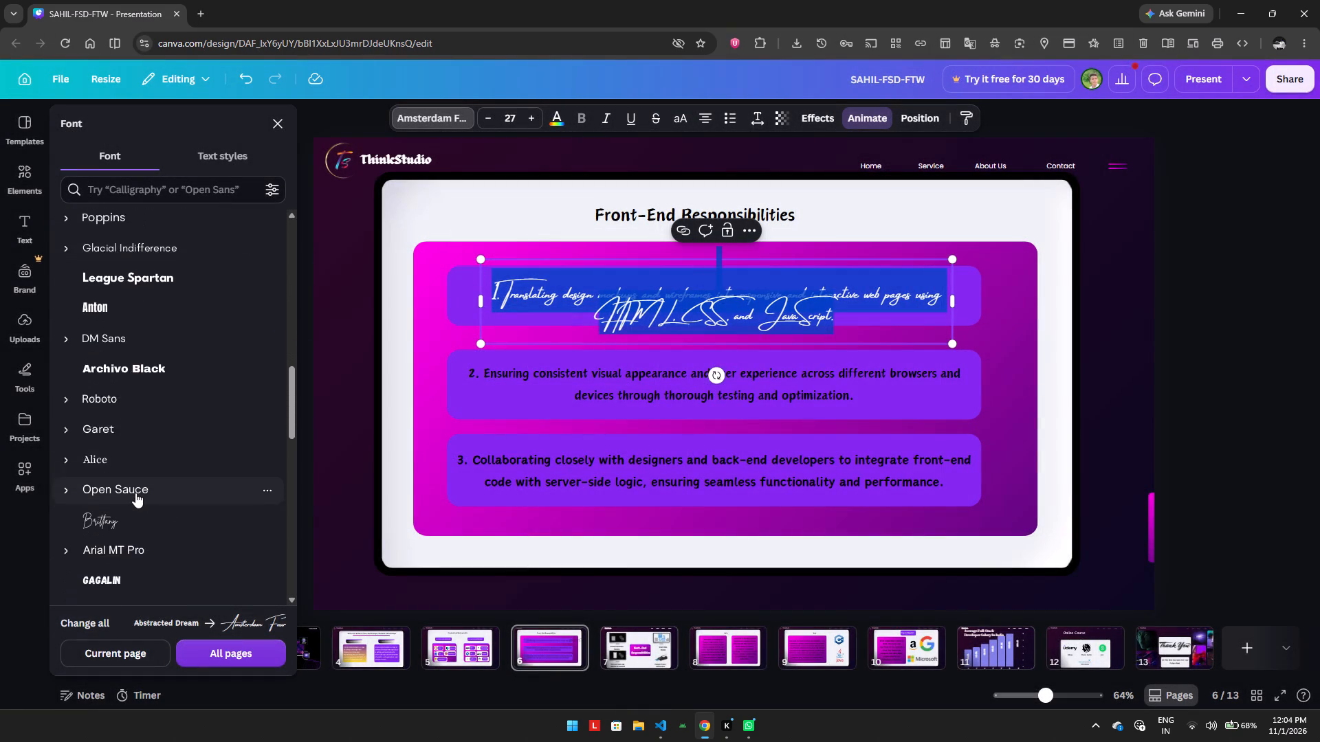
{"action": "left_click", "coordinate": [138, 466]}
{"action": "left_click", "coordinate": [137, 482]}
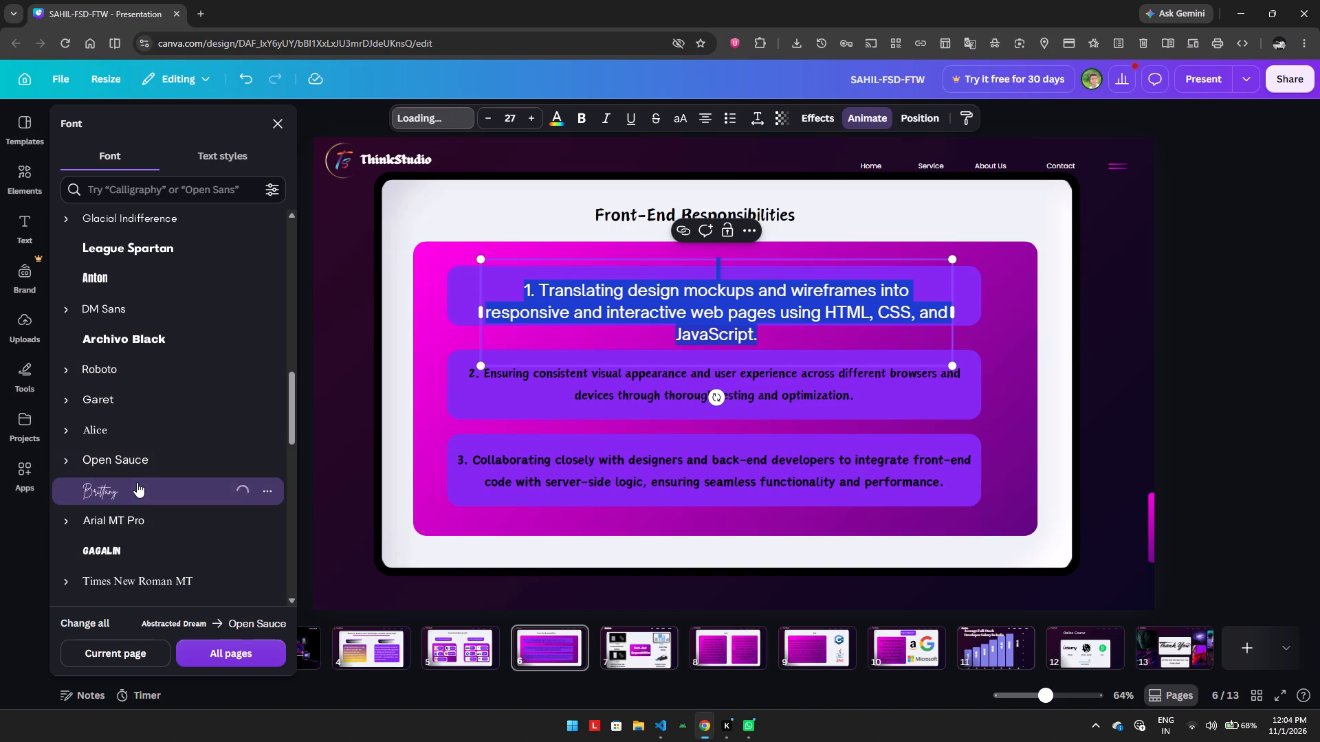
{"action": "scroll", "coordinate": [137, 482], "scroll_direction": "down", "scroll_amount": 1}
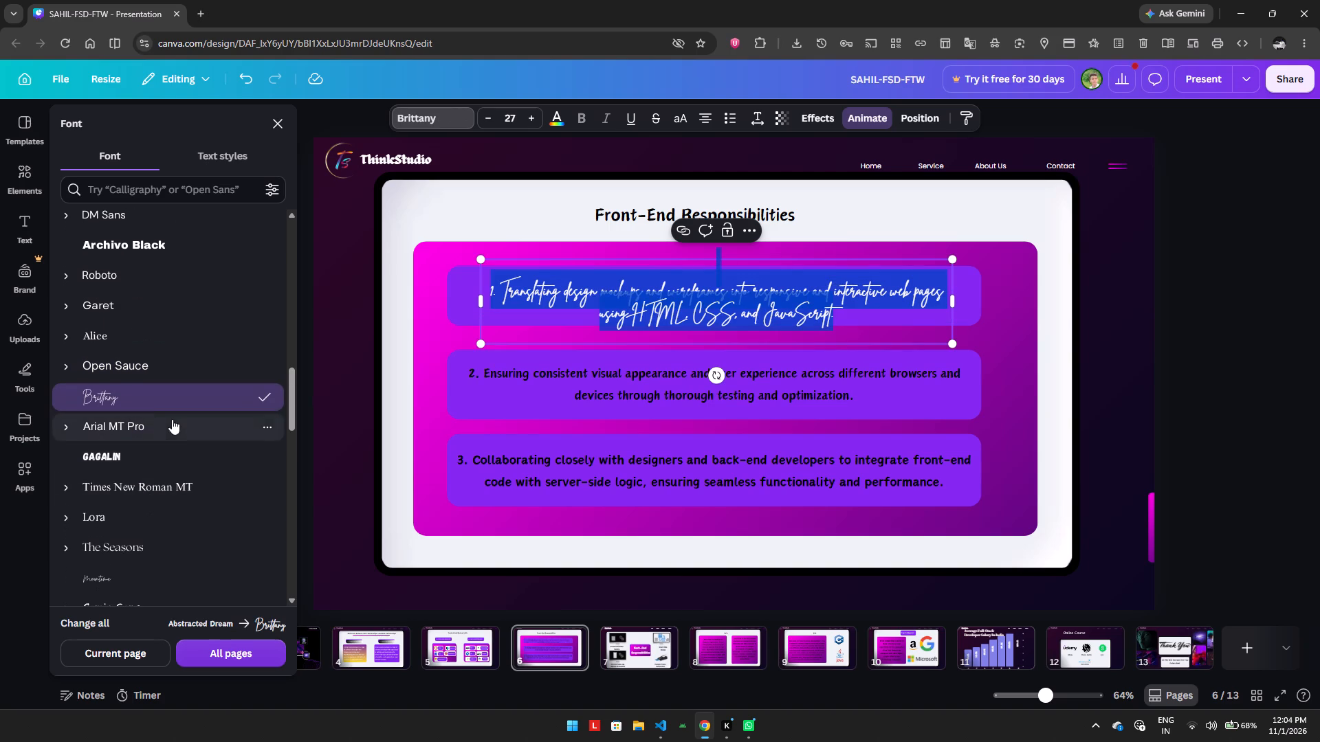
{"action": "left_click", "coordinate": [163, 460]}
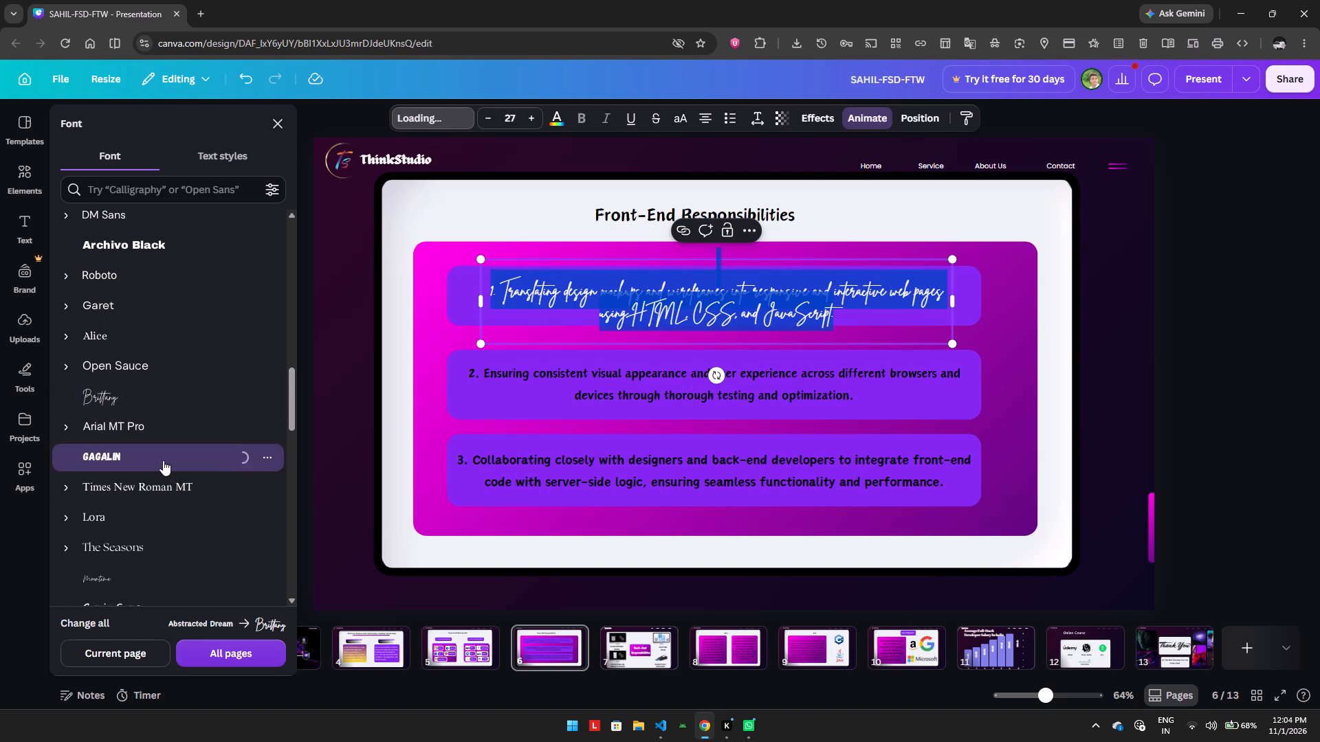
Set the first responsibility's text in the Cinzel font.
{"action": "scroll", "coordinate": [163, 460], "scroll_direction": "down", "scroll_amount": 3}
{"action": "scroll", "coordinate": [163, 460], "scroll_direction": "up", "scroll_amount": 1}
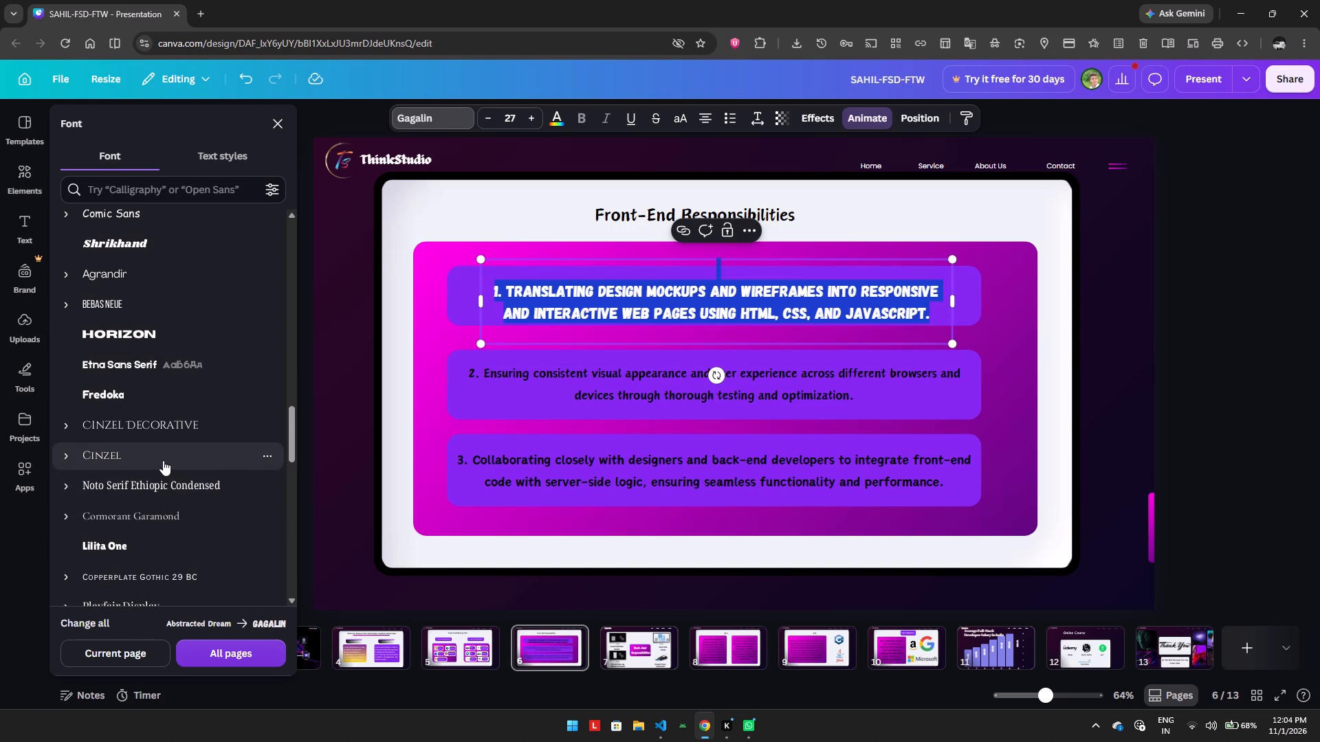
{"action": "scroll", "coordinate": [163, 460], "scroll_direction": "up", "scroll_amount": 1}
{"action": "left_click", "coordinate": [184, 443]}
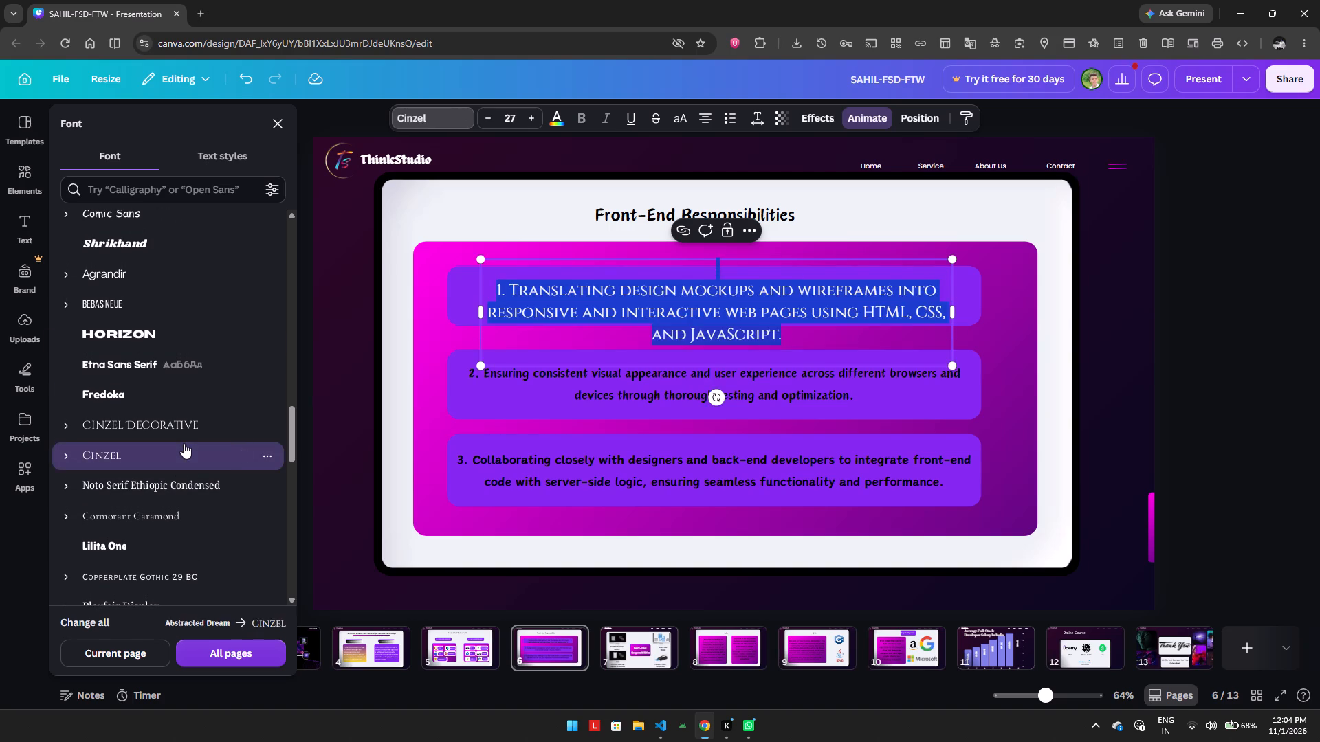
Make all of the first responsibility's Cinzel text bold.
{"action": "left_click", "coordinate": [538, 387]}
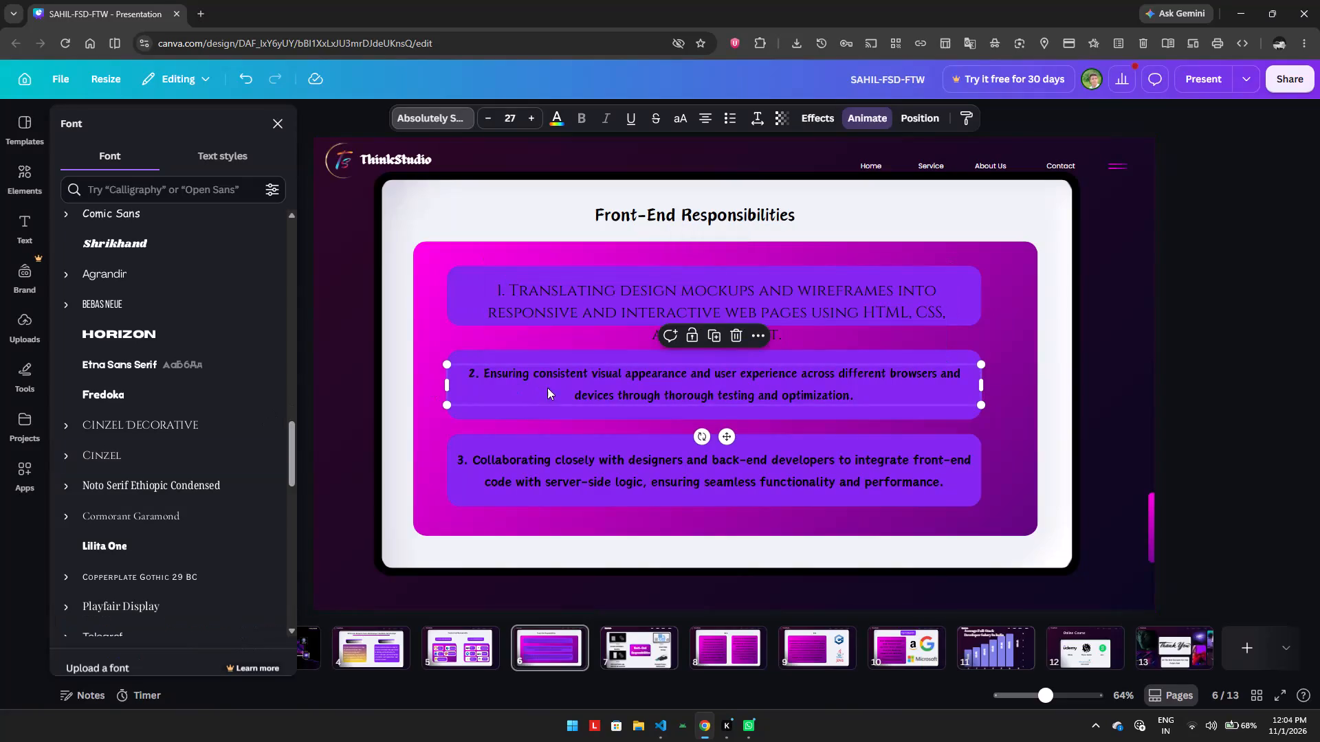
{"action": "double_click", "coordinate": [586, 385]}
{"action": "left_click", "coordinate": [608, 267]}
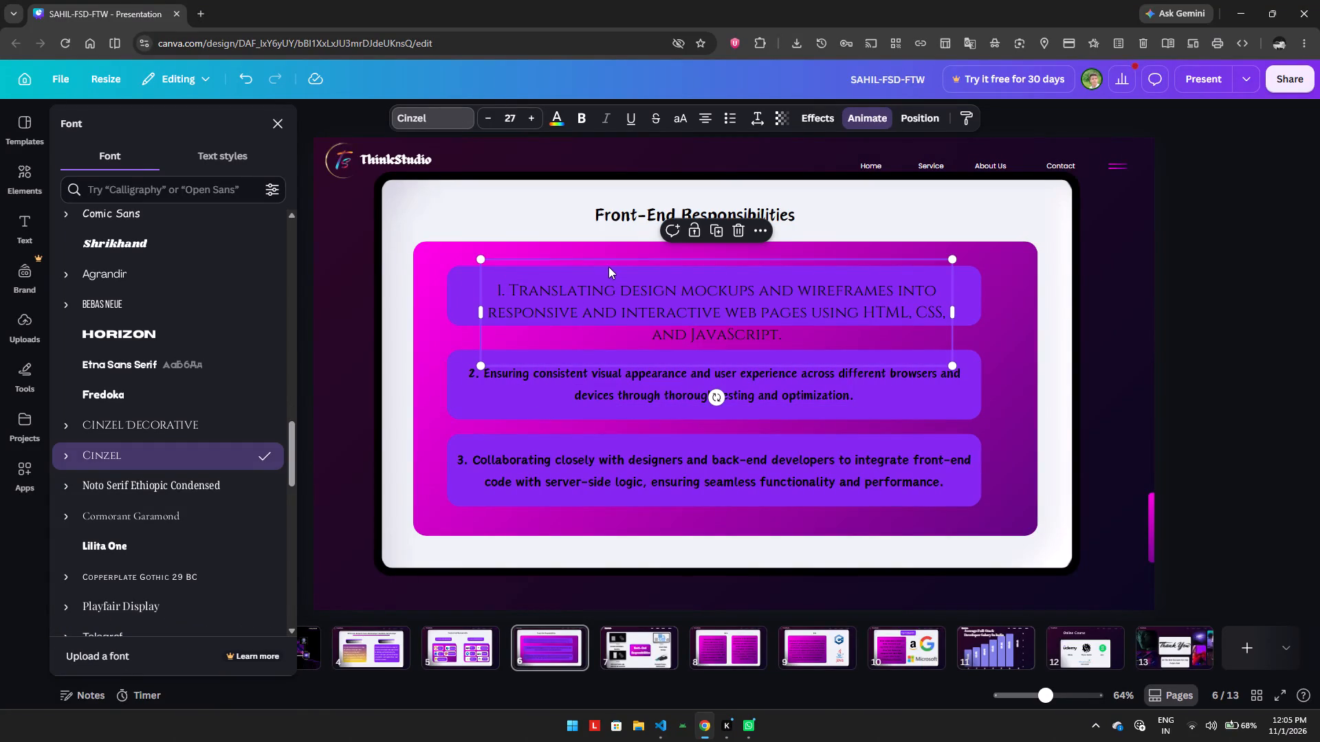
{"action": "double_click", "coordinate": [608, 289]}
{"action": "key", "text": "ctrl+a"}
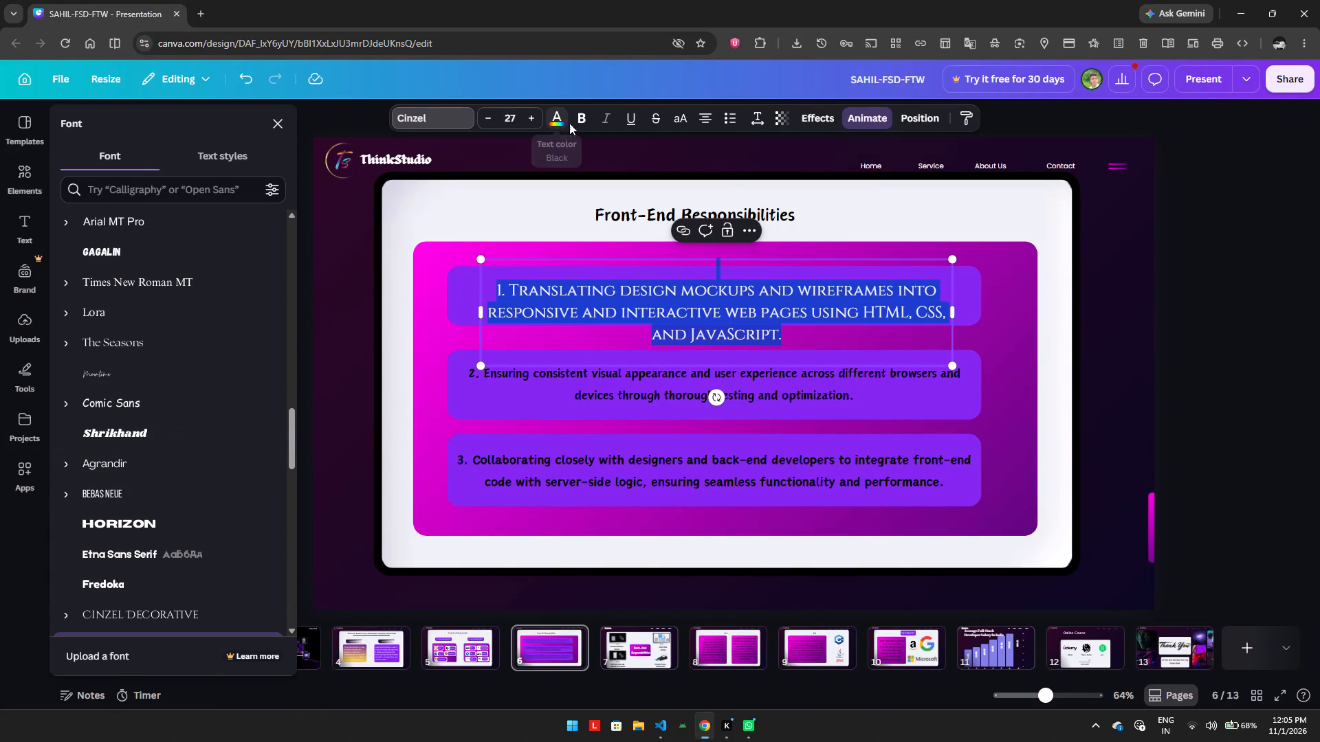
{"action": "left_click", "coordinate": [576, 120]}
{"action": "left_click", "coordinate": [459, 265]}
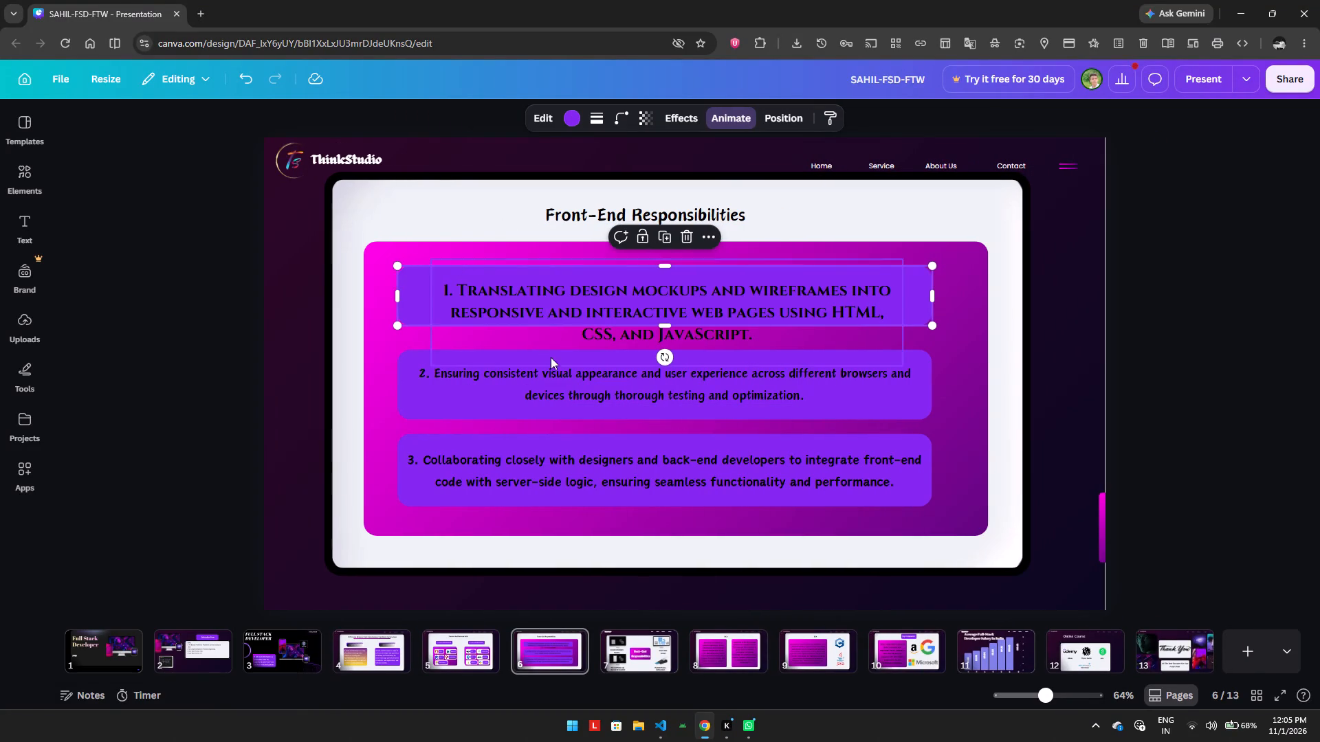
Scale and reposition the first responsibility's text so it spans its purple box's width at font size 27.3, shifted slightly up.
{"action": "left_click", "coordinate": [705, 293]}
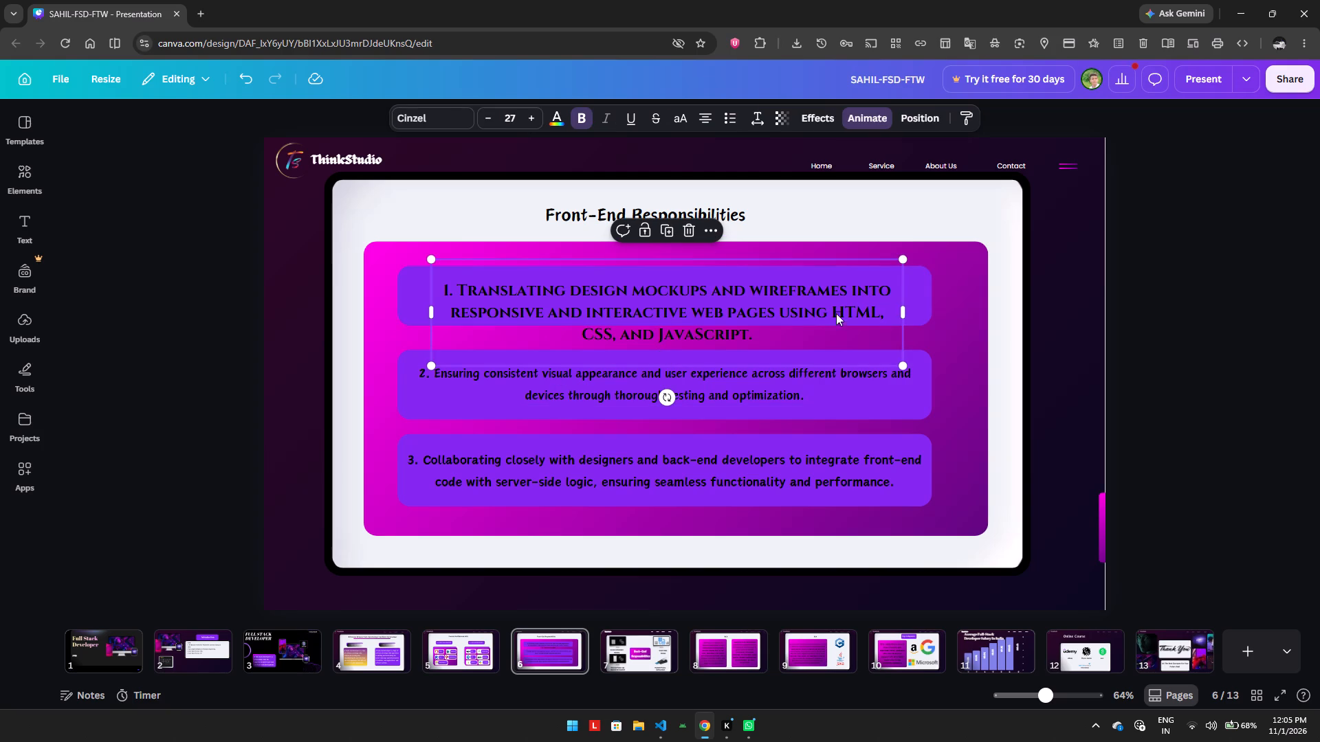
{"action": "left_click_drag", "start_coordinate": [905, 369], "coordinate": [885, 294]}
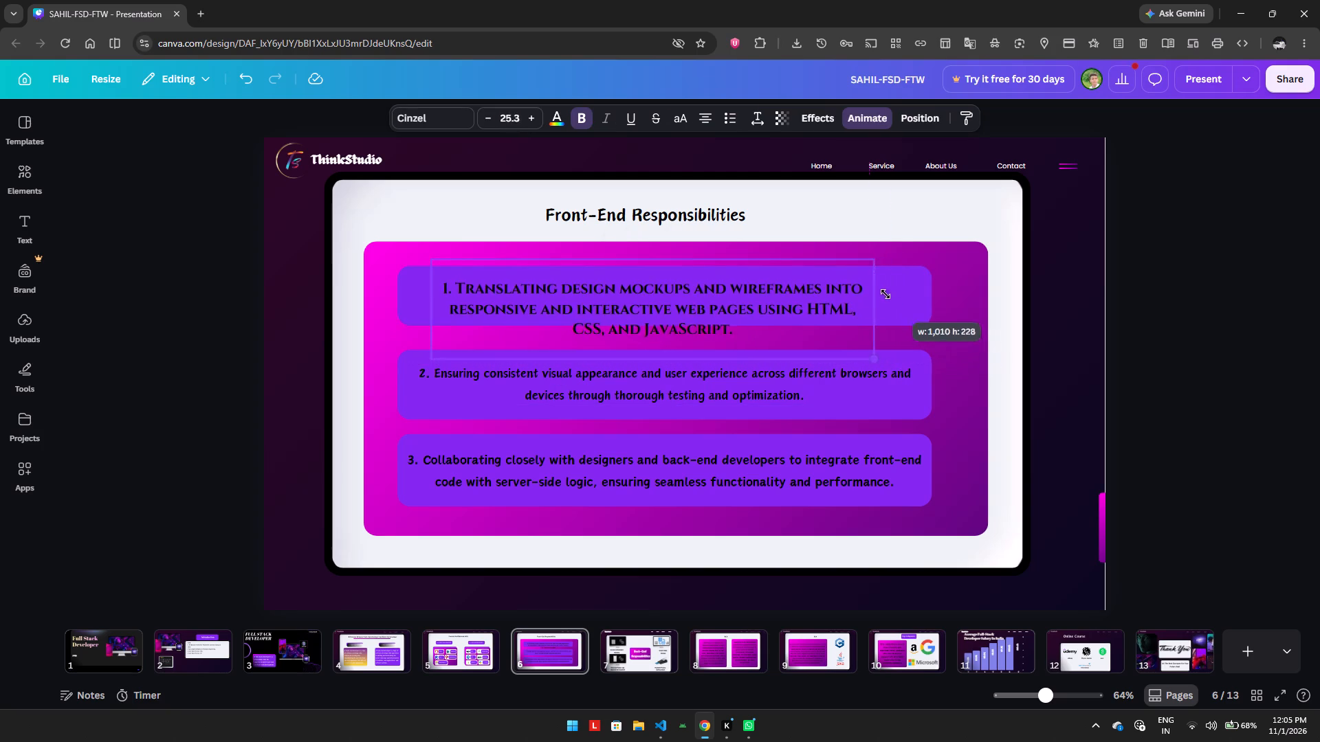
{"action": "left_click_drag", "start_coordinate": [885, 294], "coordinate": [920, 276]}
{"action": "left_click_drag", "start_coordinate": [641, 302], "coordinate": [628, 301]}
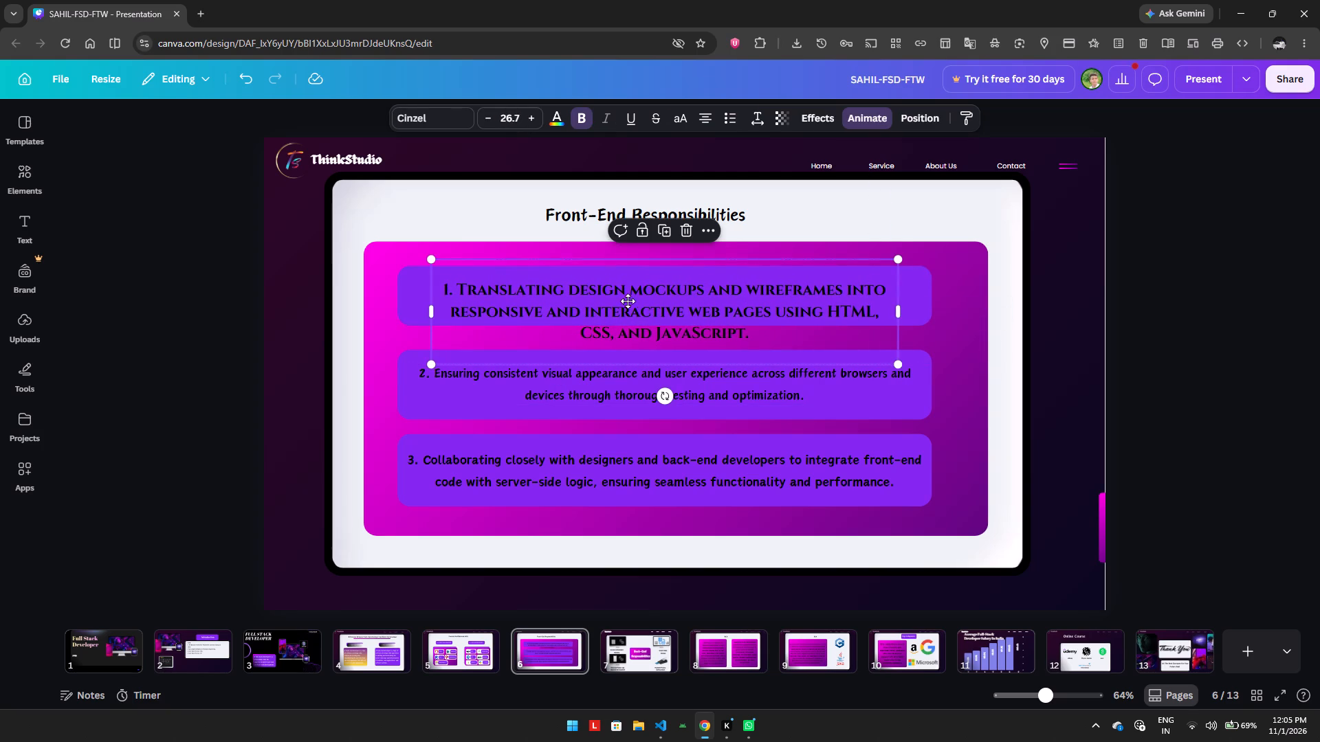
{"action": "left_click_drag", "start_coordinate": [628, 301], "coordinate": [613, 301]}
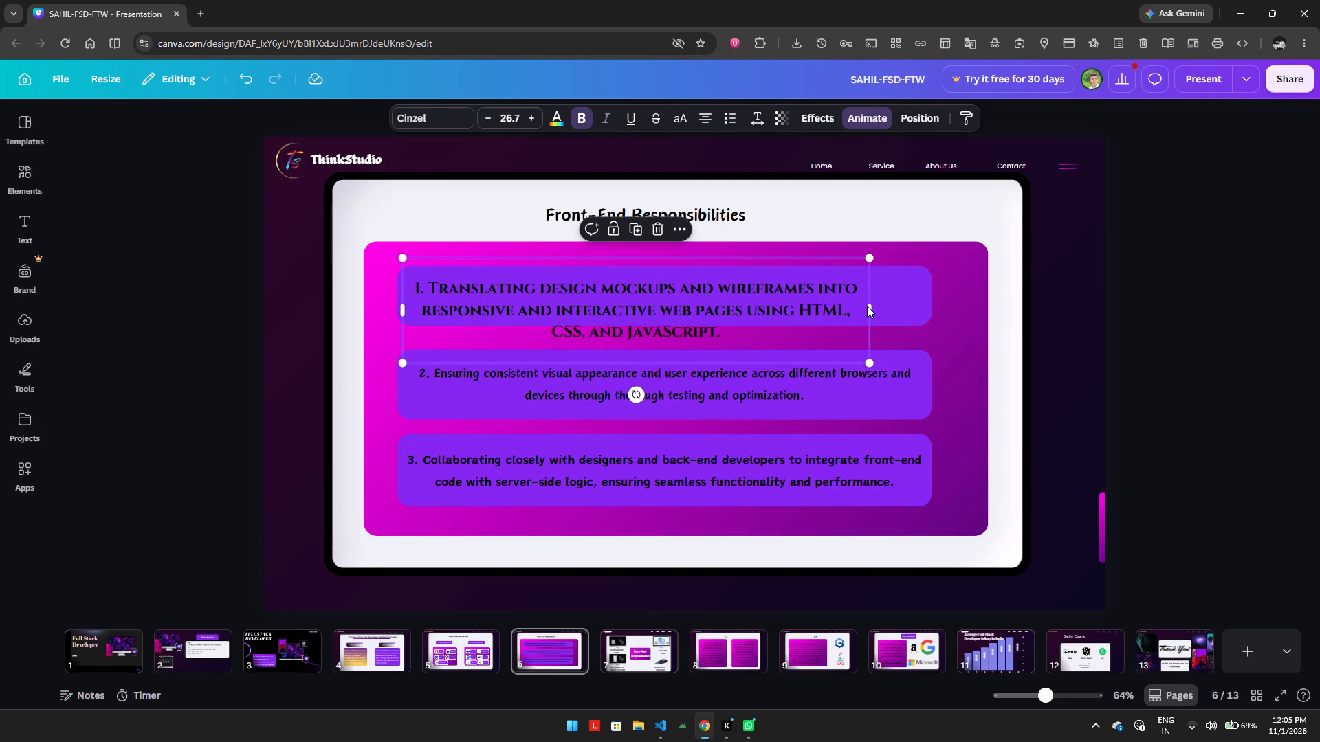
{"action": "left_click_drag", "start_coordinate": [872, 306], "coordinate": [918, 295]}
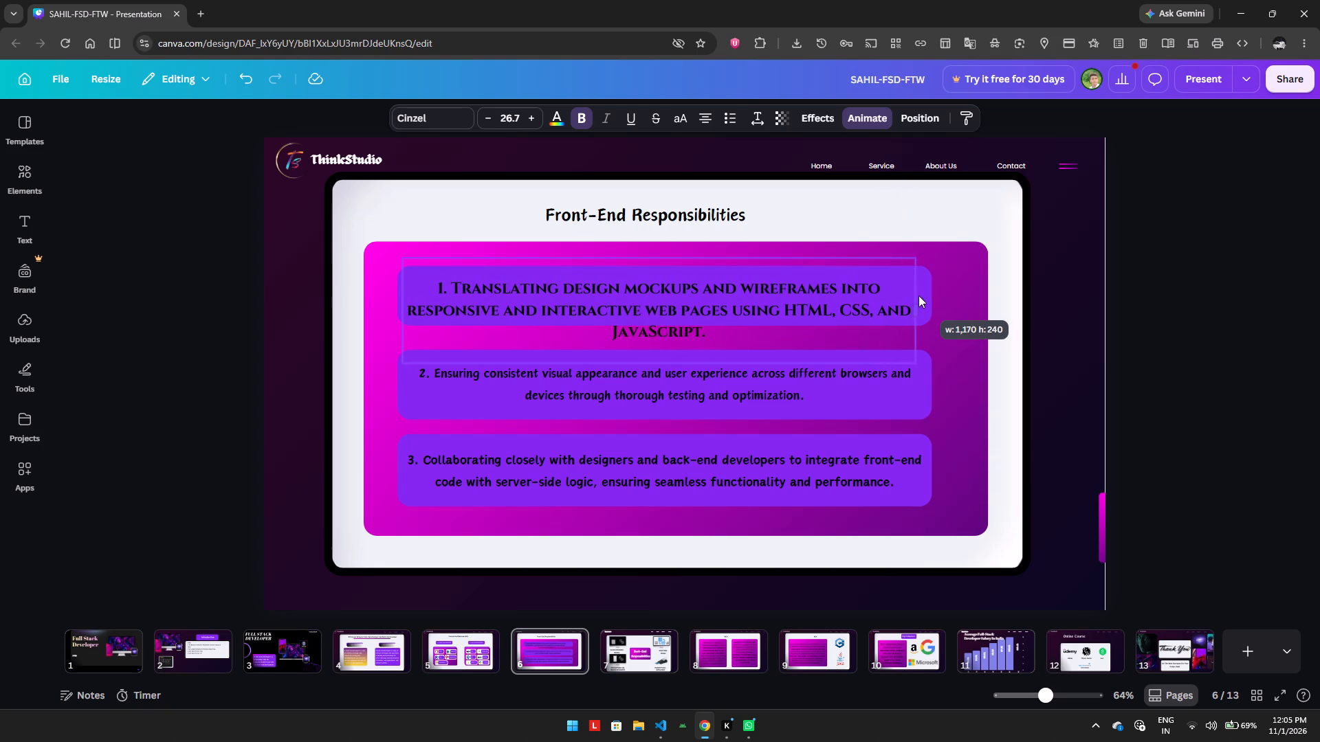
{"action": "left_click_drag", "start_coordinate": [918, 295], "coordinate": [927, 292]}
{"action": "left_click", "coordinate": [743, 302]}
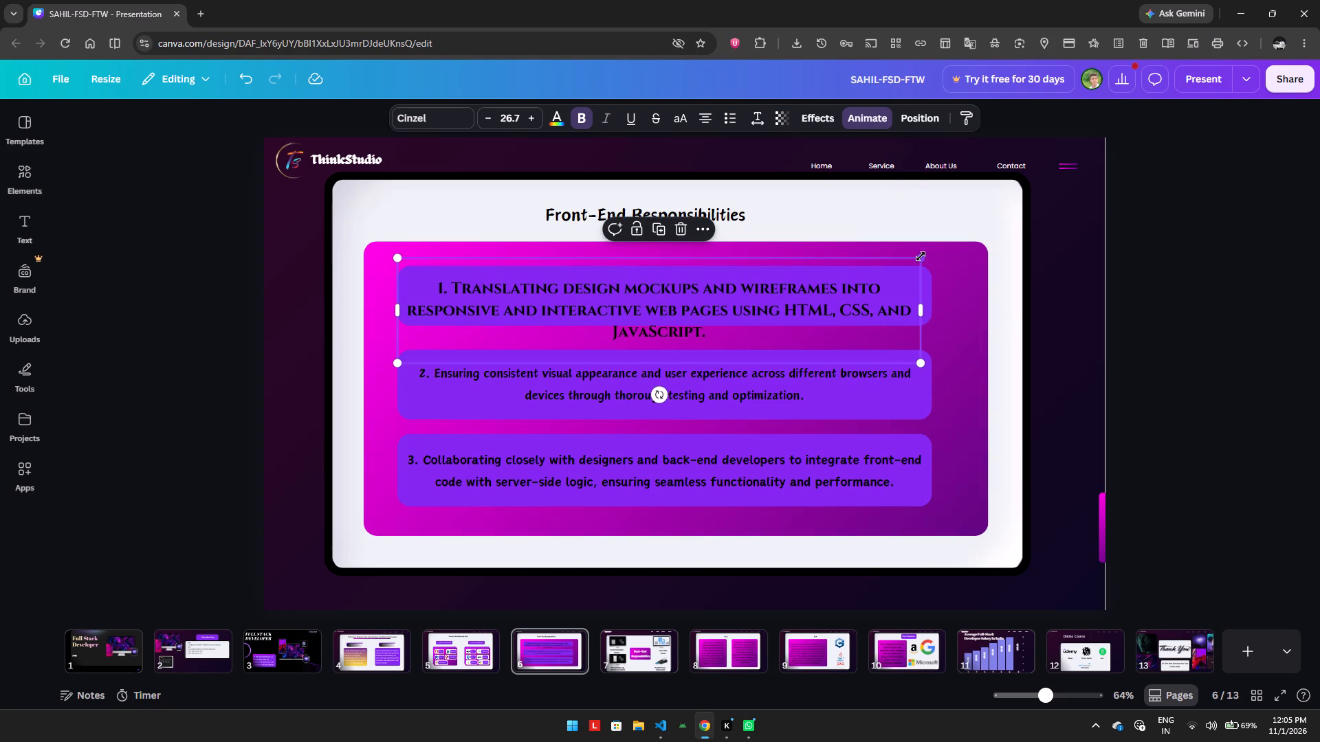
{"action": "left_click_drag", "start_coordinate": [921, 256], "coordinate": [928, 301]}
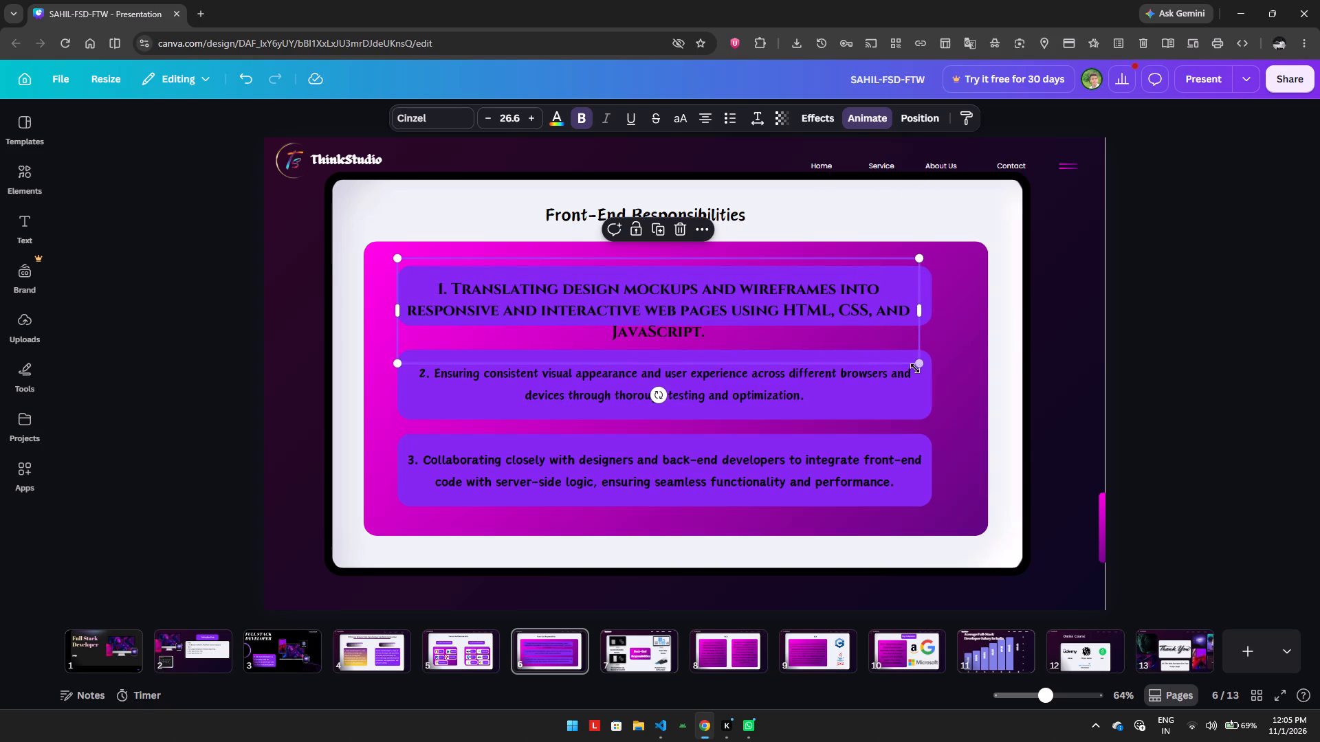
{"action": "left_click_drag", "start_coordinate": [919, 366], "coordinate": [935, 355]}
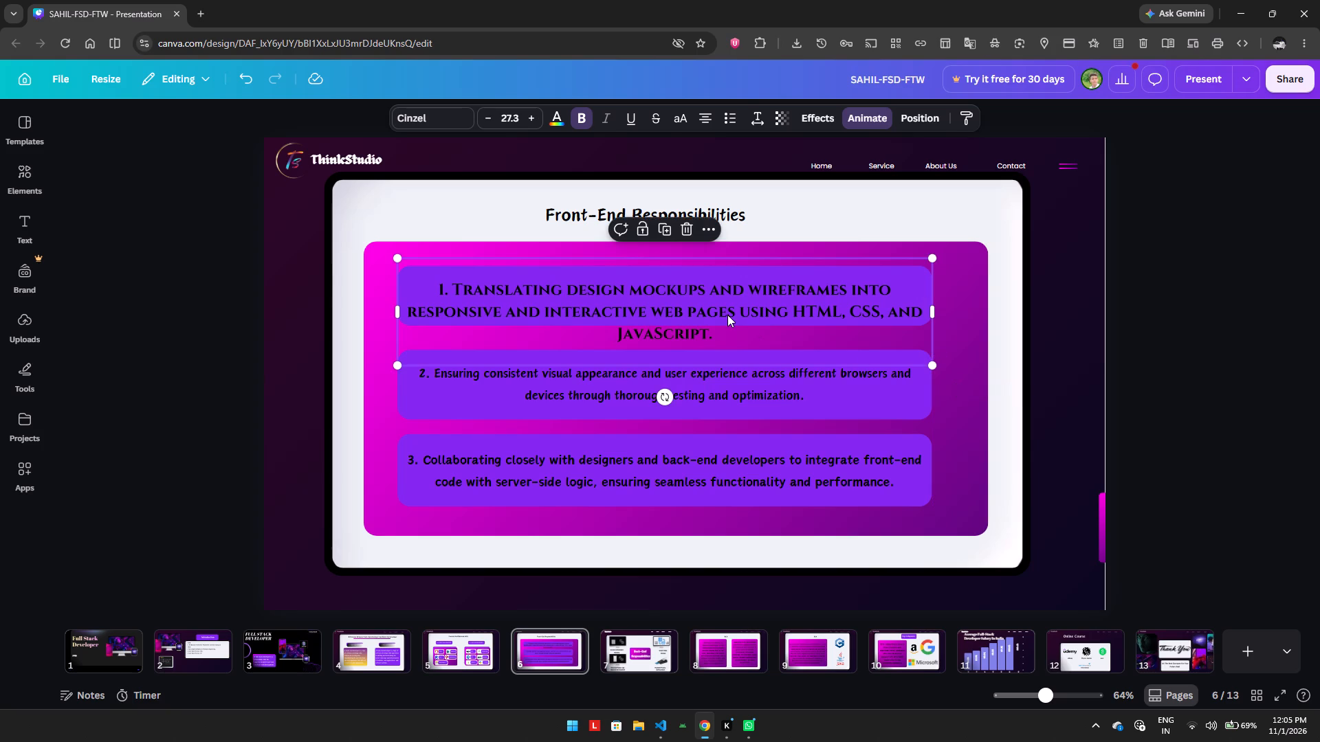
{"action": "left_click_drag", "start_coordinate": [727, 315], "coordinate": [725, 308]}
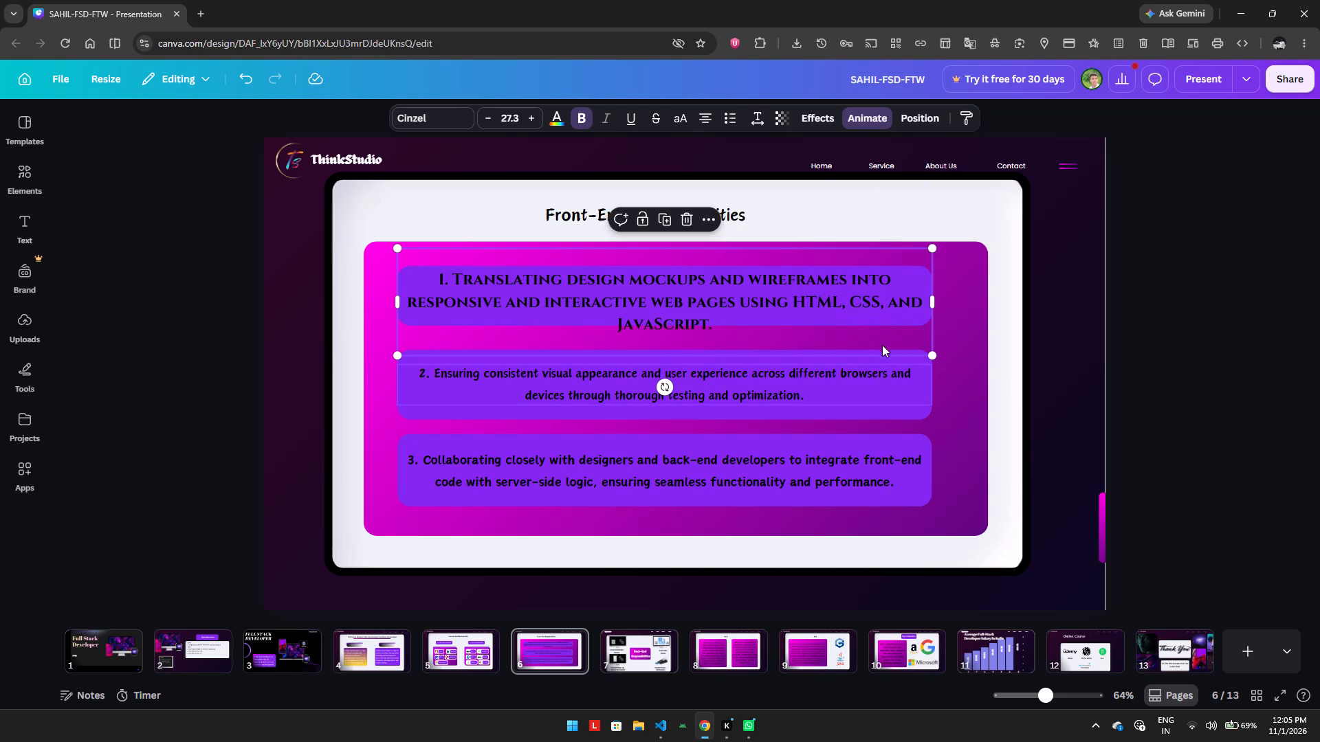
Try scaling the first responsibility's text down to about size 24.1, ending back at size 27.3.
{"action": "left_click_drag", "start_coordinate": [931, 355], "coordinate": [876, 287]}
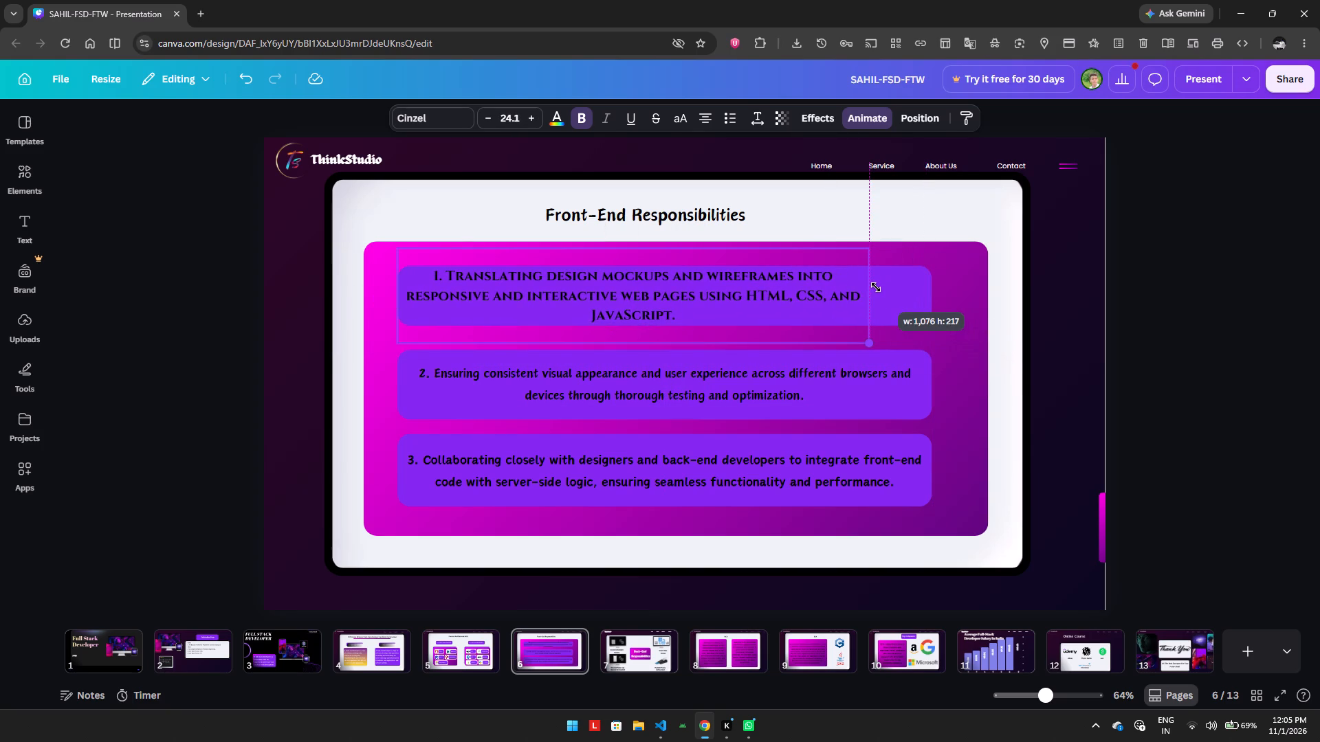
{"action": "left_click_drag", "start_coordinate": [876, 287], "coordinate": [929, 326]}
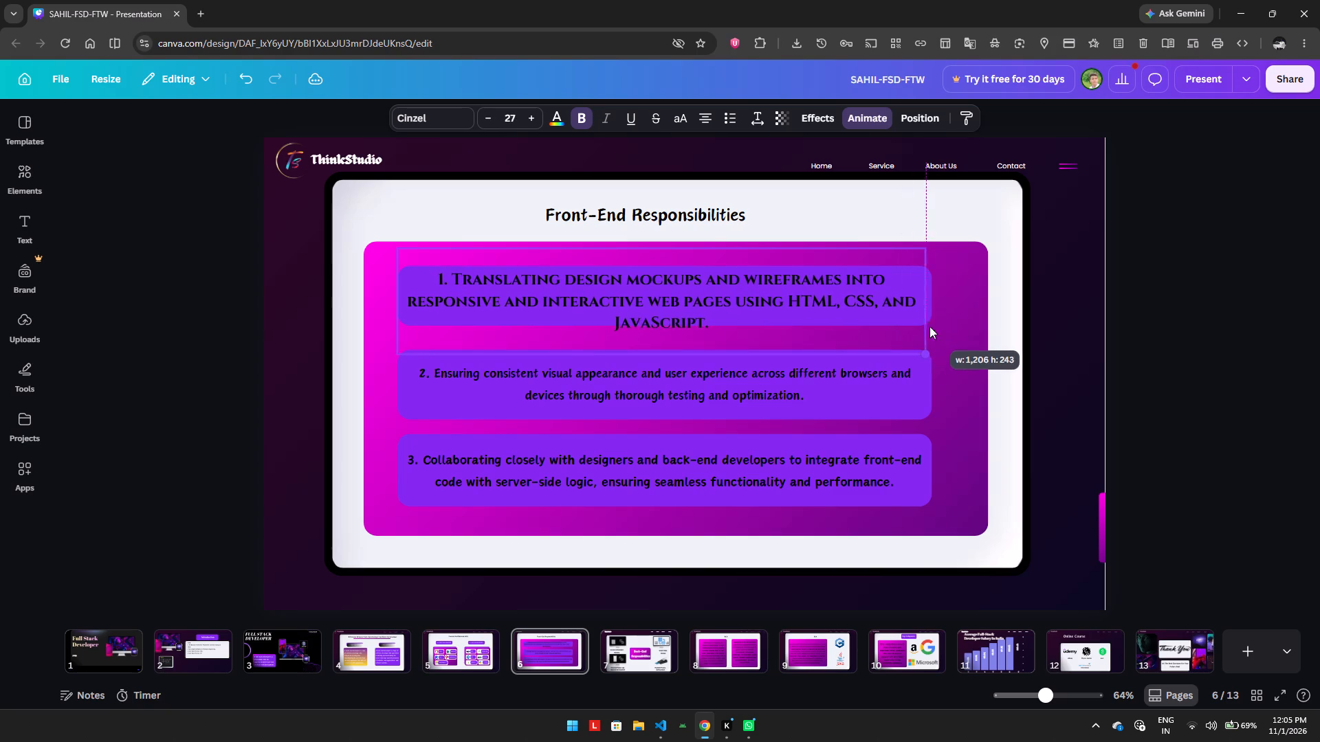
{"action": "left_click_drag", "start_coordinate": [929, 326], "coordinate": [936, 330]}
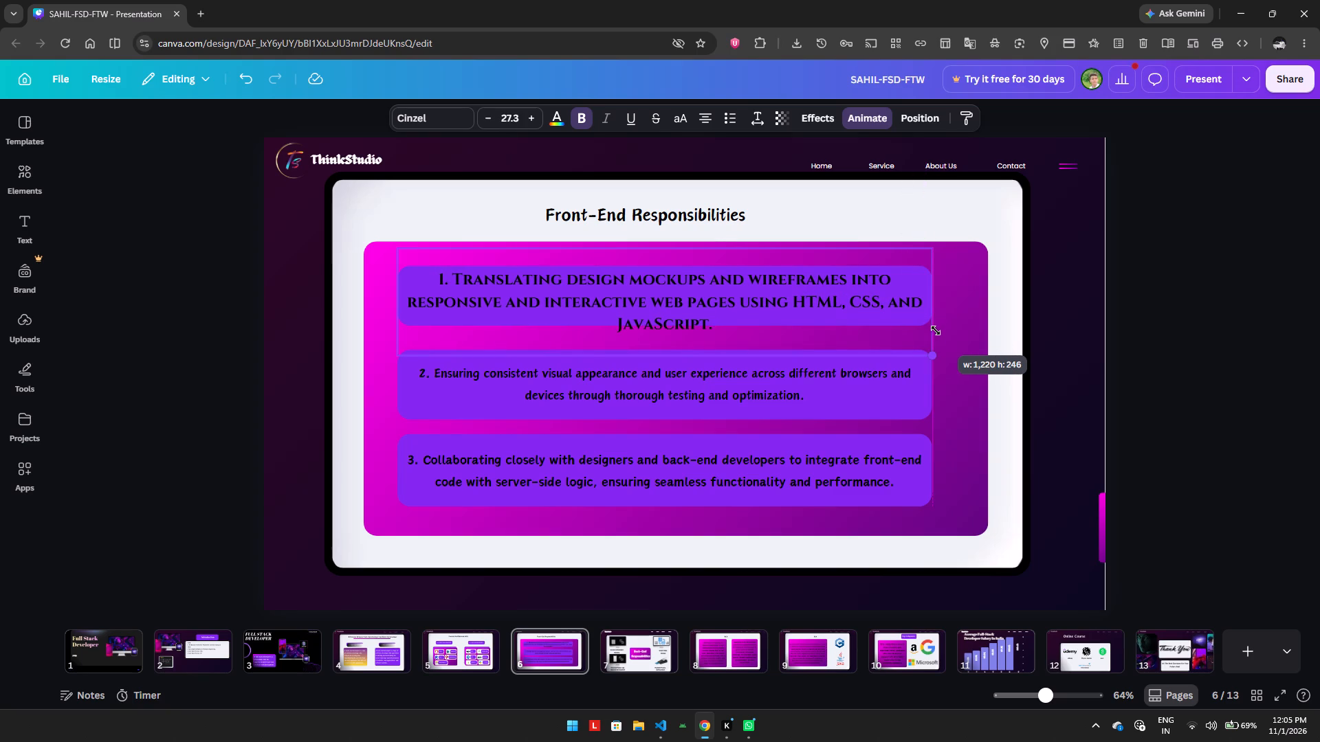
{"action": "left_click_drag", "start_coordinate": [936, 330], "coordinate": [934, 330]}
Nudge the Front-End Responsibilities heading slightly up and across until it is centred above the responsibility boxes.
{"action": "left_click", "coordinate": [734, 218]}
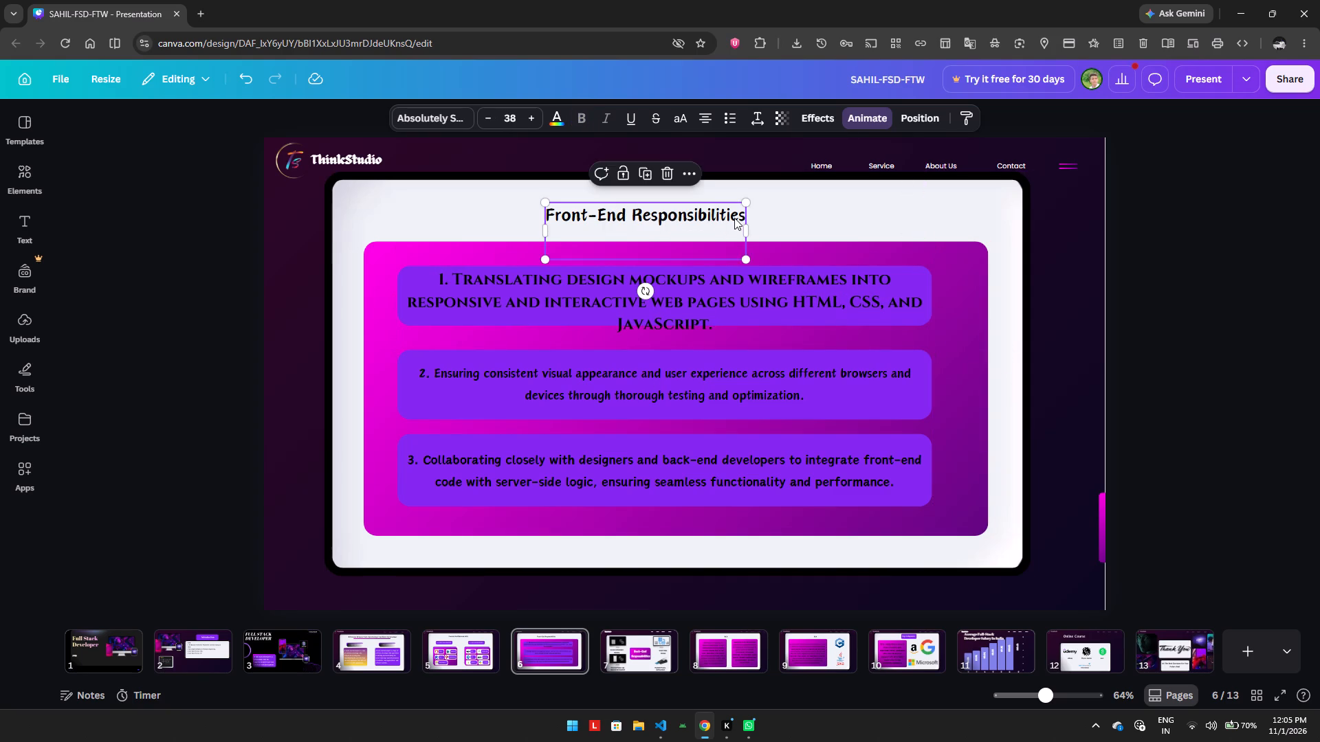
{"action": "key", "text": "Right"}
{"action": "key", "text": "Right"}
{"action": "key", "text": "Right"}
{"action": "key", "text": "Right"}
{"action": "key", "text": "Right"}
{"action": "key", "text": "Right"}
{"action": "key", "text": "Right"}
{"action": "key", "text": "Right"}
{"action": "key", "text": "Right"}
{"action": "key", "text": "Right"}
{"action": "key", "text": "Right"}
{"action": "key", "text": "Right"}
{"action": "key", "text": "Right"}
{"action": "key", "text": "Up"}
{"action": "key", "text": "Left"}
{"action": "key", "text": "Left"}
{"action": "key", "text": "Up"}
{"action": "key", "text": "Right"}
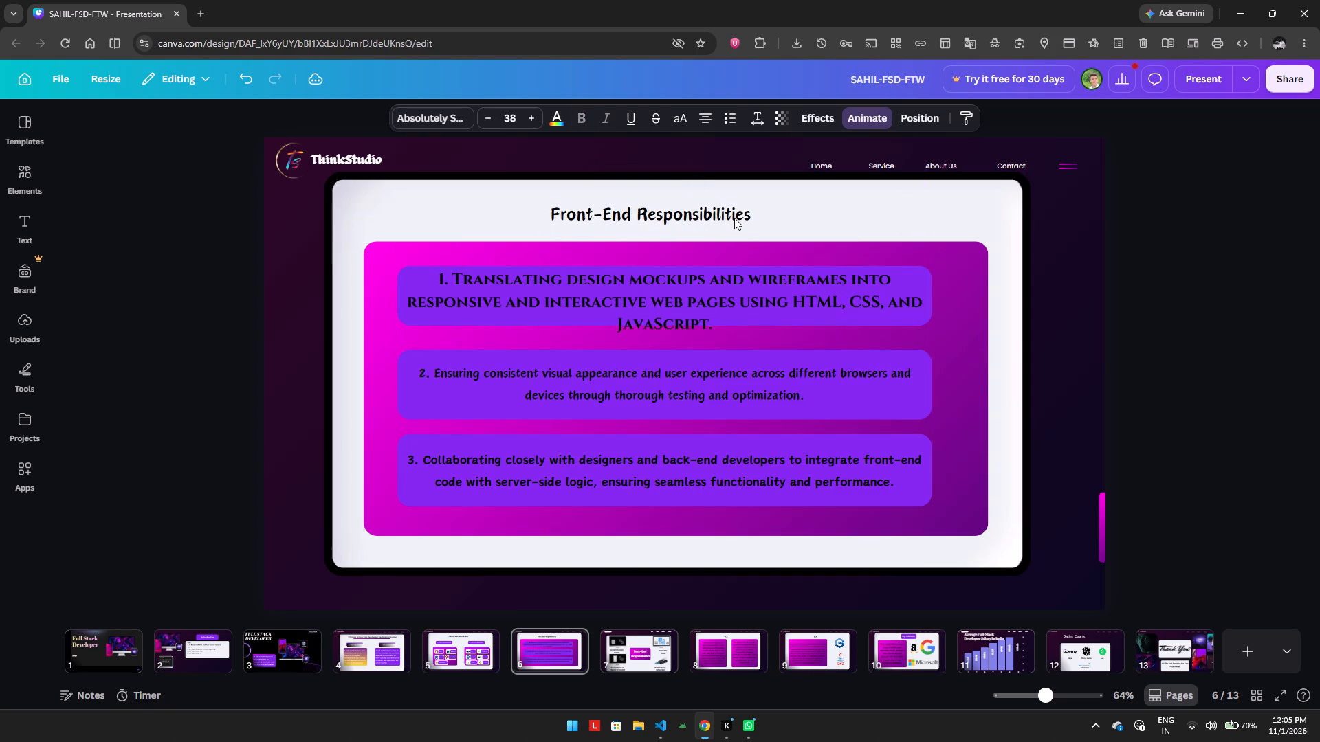
{"action": "key", "text": "Right"}
{"action": "key", "text": "Right"}
{"action": "key", "text": "Right"}
{"action": "key", "text": "Right"}
{"action": "key", "text": "Right"}
{"action": "key", "text": "Right"}
{"action": "key", "text": "Right"}
{"action": "key", "text": "Right"}
{"action": "key", "text": "Right"}
{"action": "key", "text": "Right"}
{"action": "key", "text": "Right"}
{"action": "key", "text": "Right"}
{"action": "key", "text": "Right"}
{"action": "key", "text": "Right"}
{"action": "key", "text": "Right"}
{"action": "key", "text": "Right"}
{"action": "key", "text": "Right"}
{"action": "key", "text": "Right"}
{"action": "key", "text": "Right"}
{"action": "key", "text": "Right"}
{"action": "key", "text": "Right"}
{"action": "key", "text": "Right"}
{"action": "key", "text": "Right"}
{"action": "key", "text": "Right"}
{"action": "key", "text": "Right"}
{"action": "key", "text": "Right"}
{"action": "key", "text": "Right"}
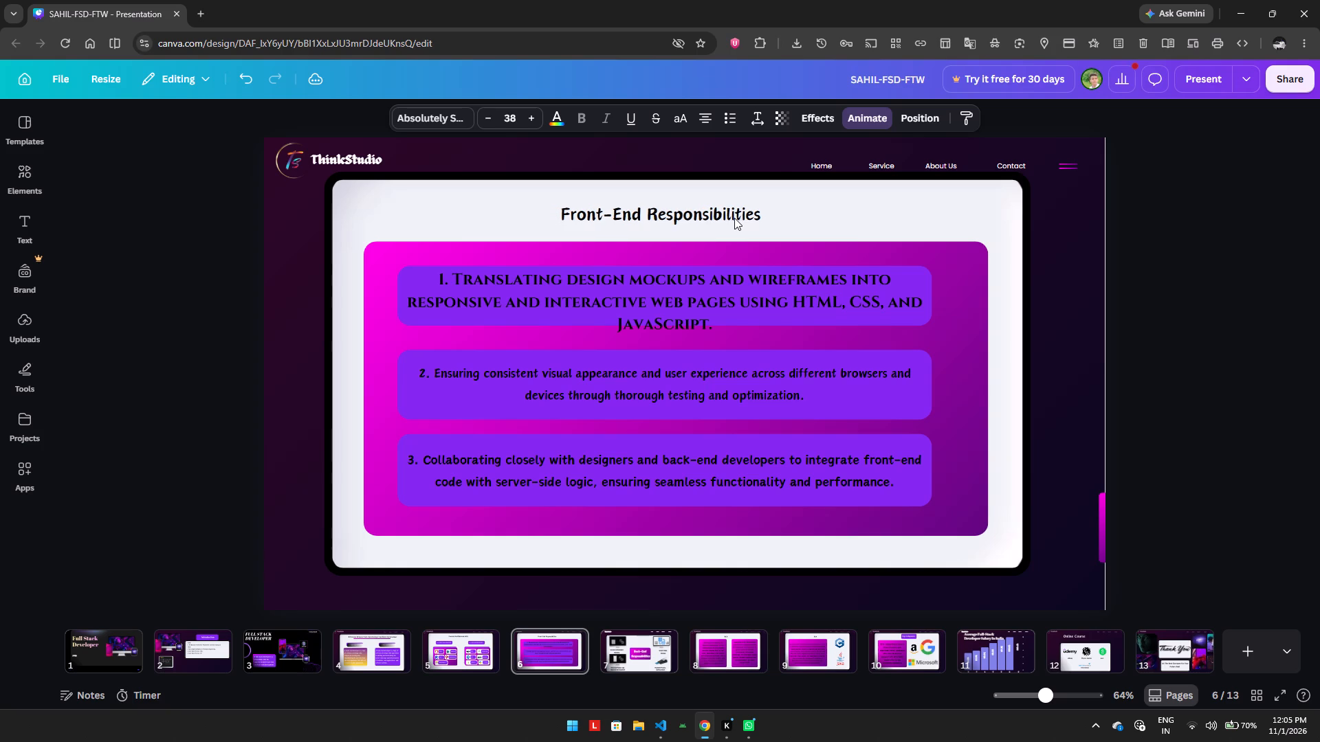
{"action": "key", "text": "Left"}
{"action": "key", "text": "Left"}
{"action": "key", "text": "Left"}
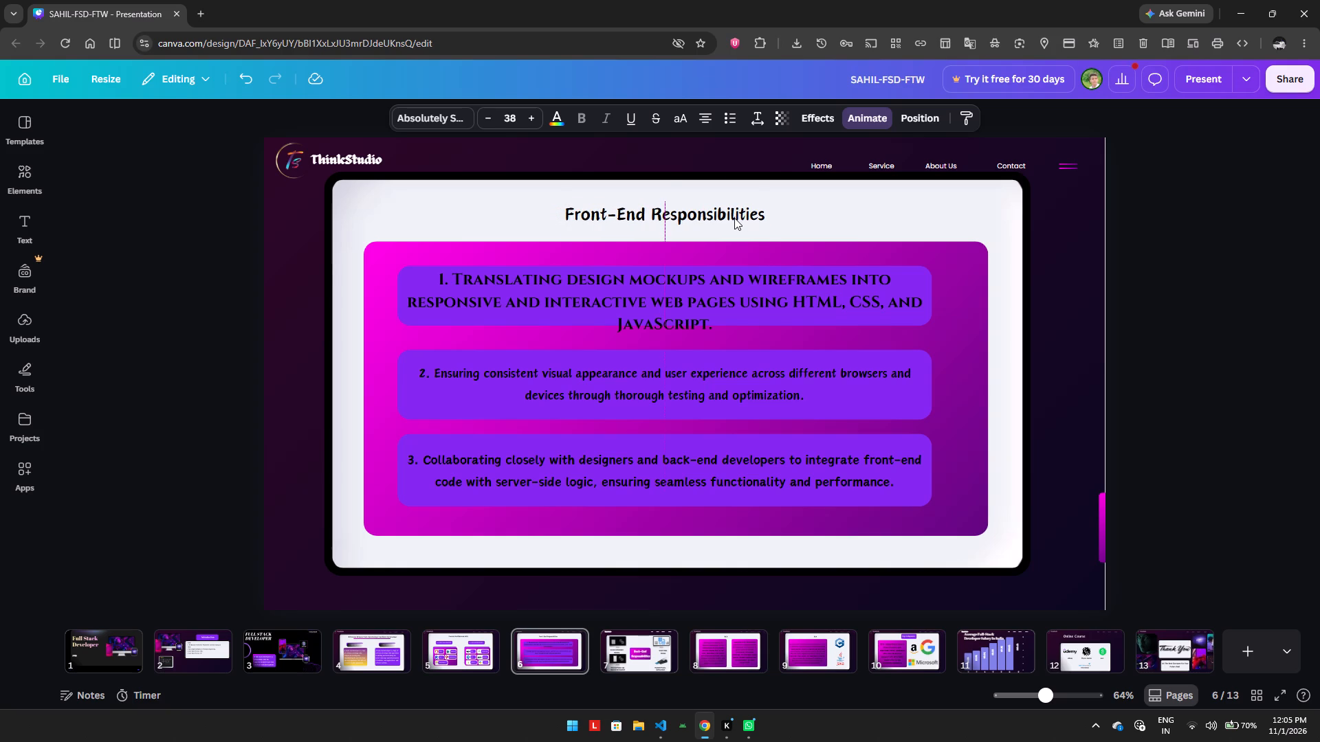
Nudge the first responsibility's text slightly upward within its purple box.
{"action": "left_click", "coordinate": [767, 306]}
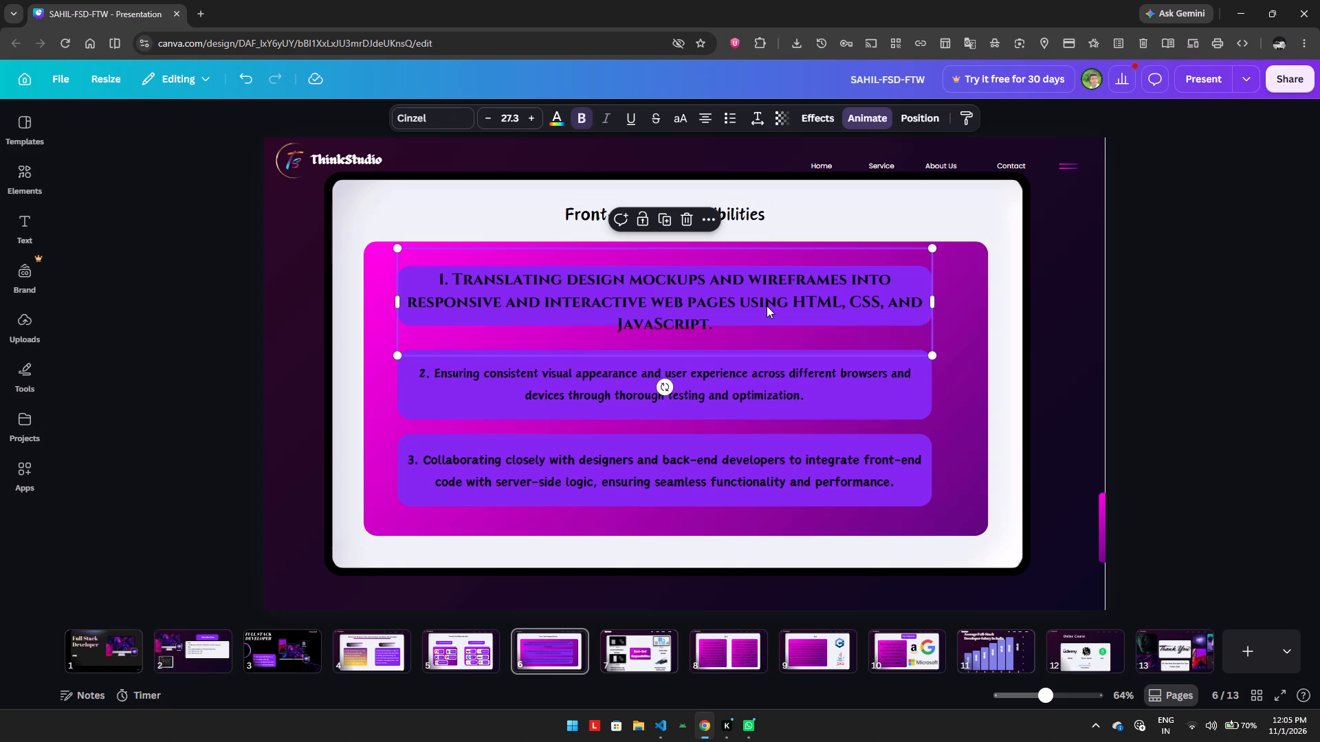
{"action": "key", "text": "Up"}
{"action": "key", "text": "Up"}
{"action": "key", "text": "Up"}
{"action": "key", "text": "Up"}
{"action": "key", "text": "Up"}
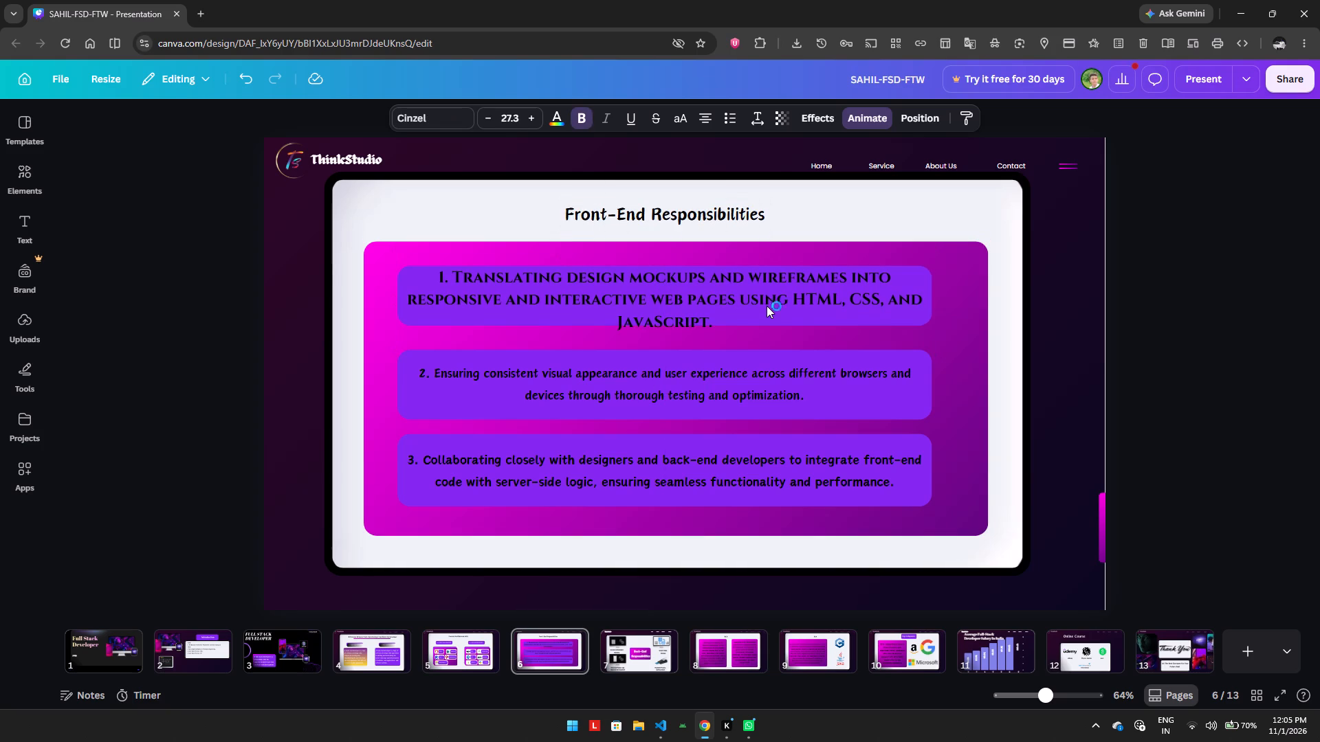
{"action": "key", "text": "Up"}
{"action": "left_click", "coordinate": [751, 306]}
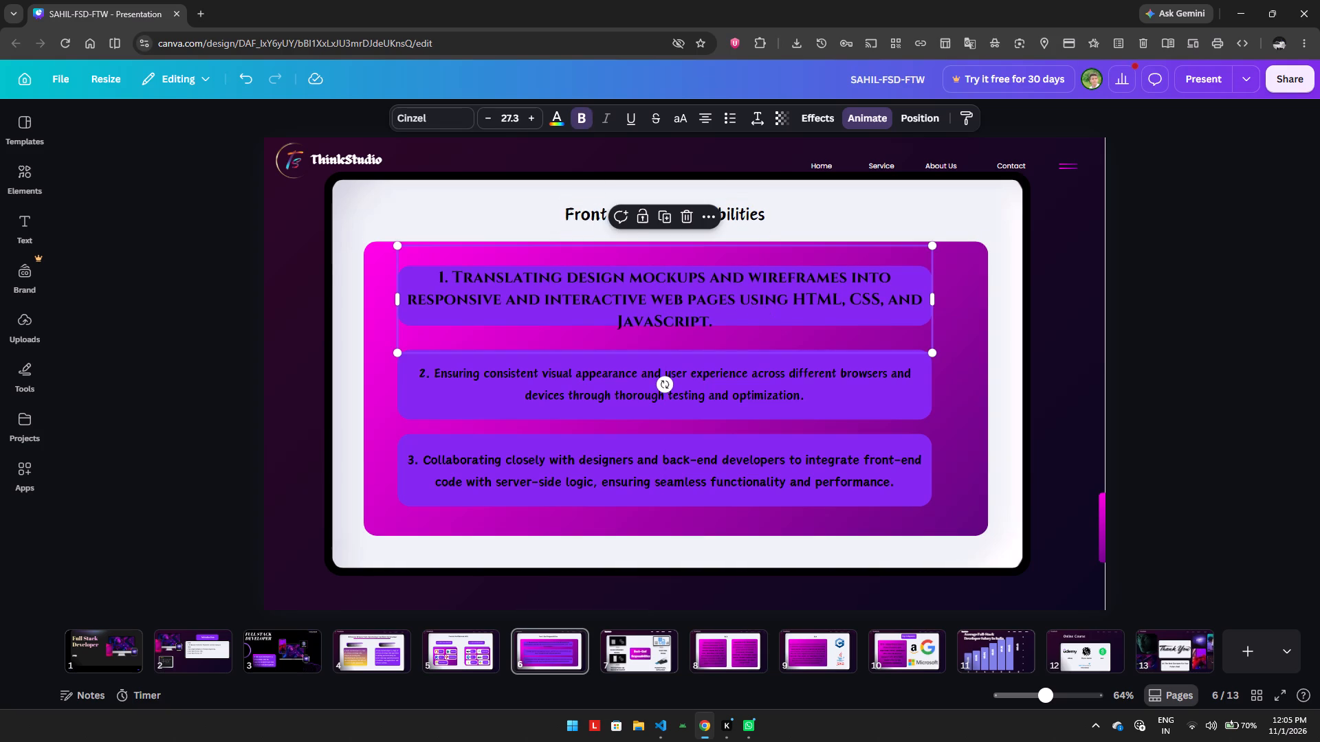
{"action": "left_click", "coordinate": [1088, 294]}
Move the first responsibility's text off its purple box and extend the box slightly downward.
{"action": "left_click_drag", "start_coordinate": [922, 278], "coordinate": [811, 346]}
{"action": "left_click", "coordinate": [874, 296]}
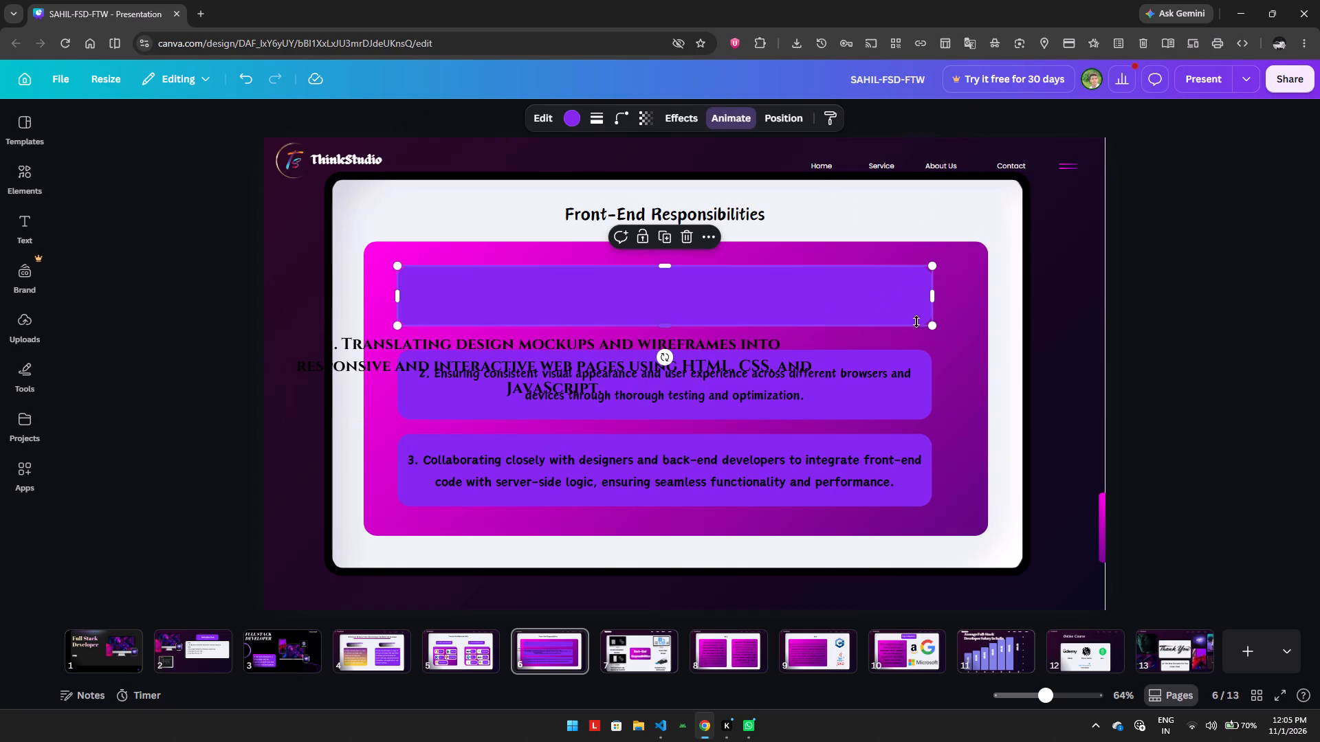
{"action": "left_click_drag", "start_coordinate": [929, 326], "coordinate": [929, 333]}
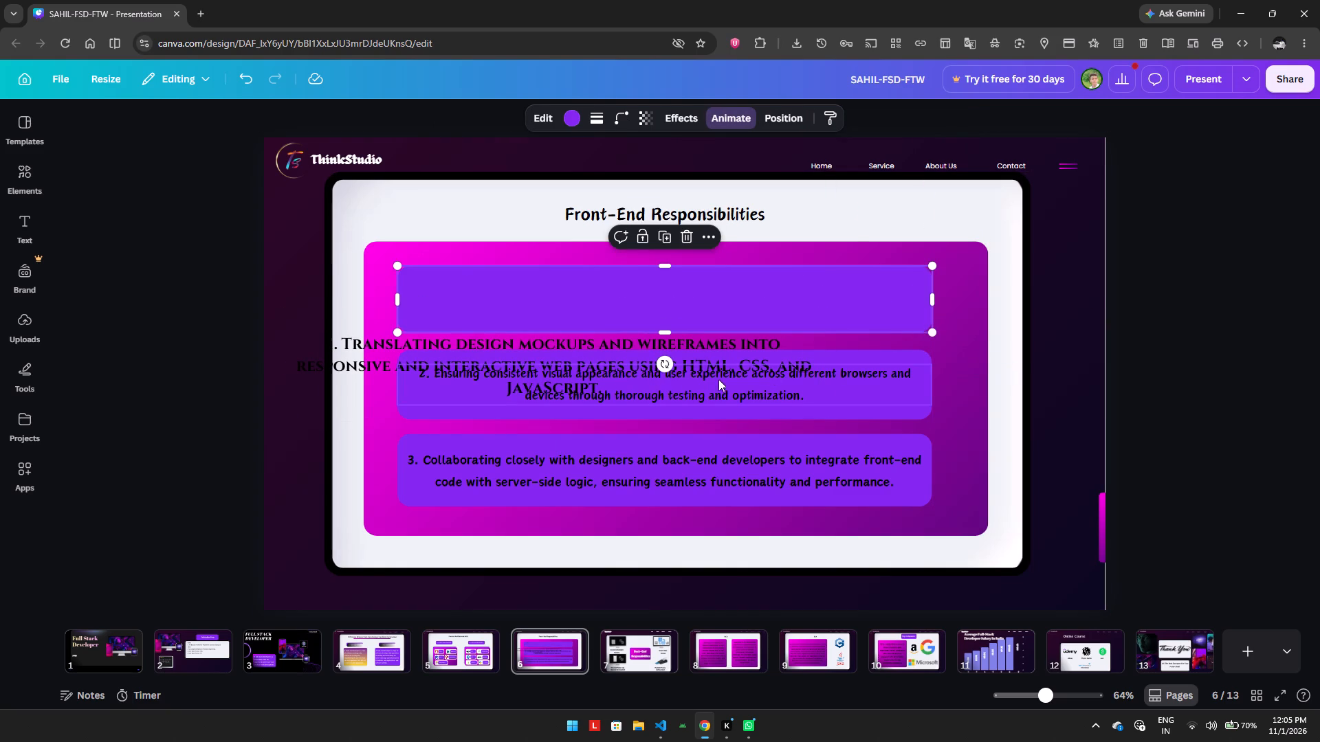
Move the first responsibility's text back onto its purple box, centred horizontally and nudged up to fit inside vertically.
{"action": "left_click", "coordinate": [744, 347]}
{"action": "key", "text": "Up"}
{"action": "key", "text": "Up"}
{"action": "key", "text": "Up"}
{"action": "key", "text": "Up"}
{"action": "key", "text": "Up"}
{"action": "key", "text": "Up"}
{"action": "key", "text": "Up"}
{"action": "key", "text": "Up"}
{"action": "key", "text": "Up"}
{"action": "key", "text": "Up"}
{"action": "key", "text": "Up"}
{"action": "key", "text": "Up"}
{"action": "key", "text": "Up"}
{"action": "key", "text": "Up"}
{"action": "key", "text": "Up"}
{"action": "key", "text": "Up"}
{"action": "key", "text": "Up"}
{"action": "key", "text": "Up"}
{"action": "key", "text": "Up"}
{"action": "key", "text": "Up"}
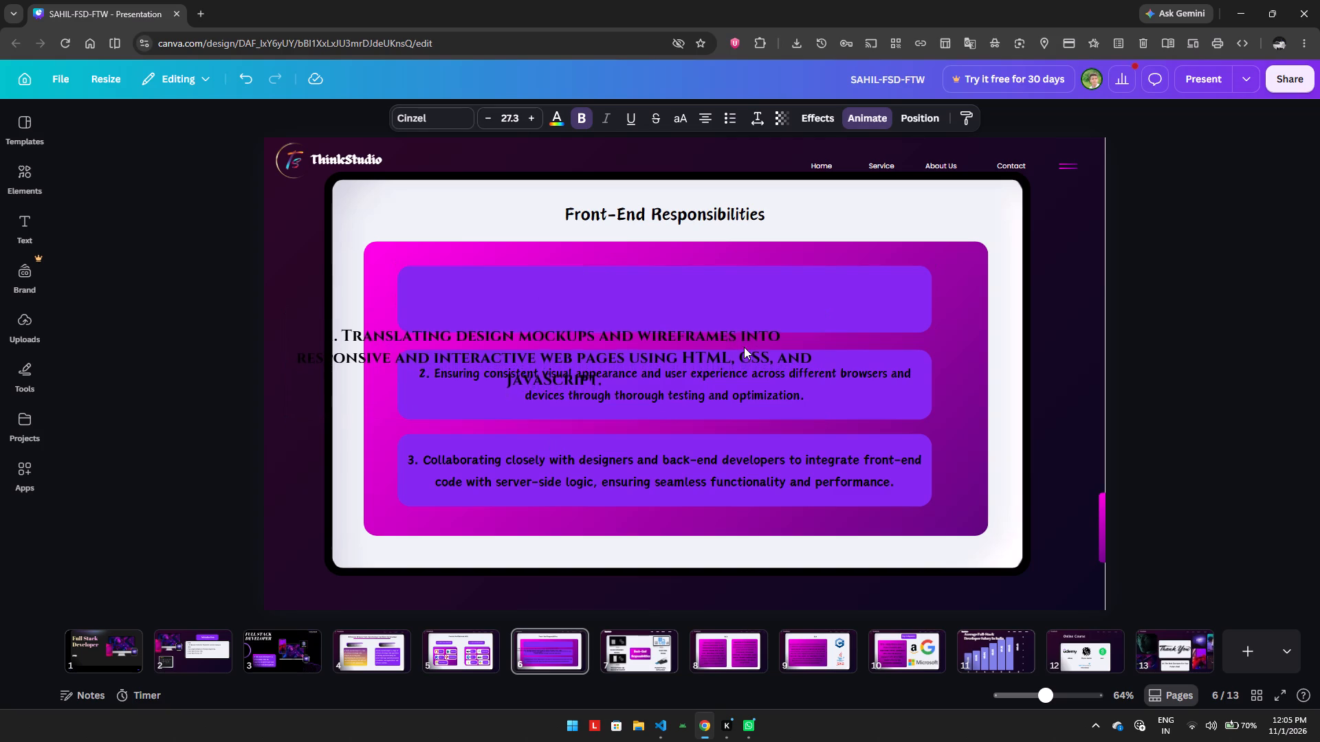
{"action": "left_click_drag", "start_coordinate": [729, 350], "coordinate": [826, 301]}
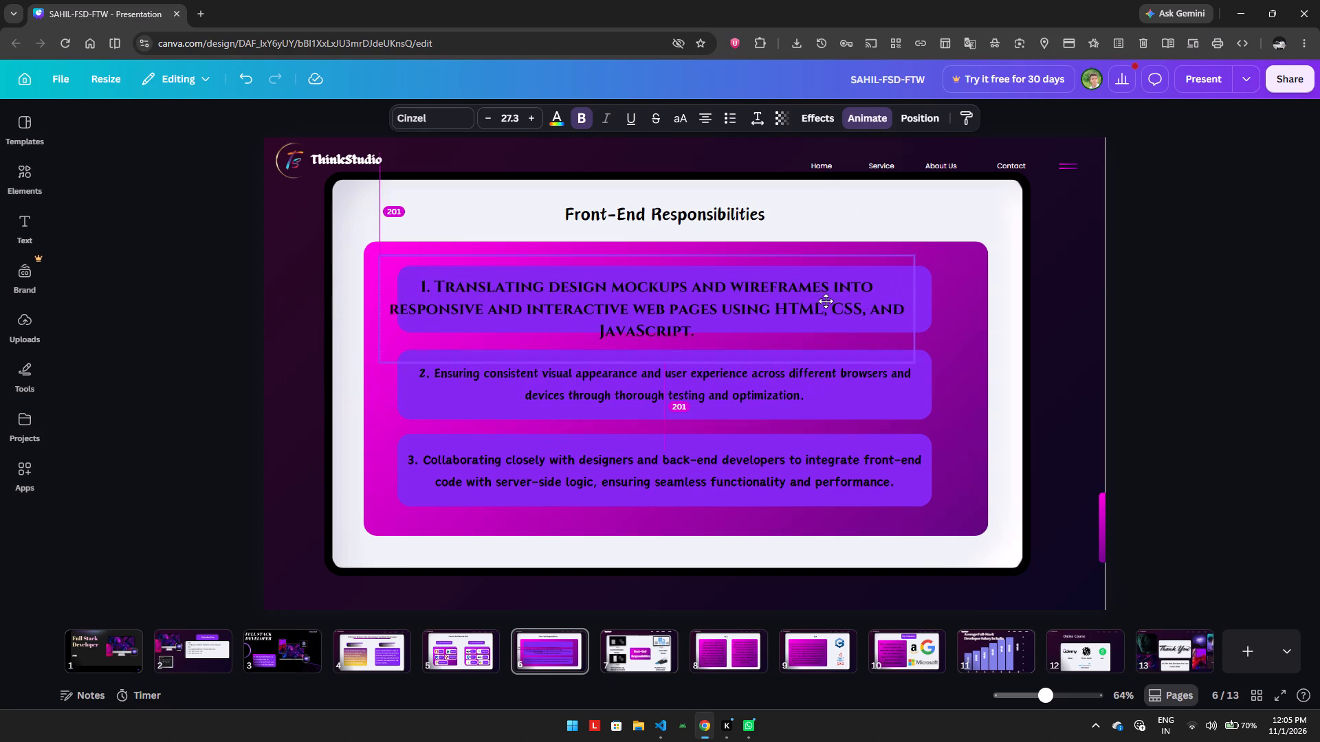
{"action": "left_click_drag", "start_coordinate": [826, 301], "coordinate": [839, 295]}
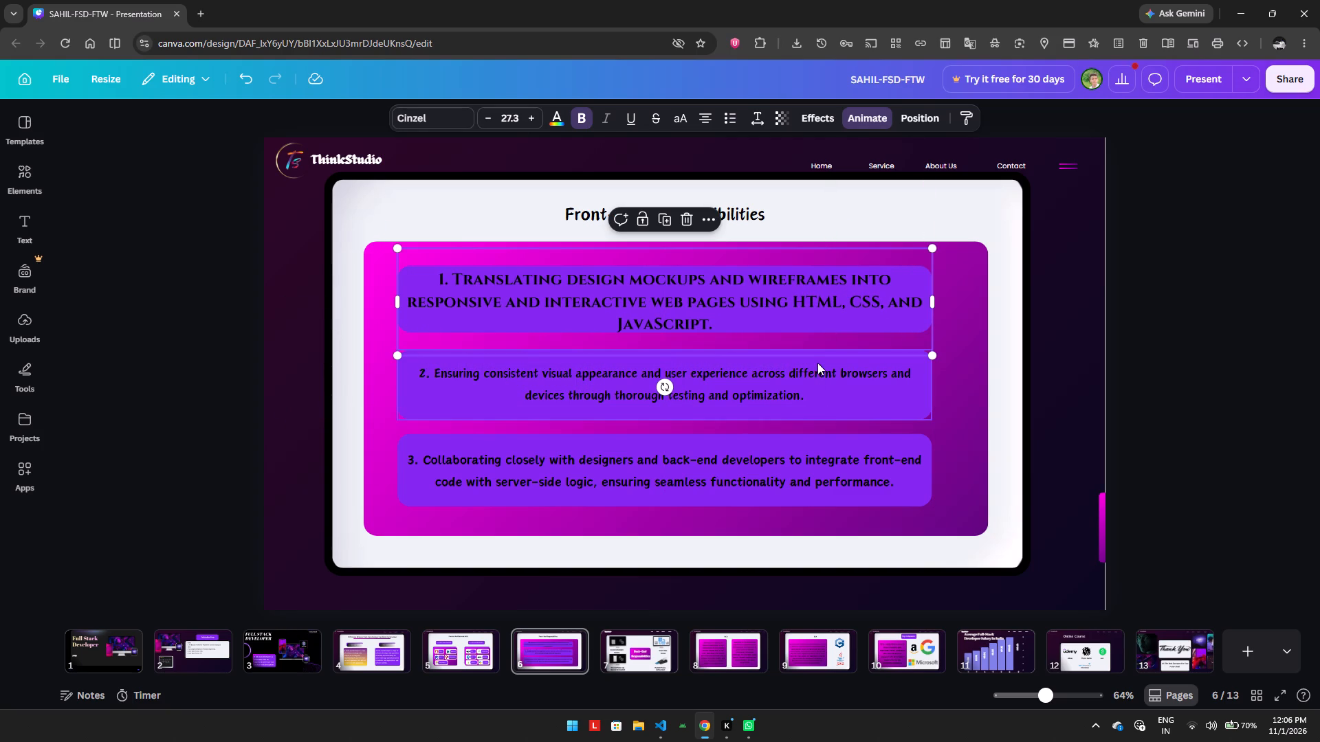
{"action": "left_click", "coordinate": [815, 291]}
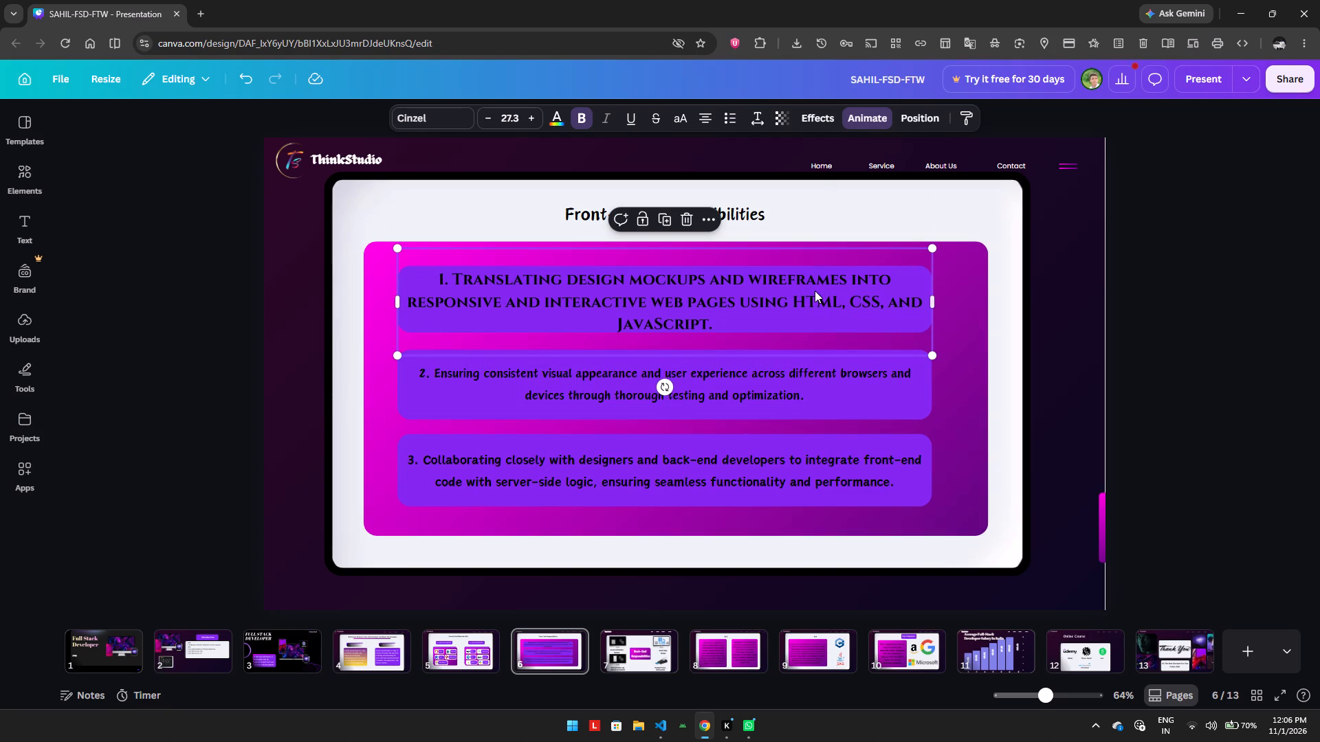
{"action": "key", "text": "Up"}
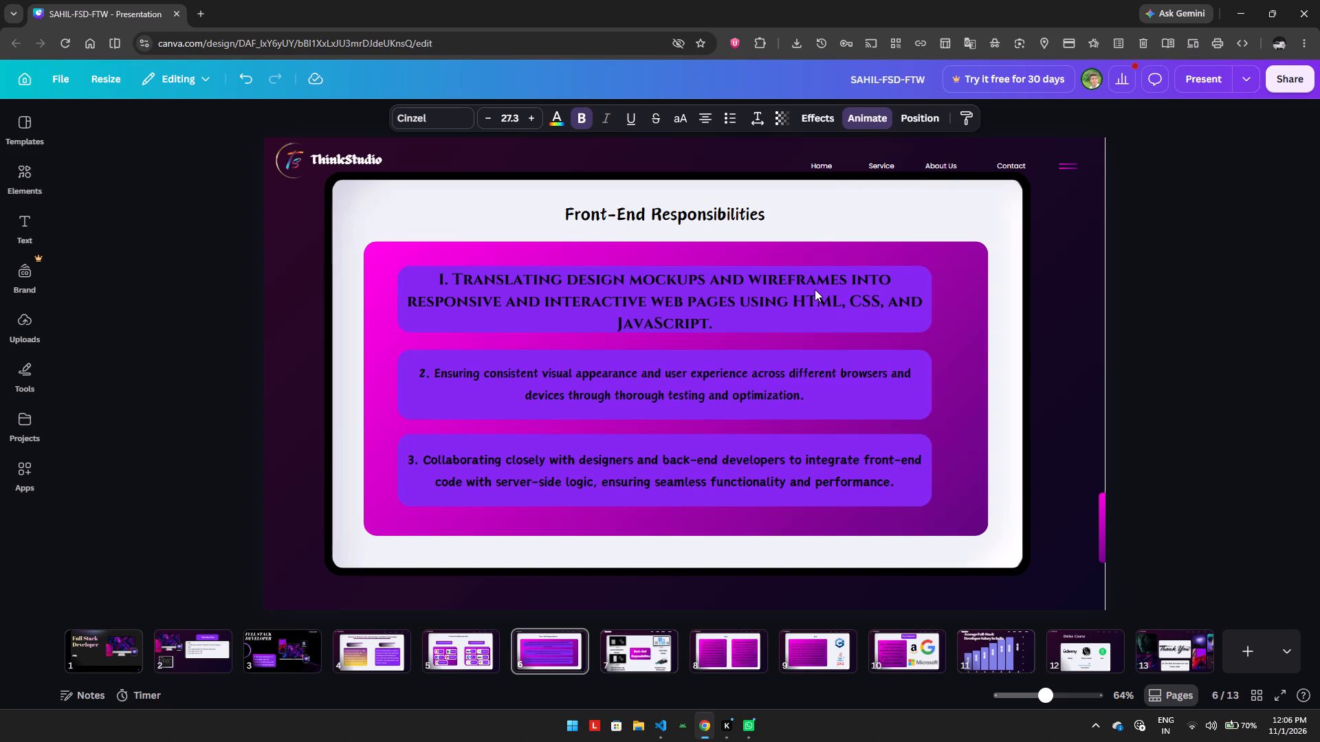
{"action": "key", "text": "Up"}
{"action": "key", "text": "Up"}
{"action": "key", "text": "Up"}
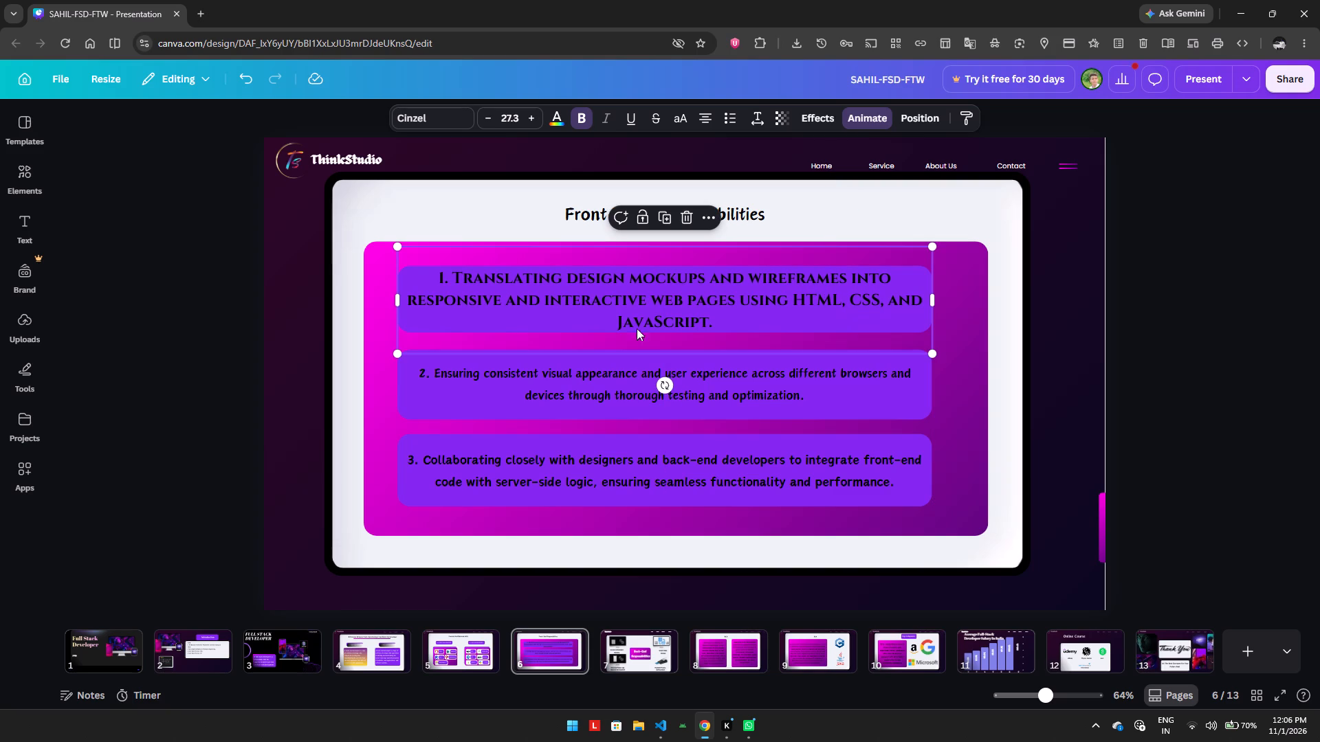
{"action": "left_click", "coordinate": [1051, 286]}
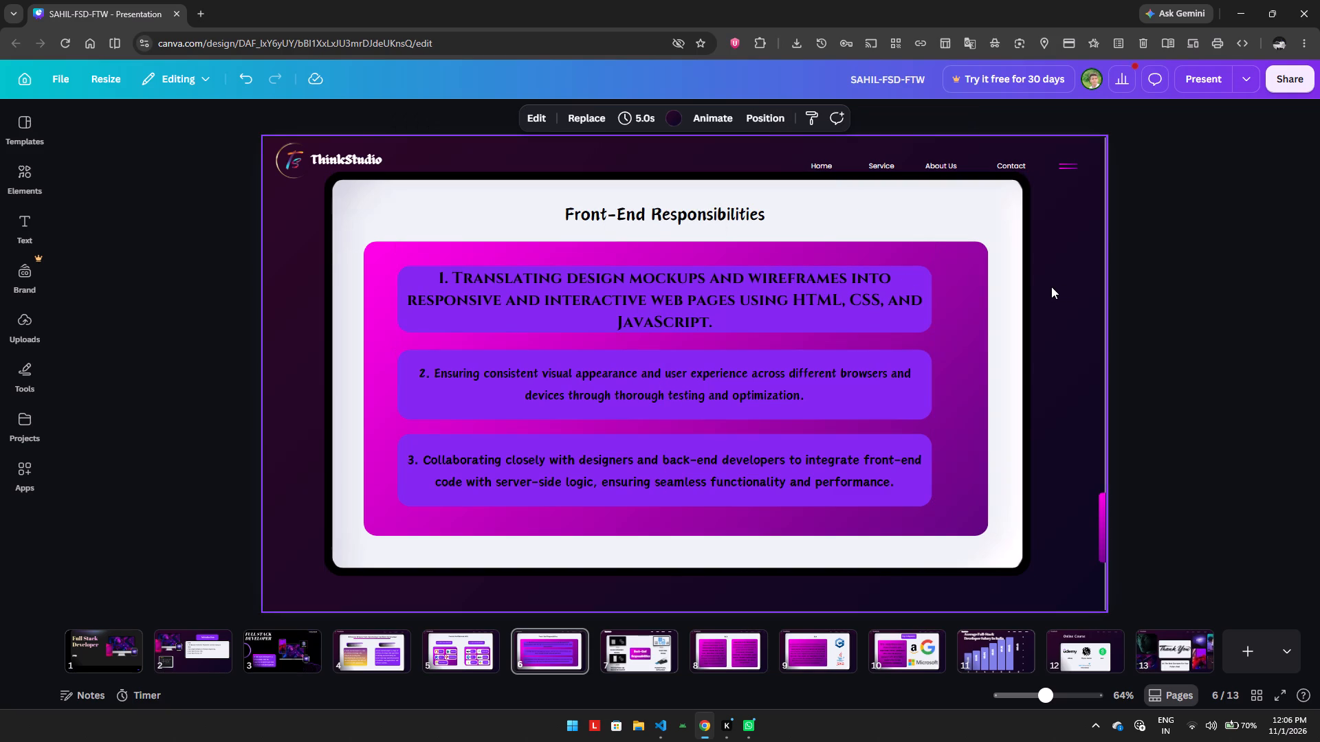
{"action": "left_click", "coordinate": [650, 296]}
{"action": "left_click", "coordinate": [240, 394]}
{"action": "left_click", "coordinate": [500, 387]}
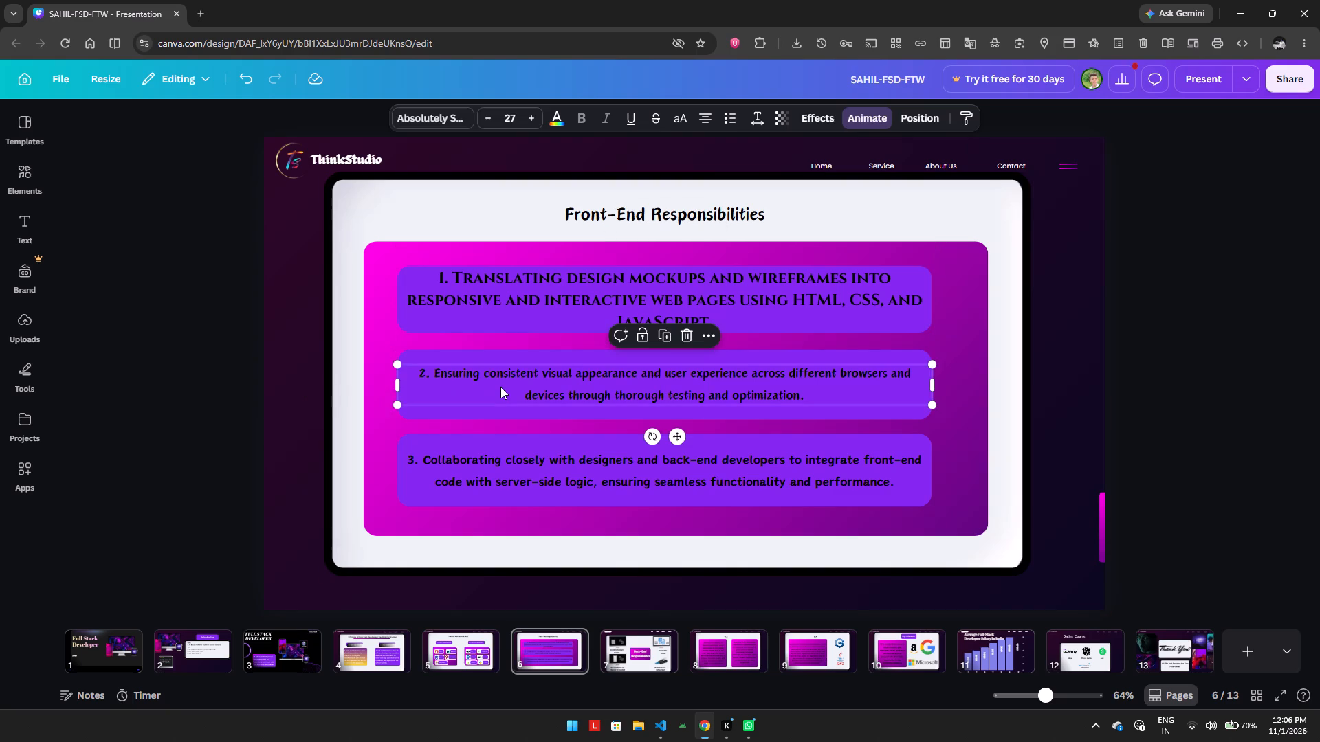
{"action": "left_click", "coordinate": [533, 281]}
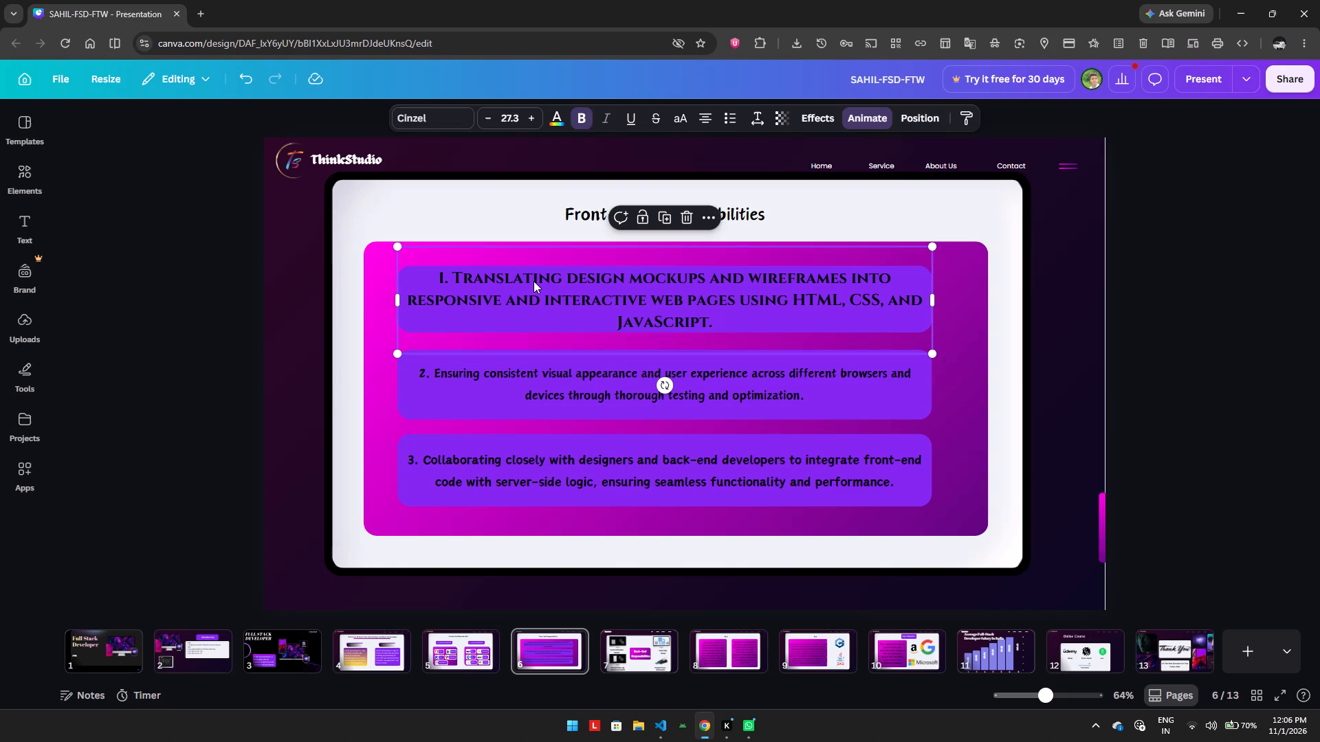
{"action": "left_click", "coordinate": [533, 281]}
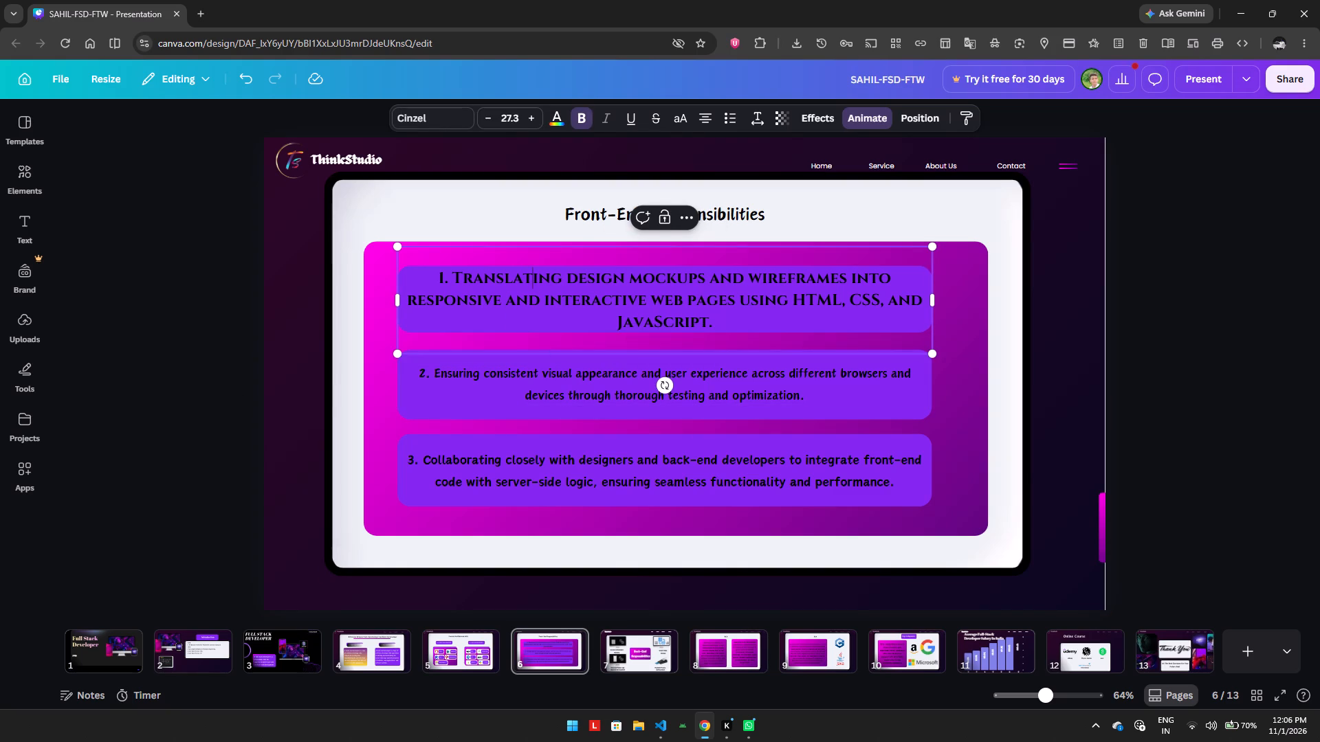
Search the fonts for "cin" and set the second responsibility's text in Cinzel.
{"action": "left_click", "coordinate": [584, 384]}
{"action": "left_click", "coordinate": [441, 120]}
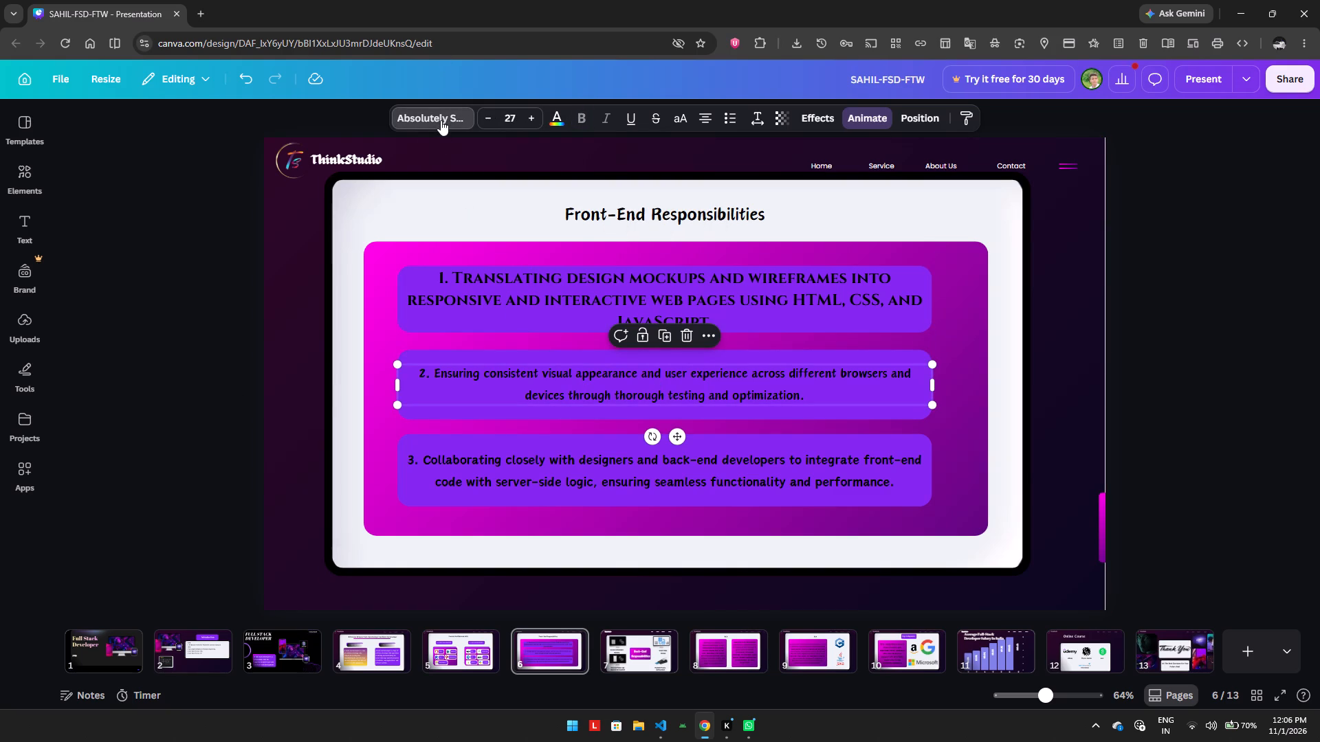
{"action": "left_click", "coordinate": [166, 190]}
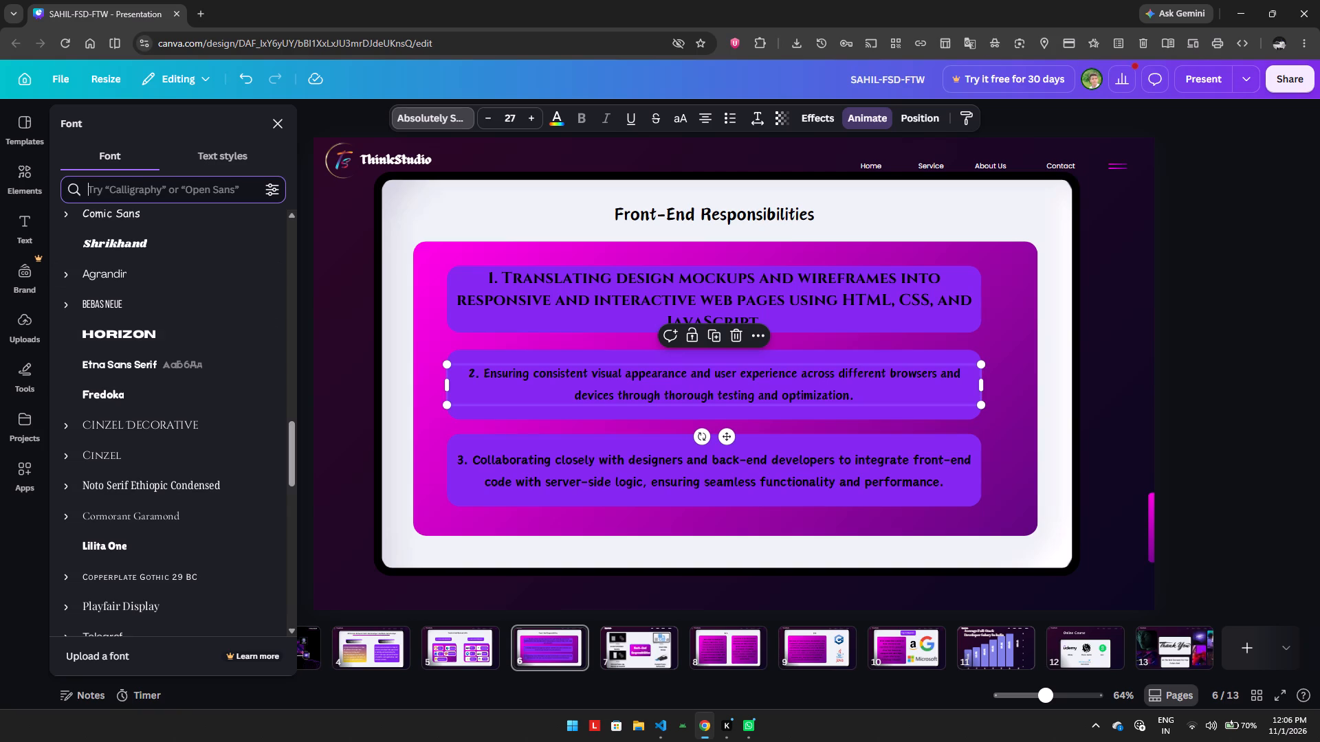
{"action": "type", "text": "cin"}
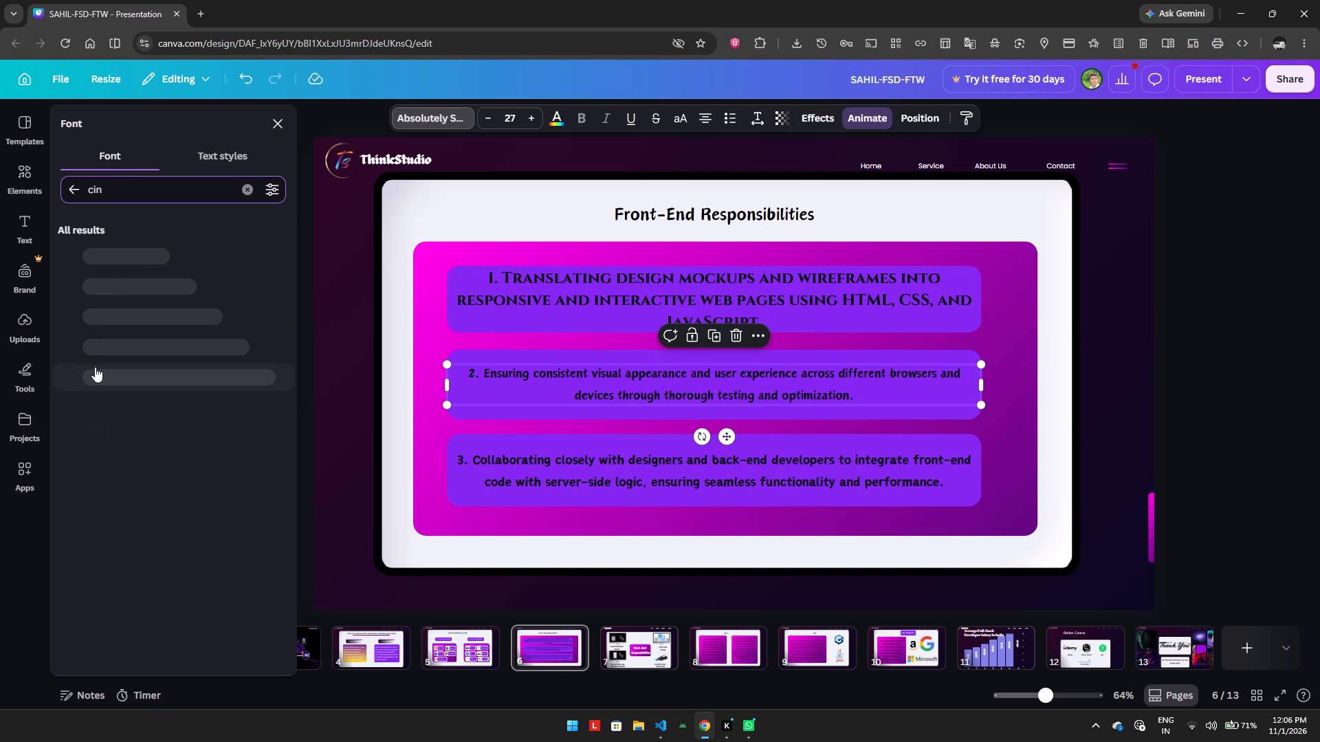
{"action": "left_click", "coordinate": [169, 267]}
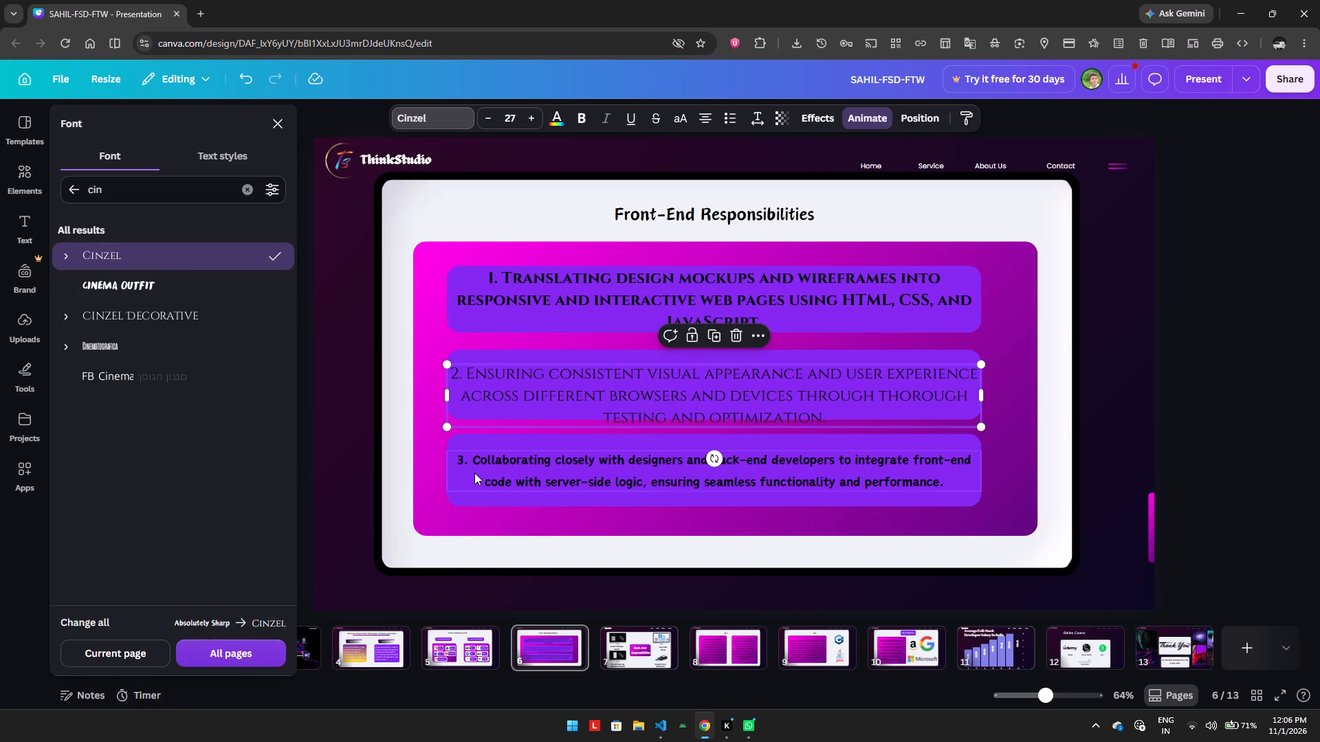
Make the second responsibility's text bold.
{"action": "left_click", "coordinate": [578, 124]}
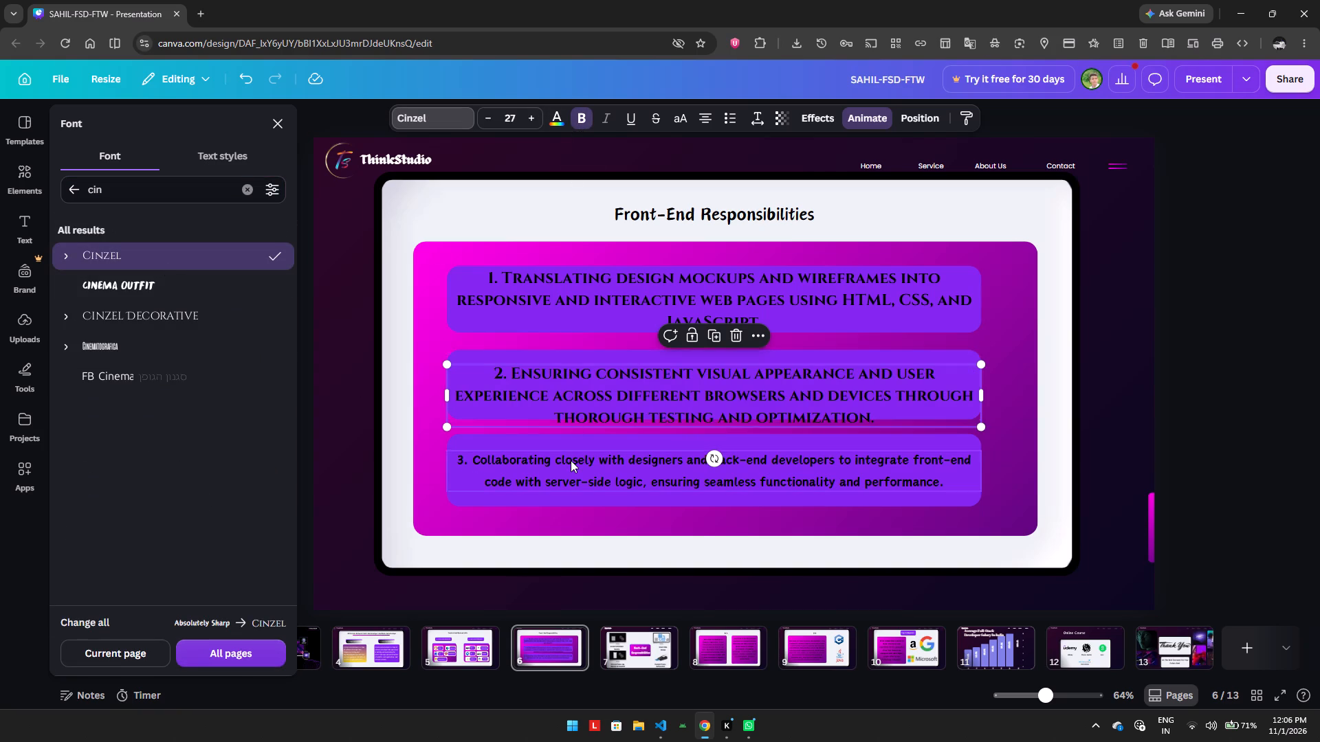
Set the third responsibility's text in bold Cinzel.
{"action": "left_click", "coordinate": [571, 460]}
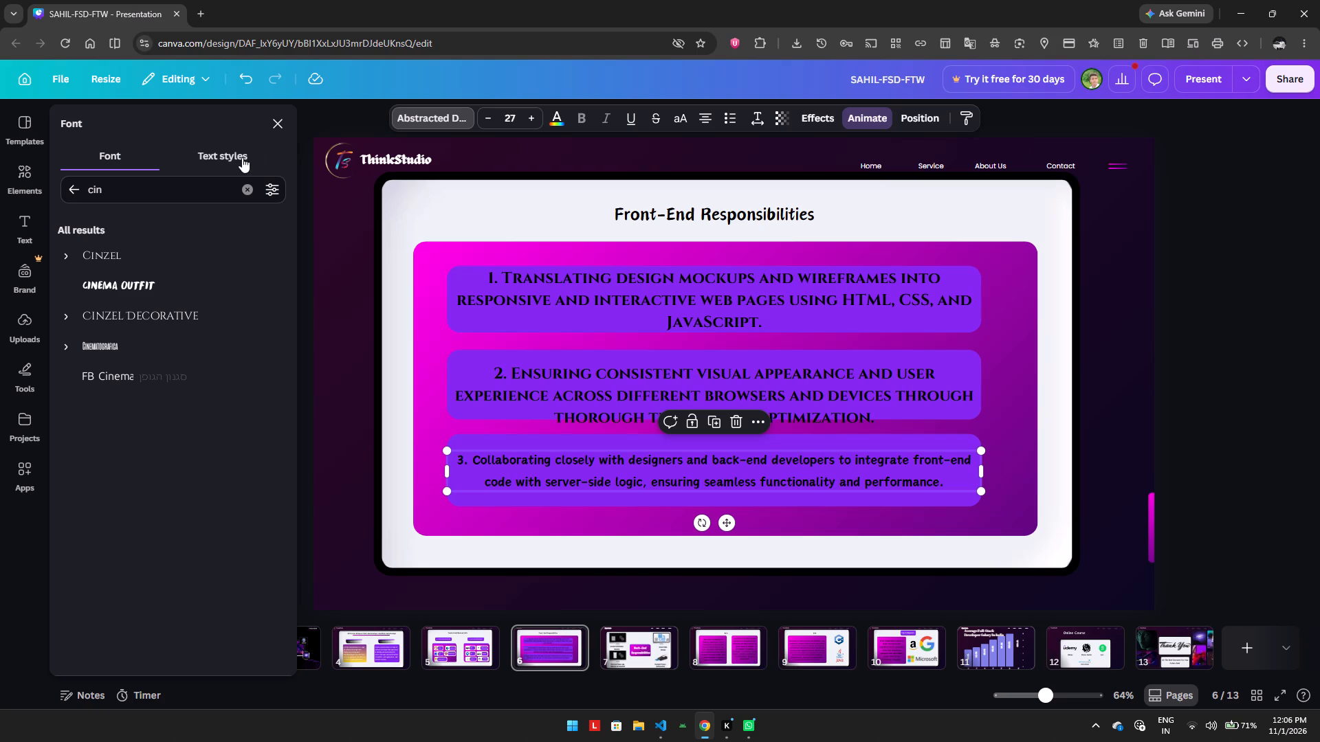
{"action": "left_click", "coordinate": [209, 247]}
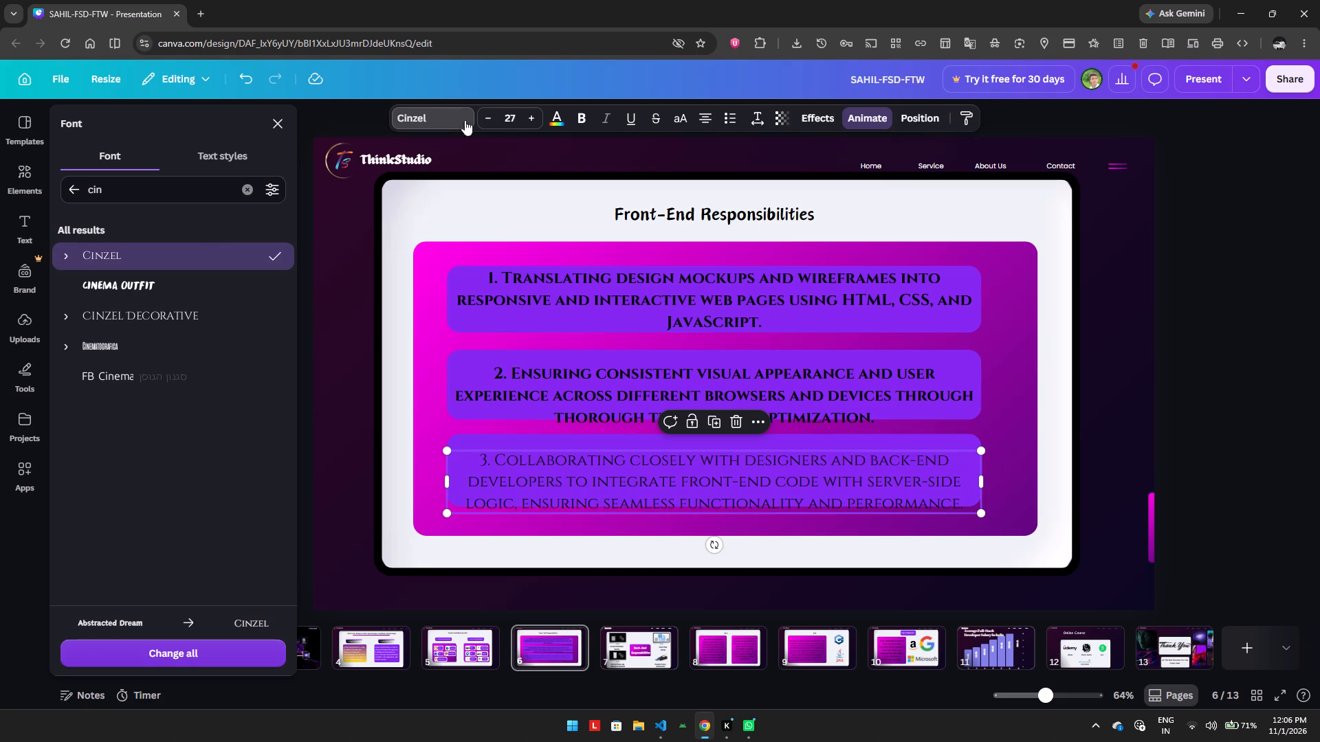
{"action": "left_click", "coordinate": [577, 119]}
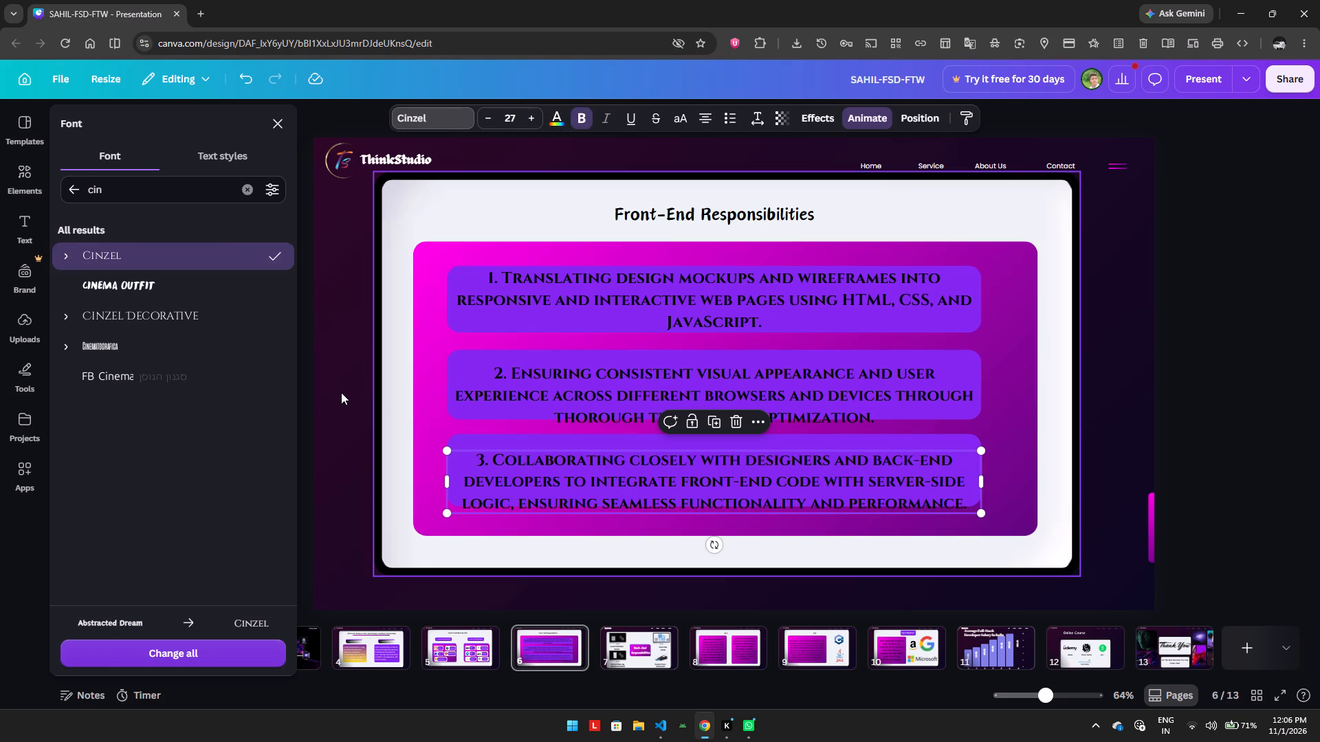
Nudge the second and third responsibilities' texts upward so each fits inside its purple box.
{"action": "left_click", "coordinate": [338, 392]}
{"action": "left_click", "coordinate": [749, 407]}
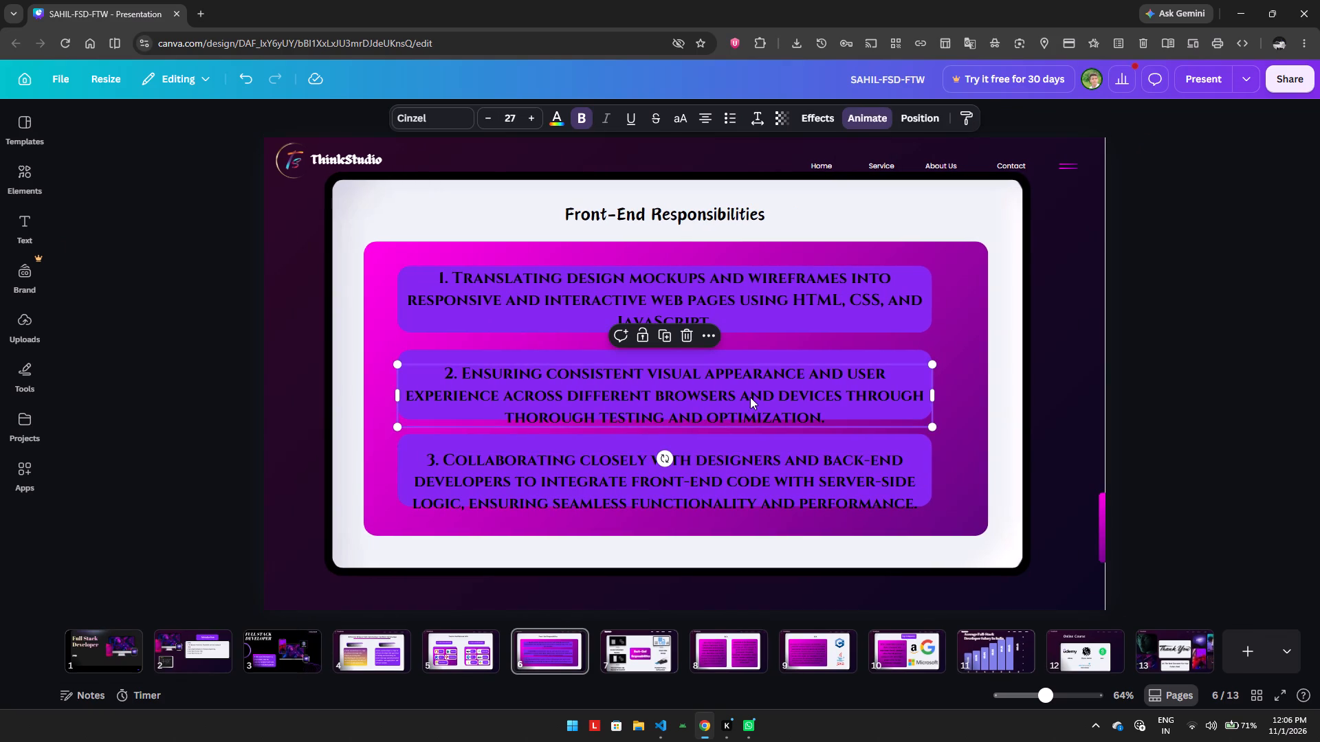
{"action": "left_click_drag", "start_coordinate": [750, 397], "coordinate": [748, 387]}
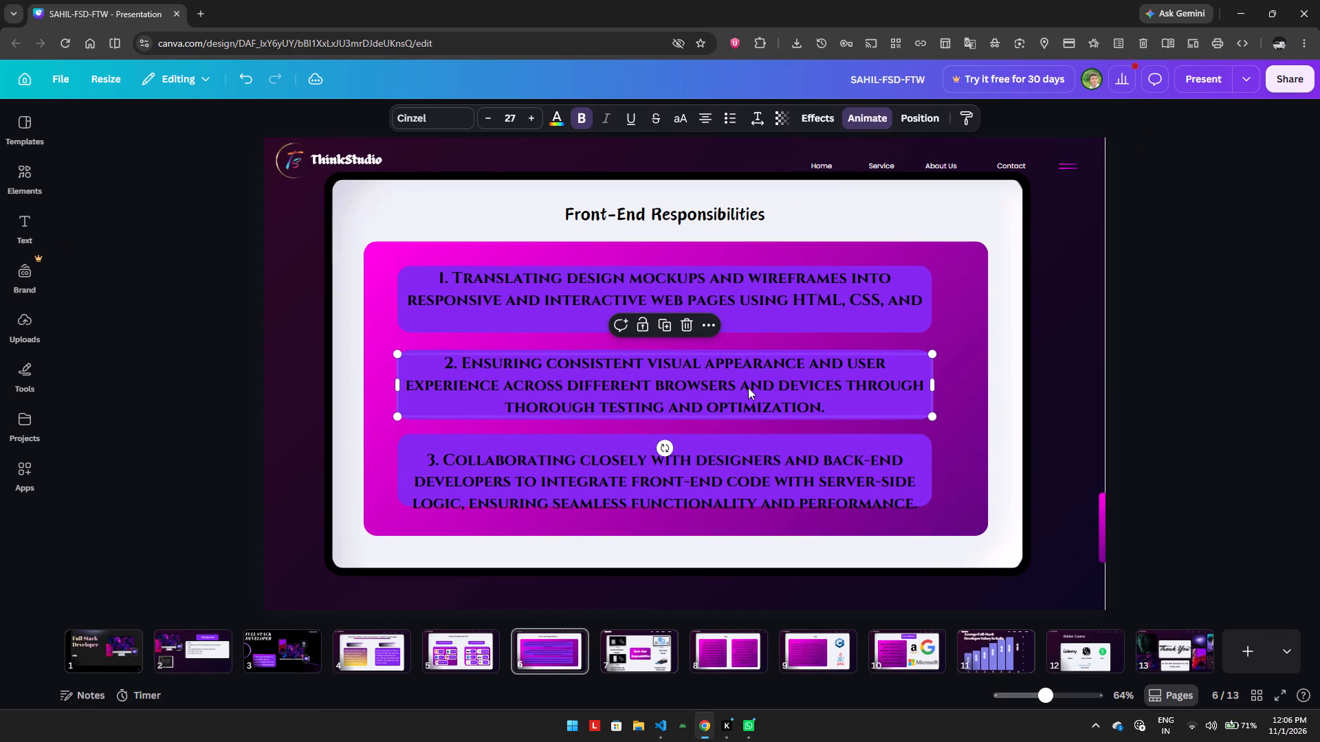
{"action": "left_click_drag", "start_coordinate": [822, 466], "coordinate": [821, 458]}
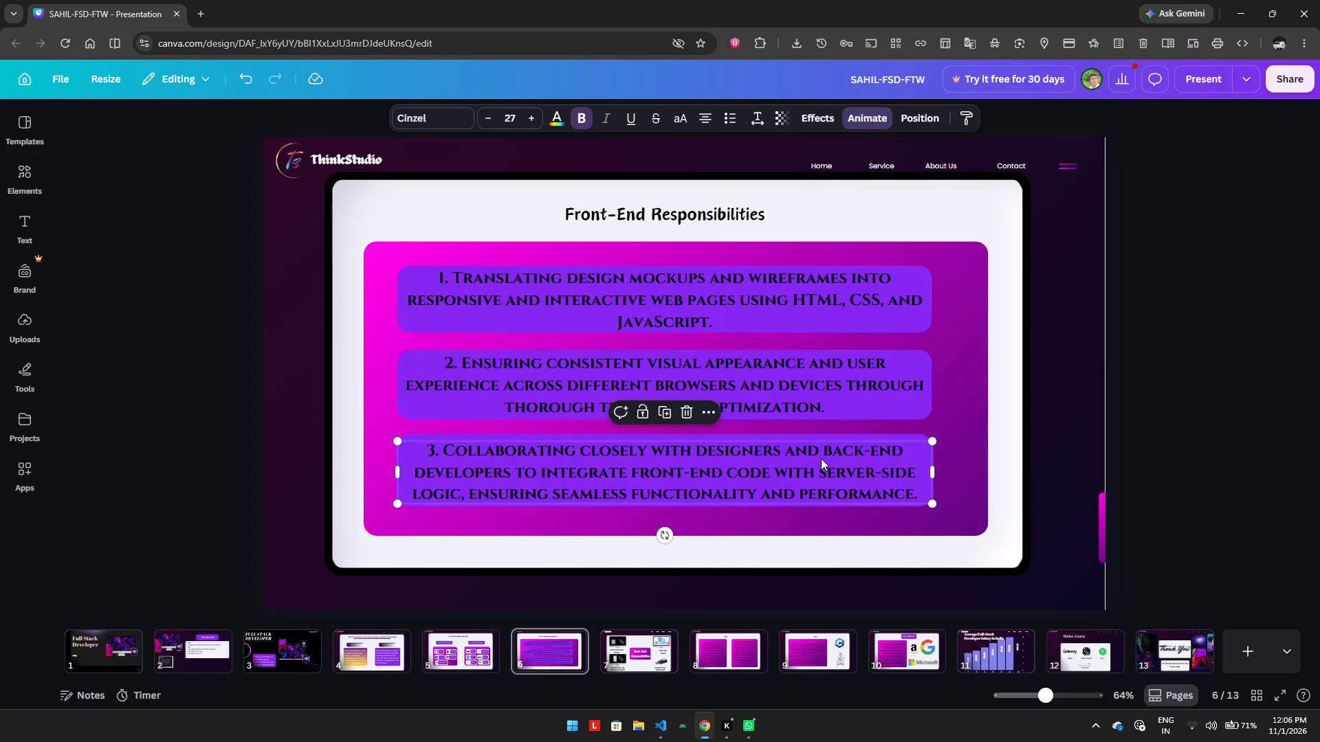
{"action": "left_click", "coordinate": [337, 396]}
{"action": "left_click", "coordinate": [274, 322]}
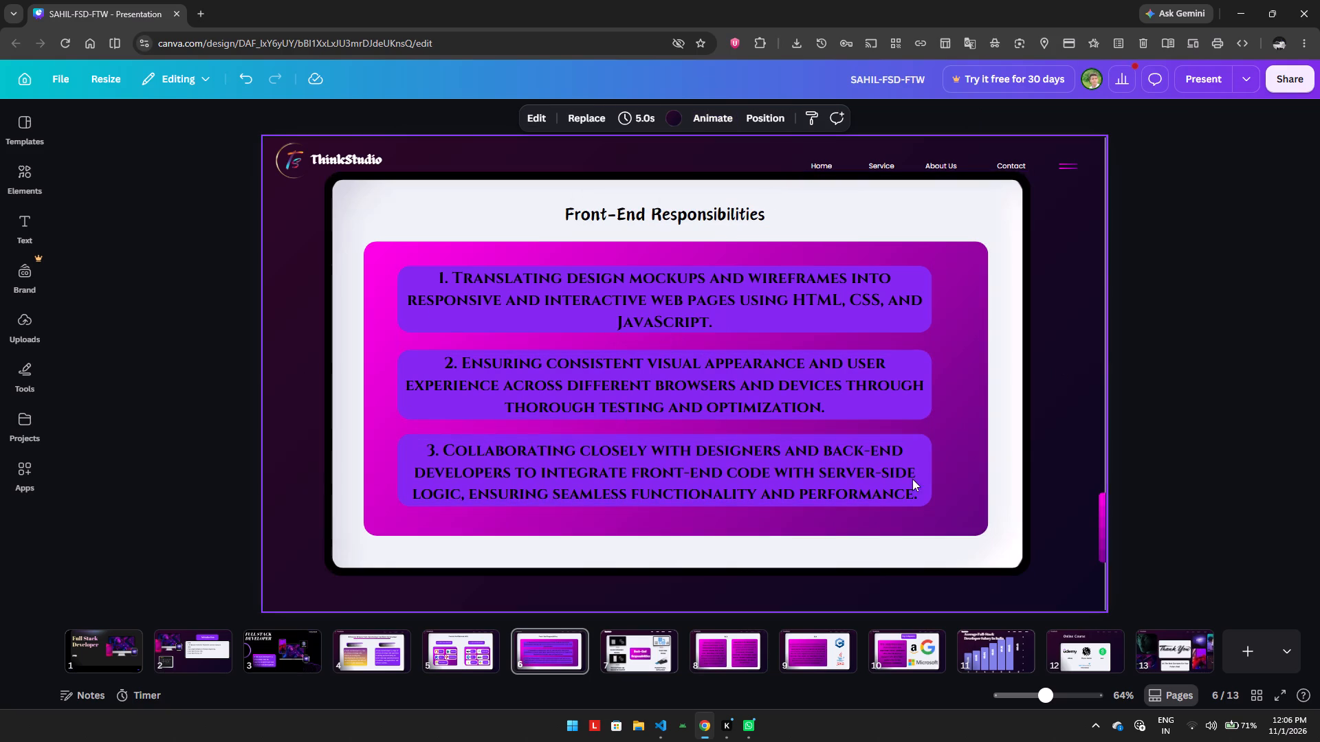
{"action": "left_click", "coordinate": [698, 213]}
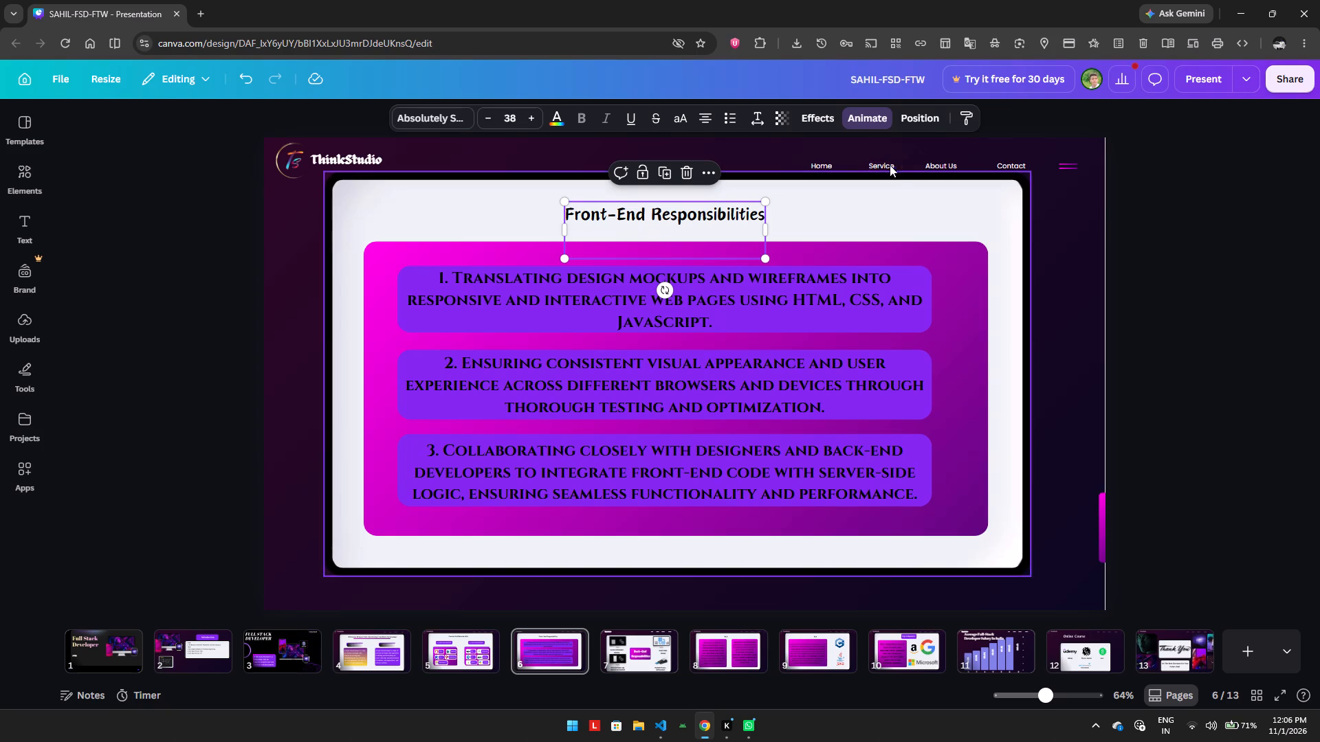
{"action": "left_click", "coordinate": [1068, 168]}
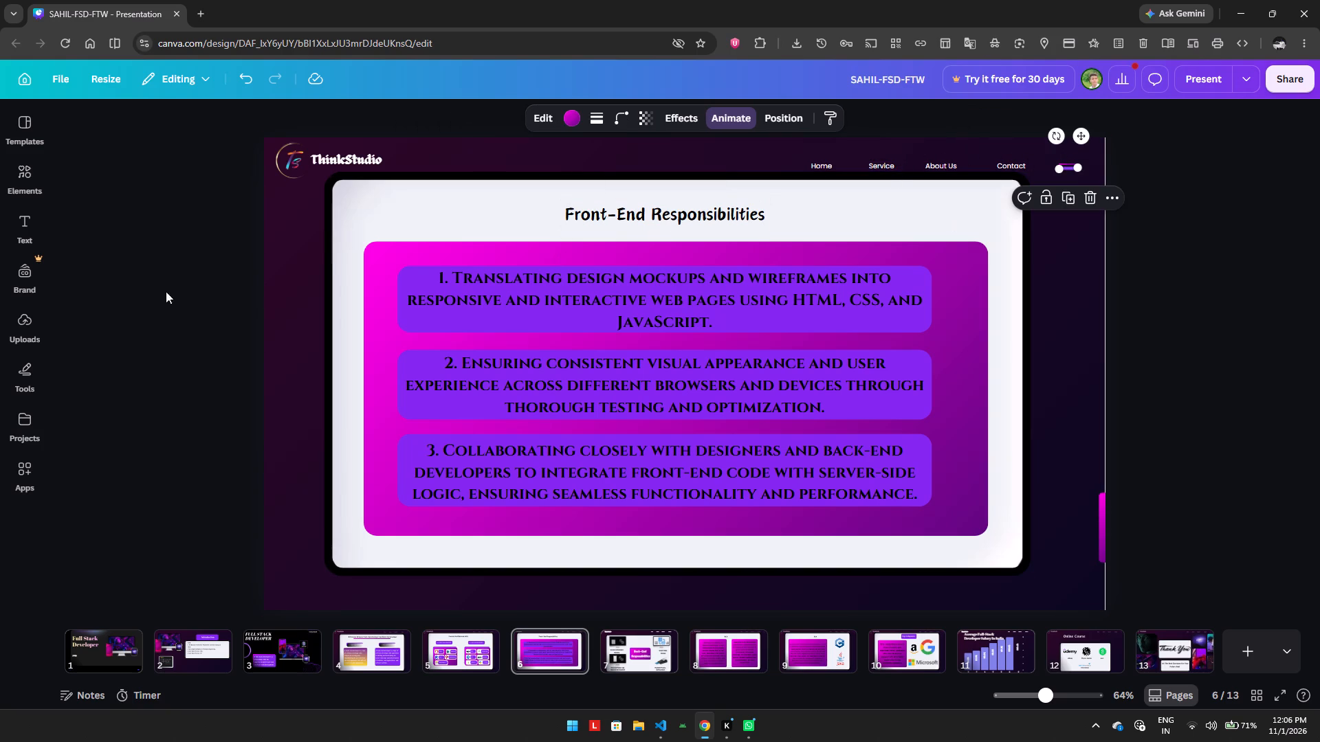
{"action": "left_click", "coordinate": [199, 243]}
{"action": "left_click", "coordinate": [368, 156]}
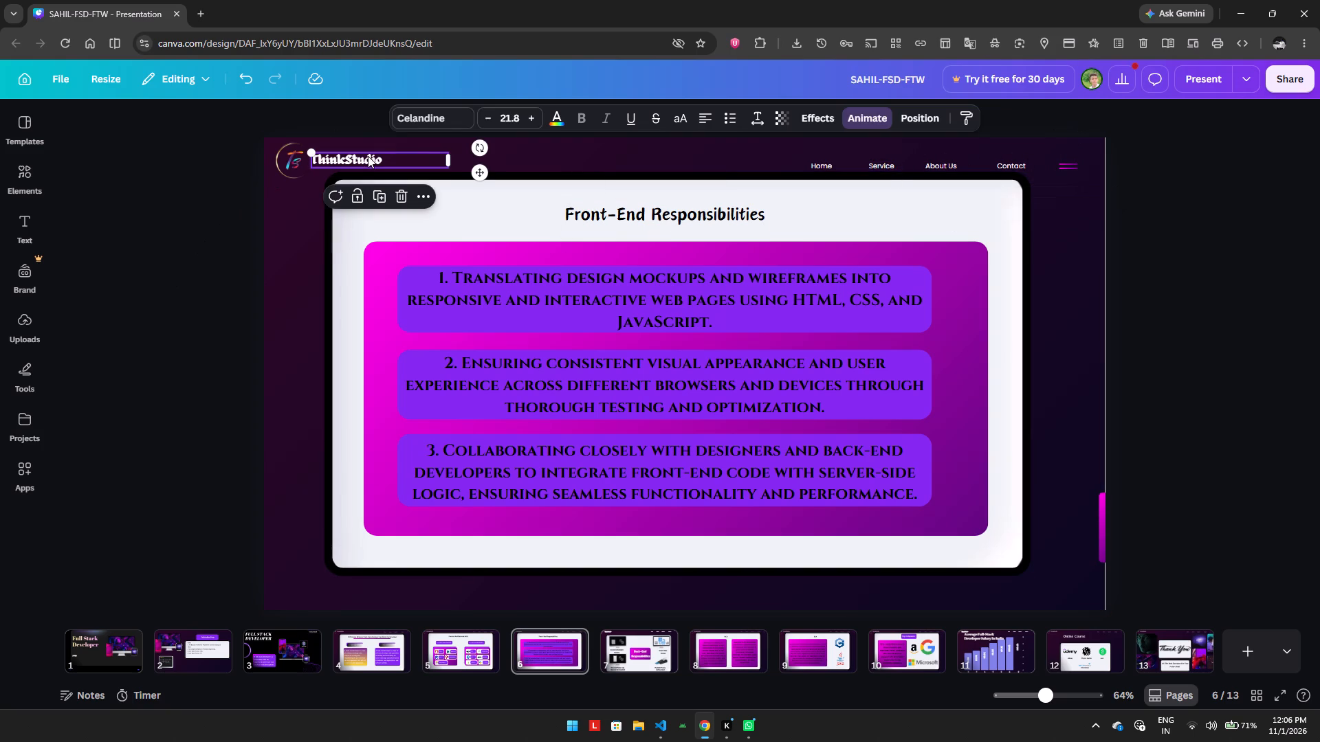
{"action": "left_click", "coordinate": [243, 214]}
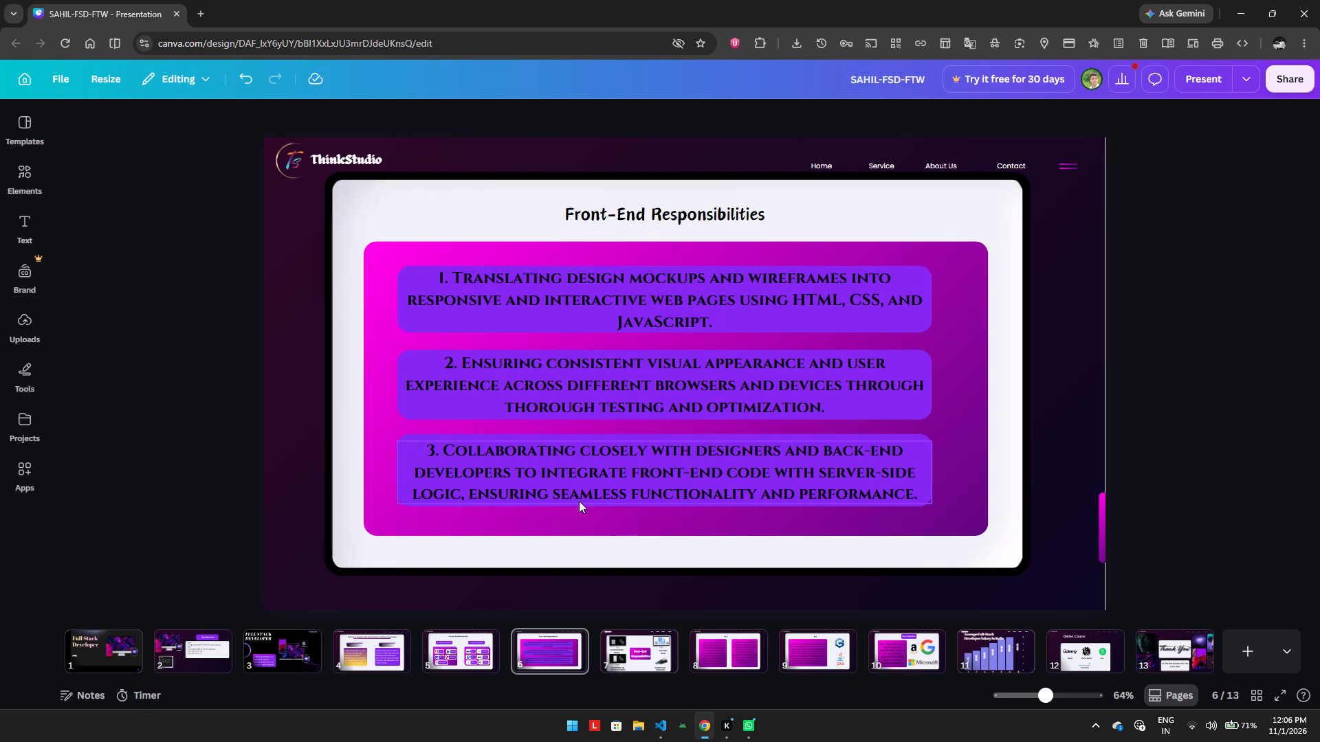
On slide 7, shrink the monitor image above "Web And Mobile App Backend Development" slightly, keeping its lower-right corner in place.
{"action": "left_click", "coordinate": [615, 642]}
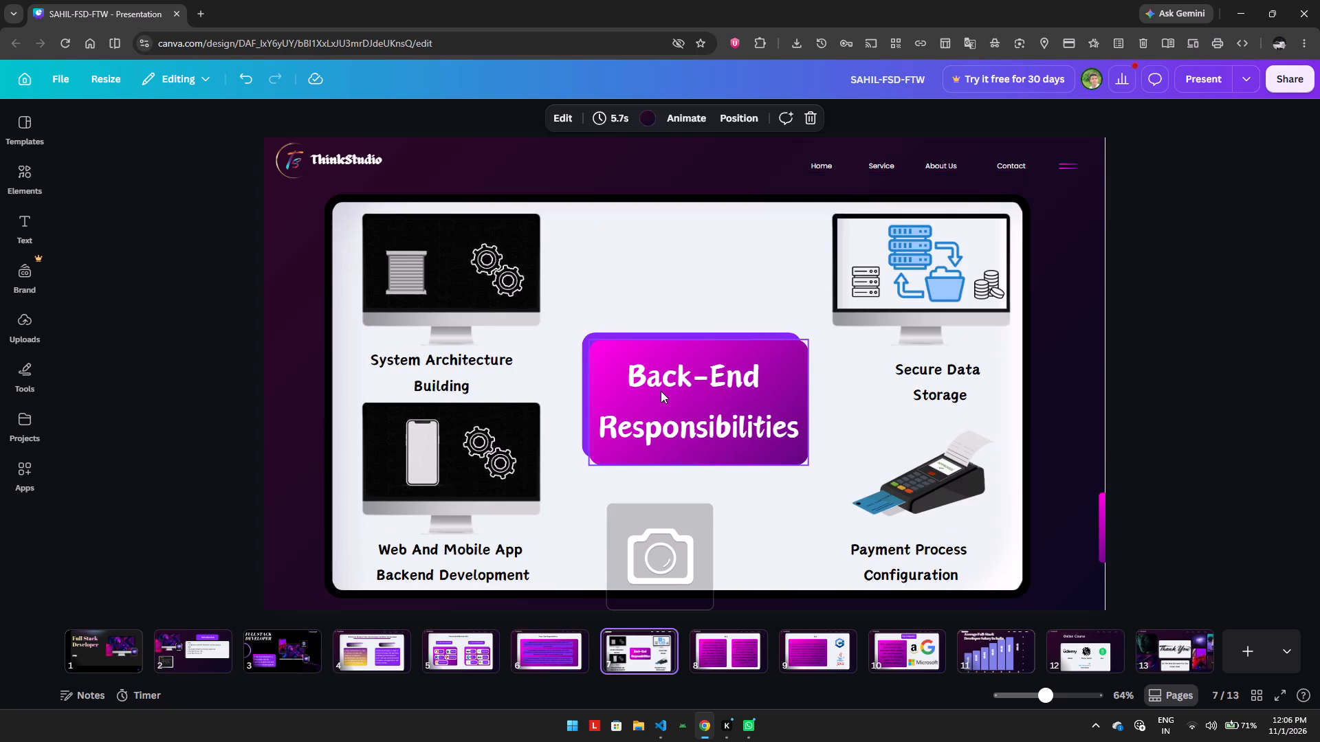
{"action": "left_click", "coordinate": [703, 320]}
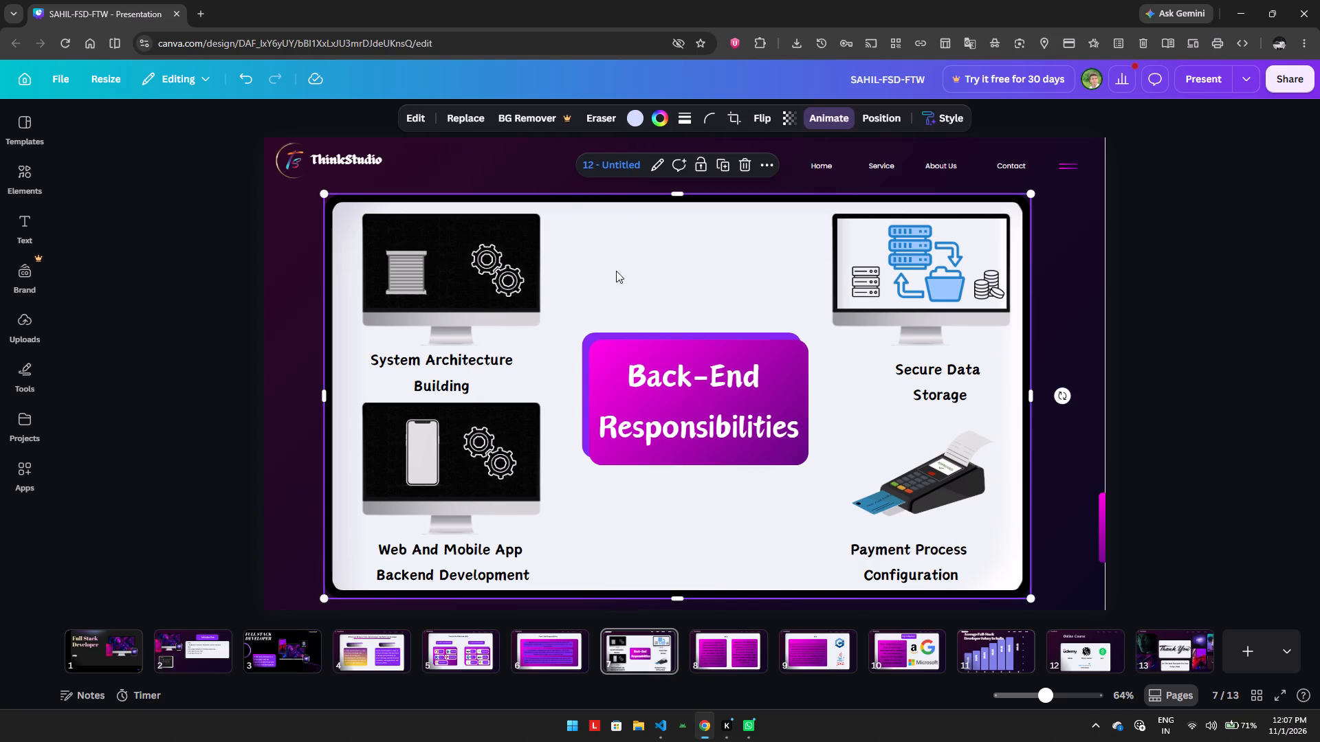
{"action": "left_click", "coordinate": [280, 269]}
{"action": "left_click", "coordinate": [201, 260]}
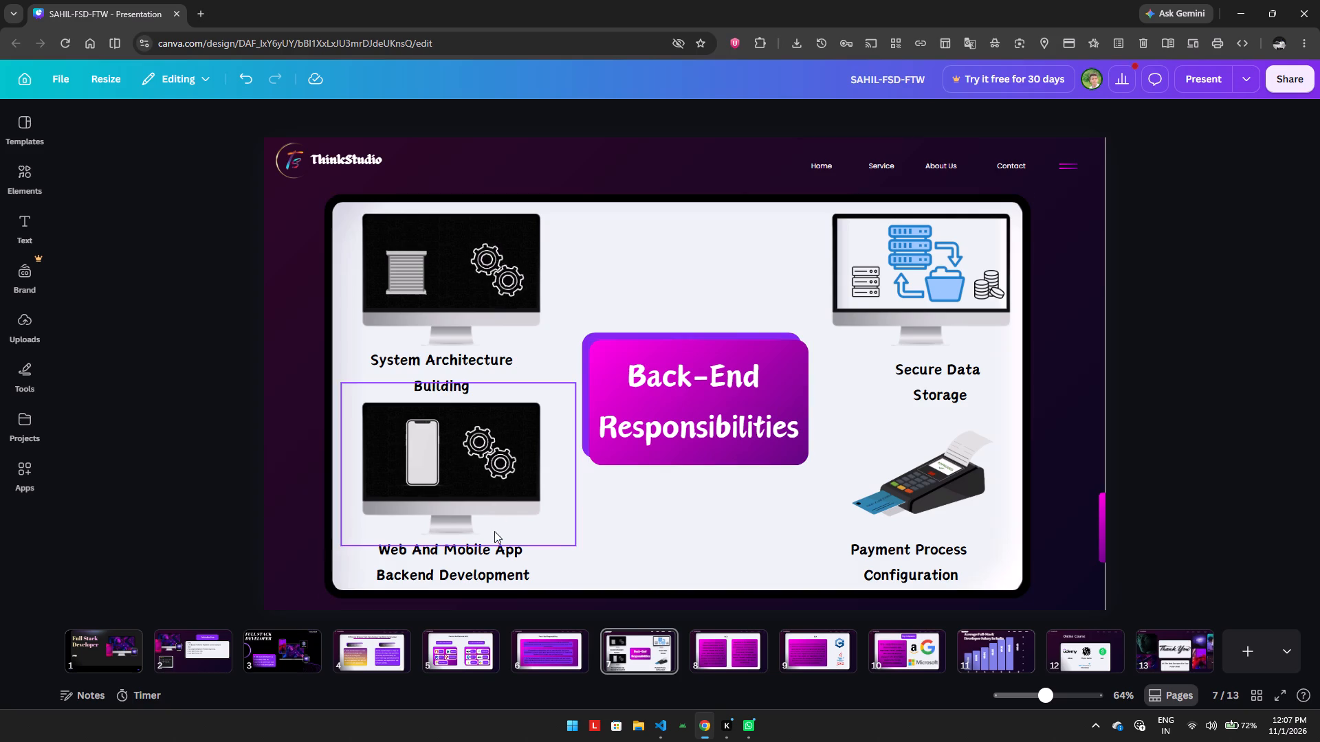
{"action": "left_click", "coordinate": [489, 553]}
{"action": "left_click", "coordinate": [503, 473]}
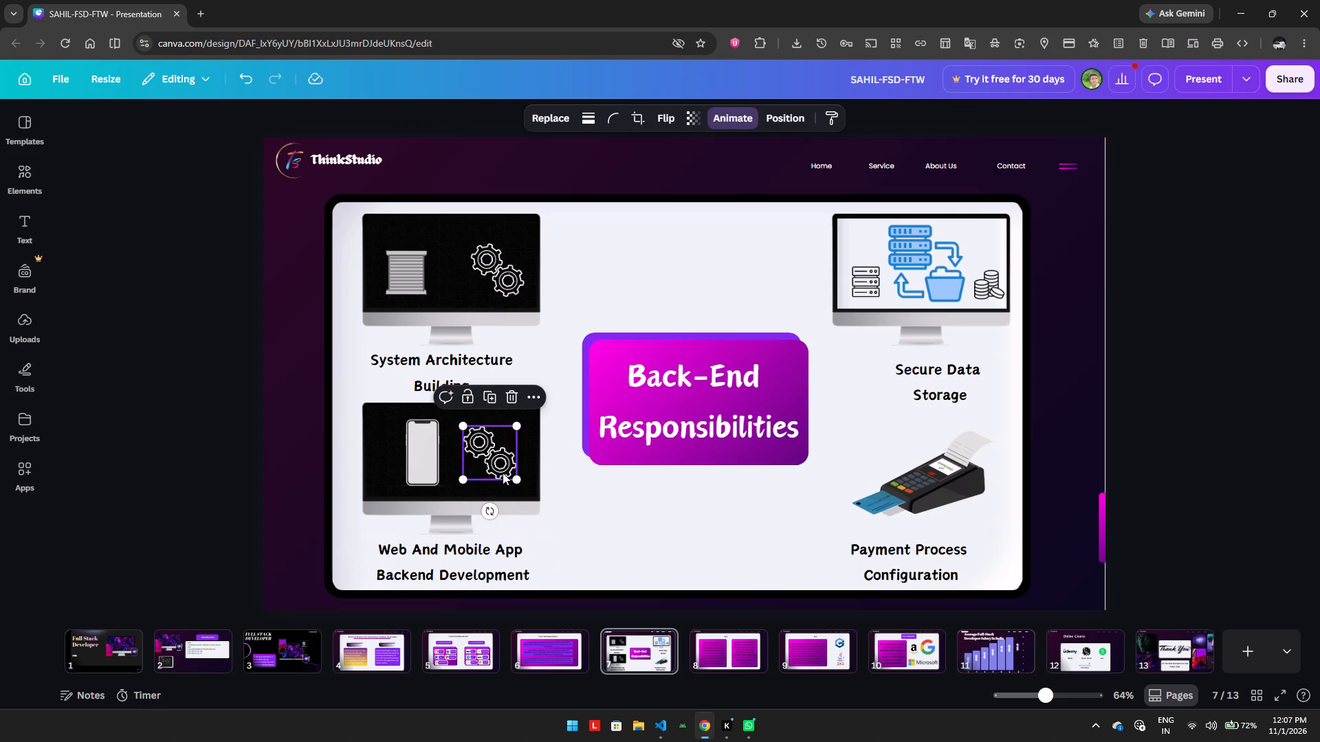
{"action": "left_click", "coordinate": [597, 470]}
{"action": "left_click", "coordinate": [367, 434]}
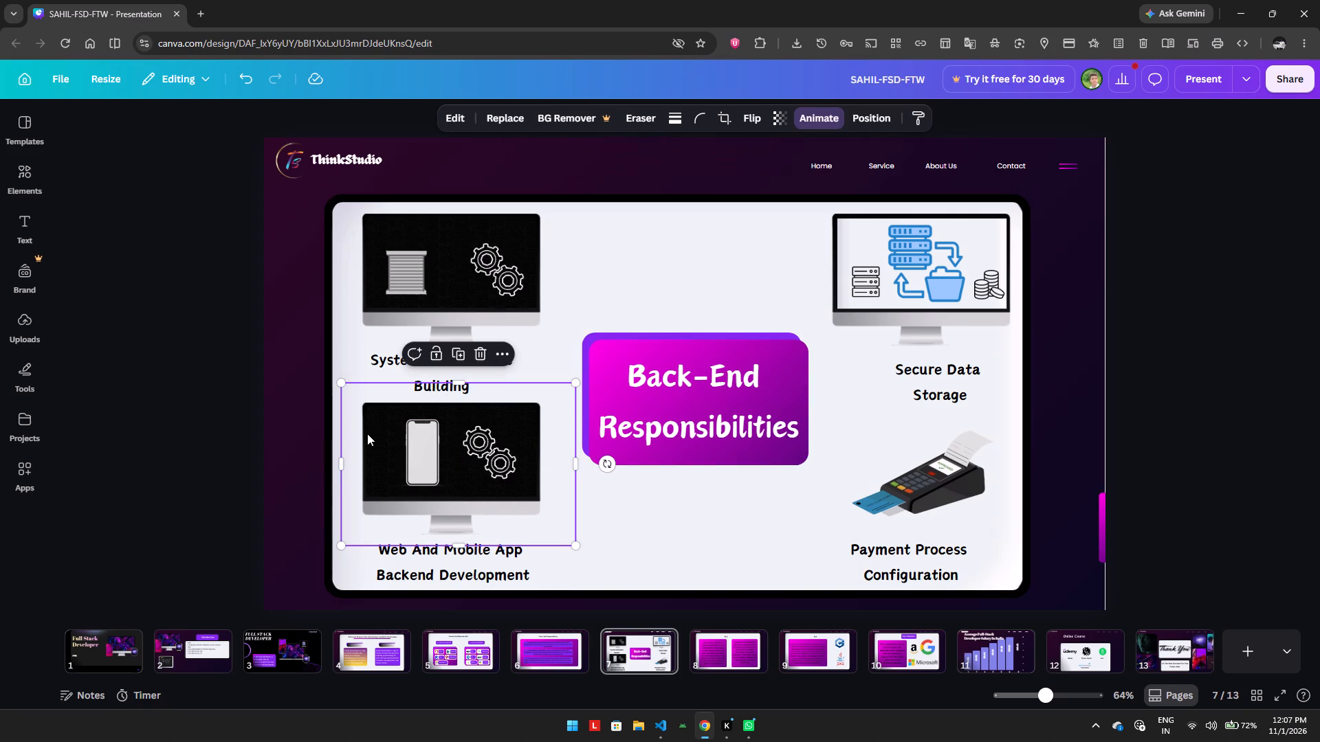
{"action": "left_click_drag", "start_coordinate": [341, 383], "coordinate": [340, 394]}
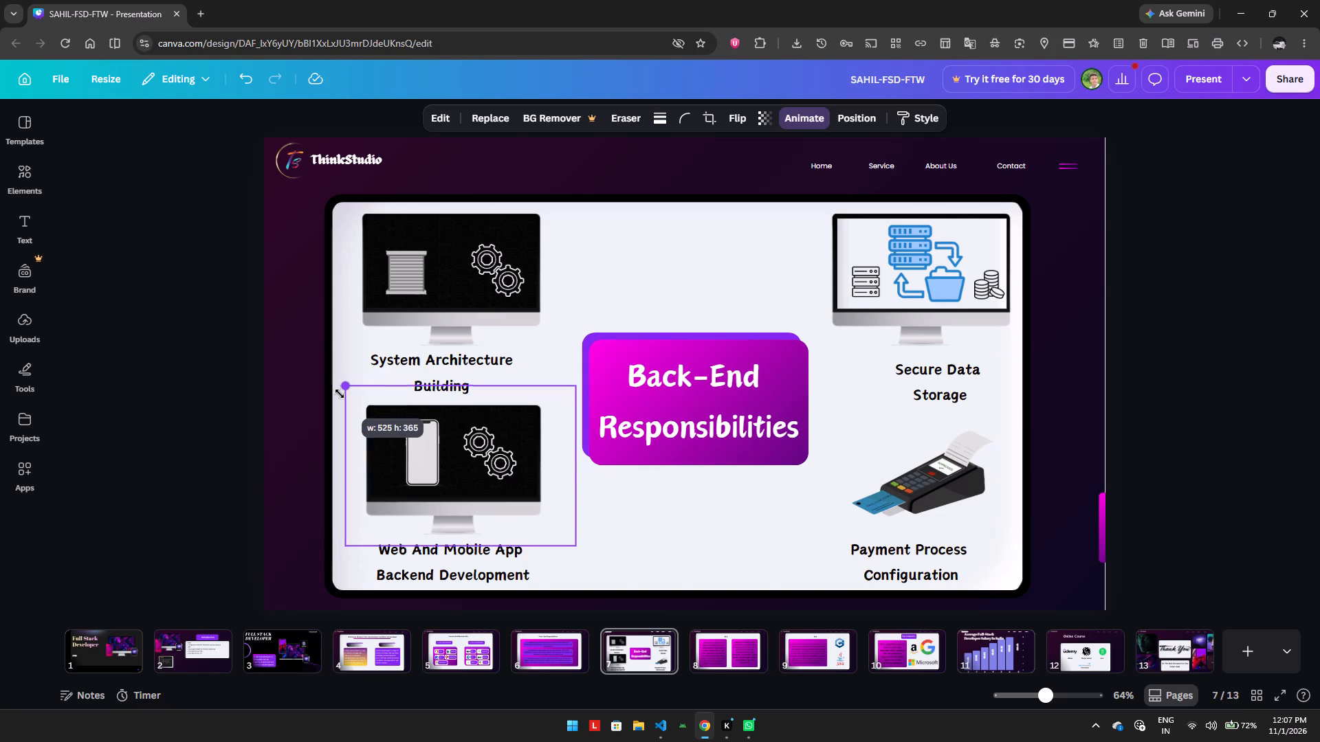
{"action": "left_click_drag", "start_coordinate": [340, 394], "coordinate": [331, 412]}
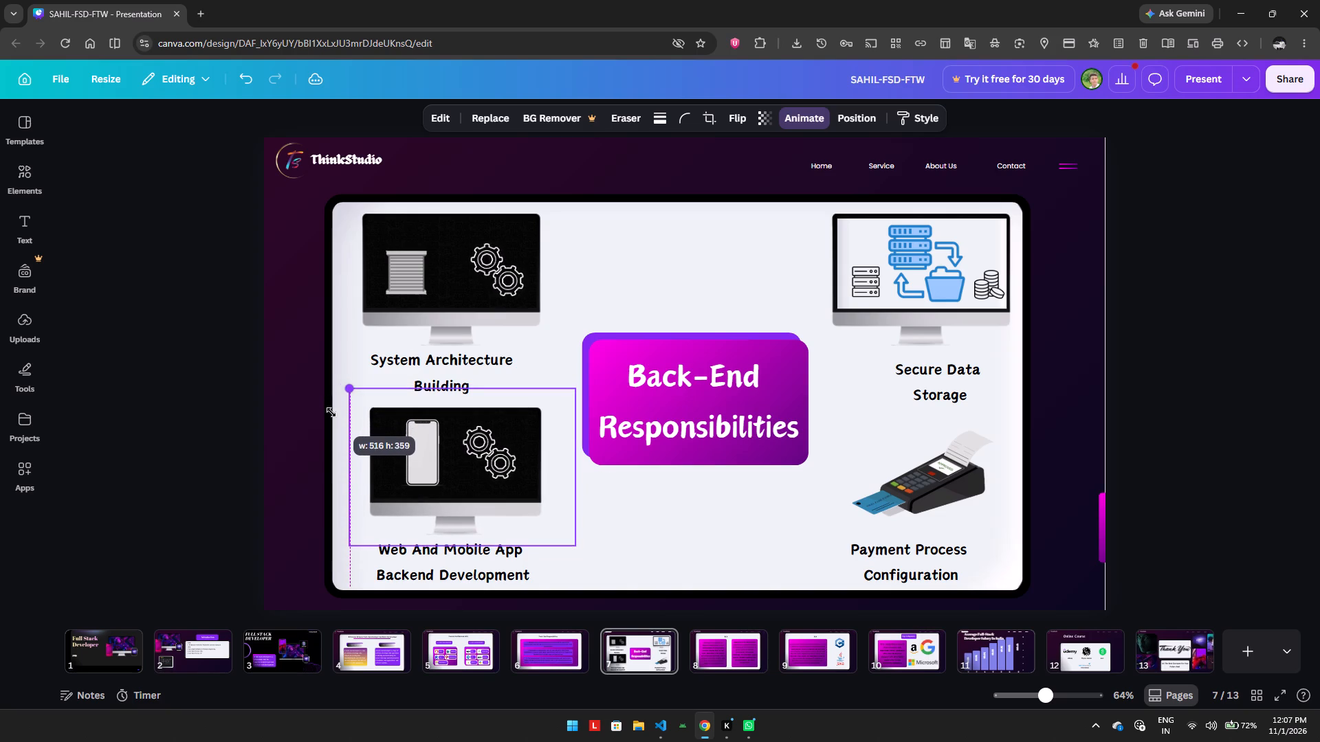
{"action": "left_click_drag", "start_coordinate": [331, 412], "coordinate": [325, 434]}
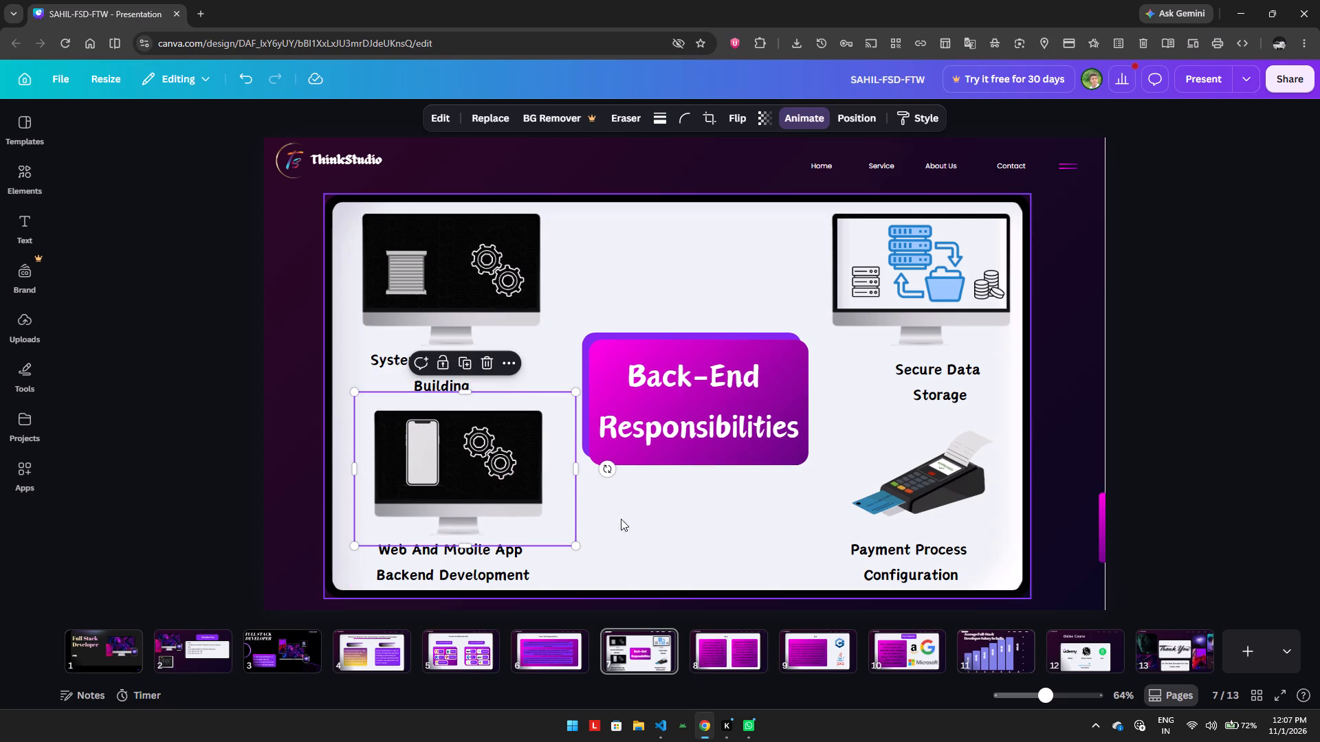
{"action": "left_click", "coordinate": [630, 518]}
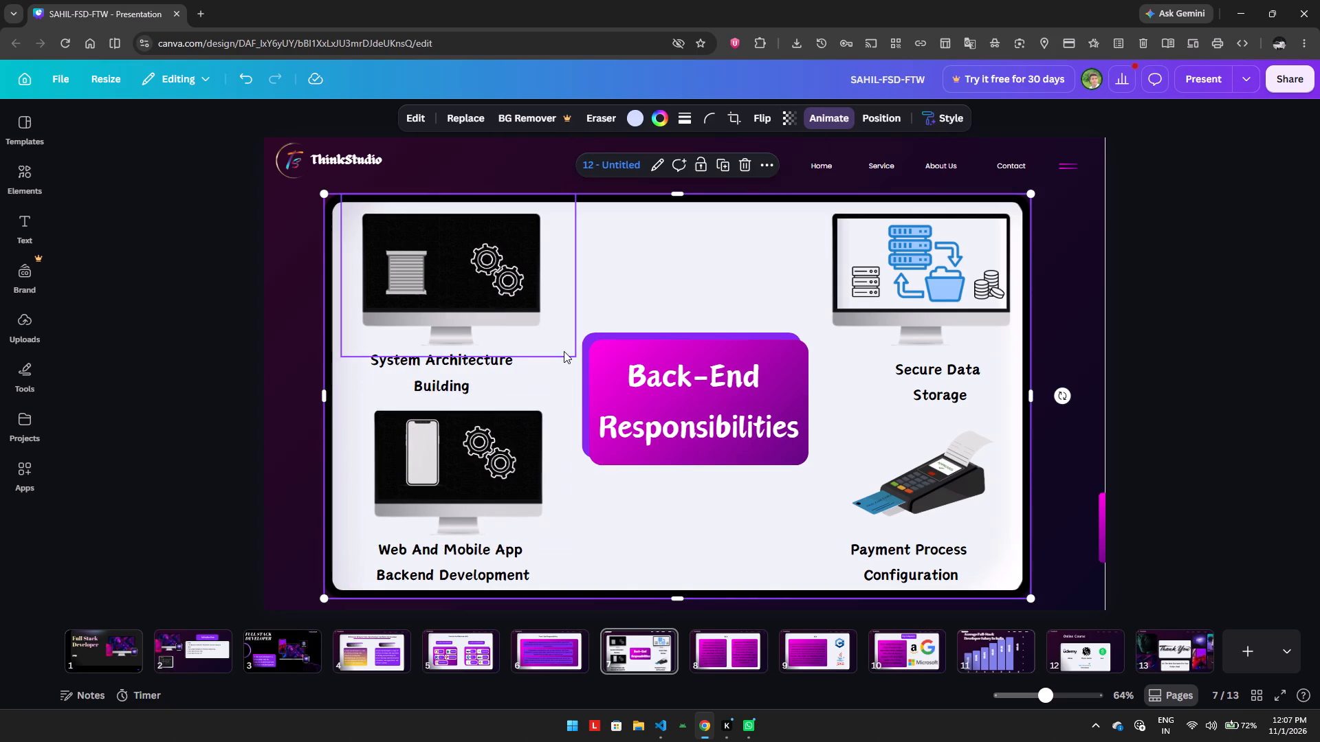
Shrink the phone and gears graphics slightly so they suit the smaller Web And Mobile App monitor.
{"action": "left_click", "coordinate": [465, 498]}
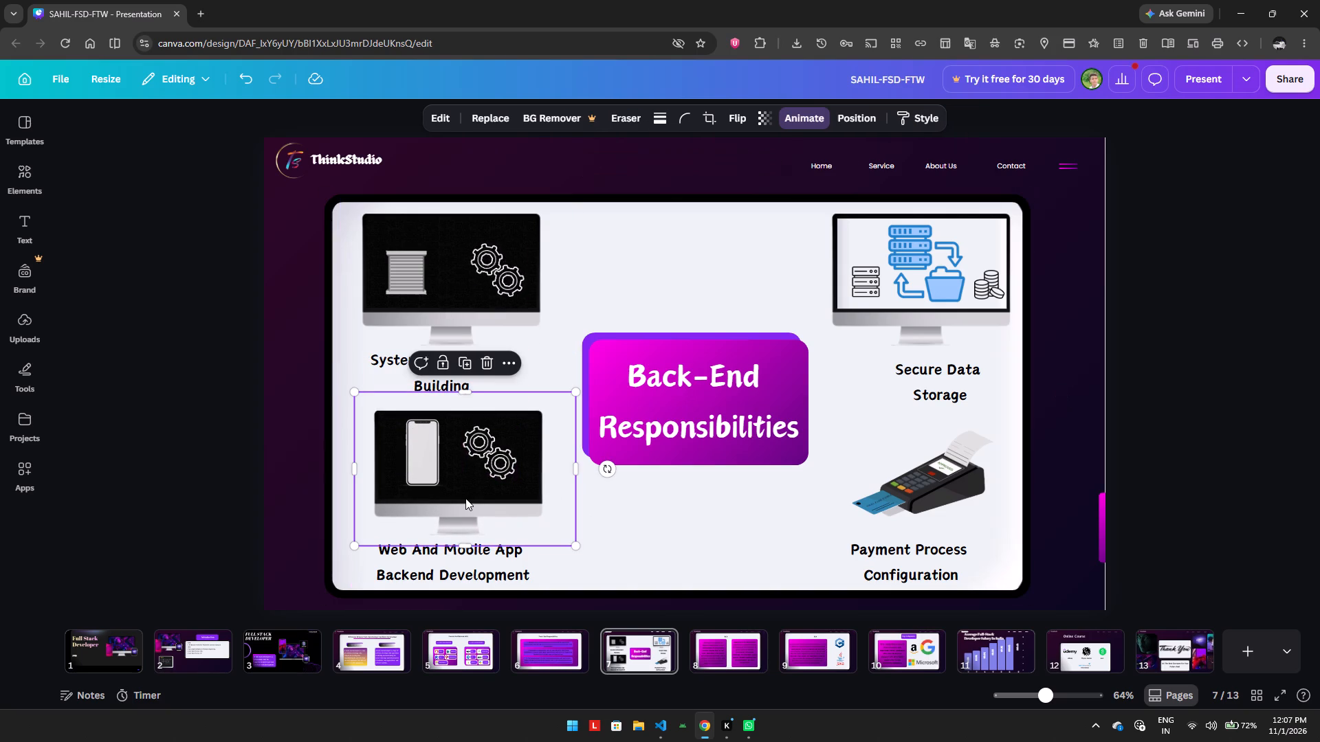
{"action": "left_click", "coordinate": [419, 471]}
{"action": "left_click_drag", "start_coordinate": [397, 418], "coordinate": [397, 429]}
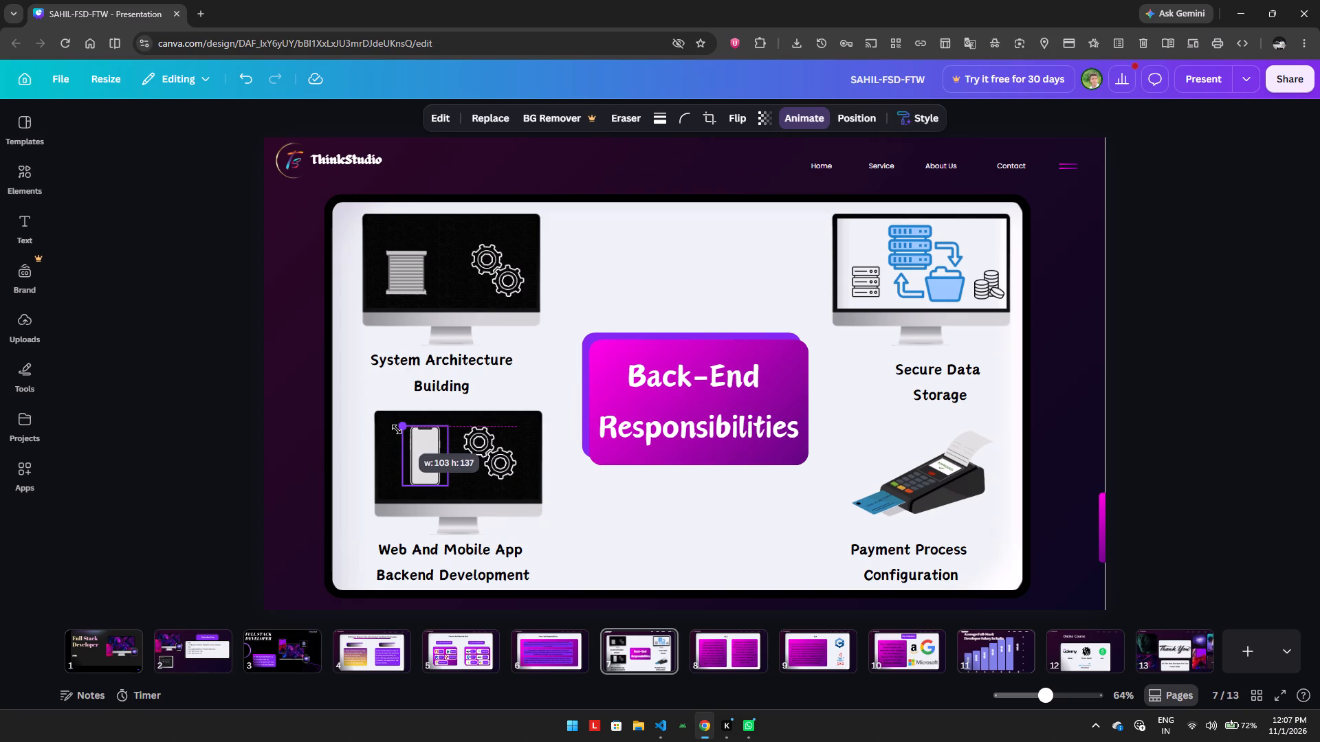
{"action": "left_click_drag", "start_coordinate": [397, 429], "coordinate": [396, 431]}
{"action": "left_click", "coordinate": [520, 453]}
{"action": "left_click", "coordinate": [509, 453]}
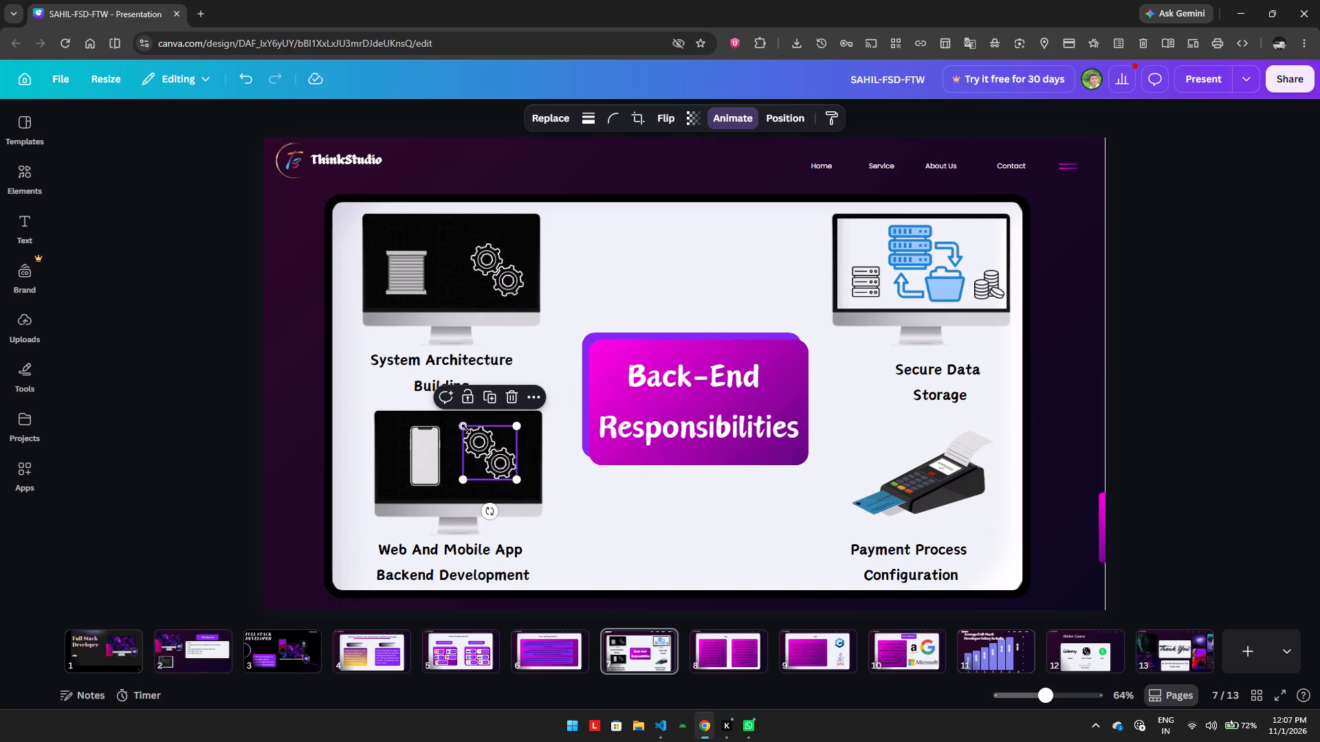
{"action": "left_click_drag", "start_coordinate": [465, 421], "coordinate": [467, 432]}
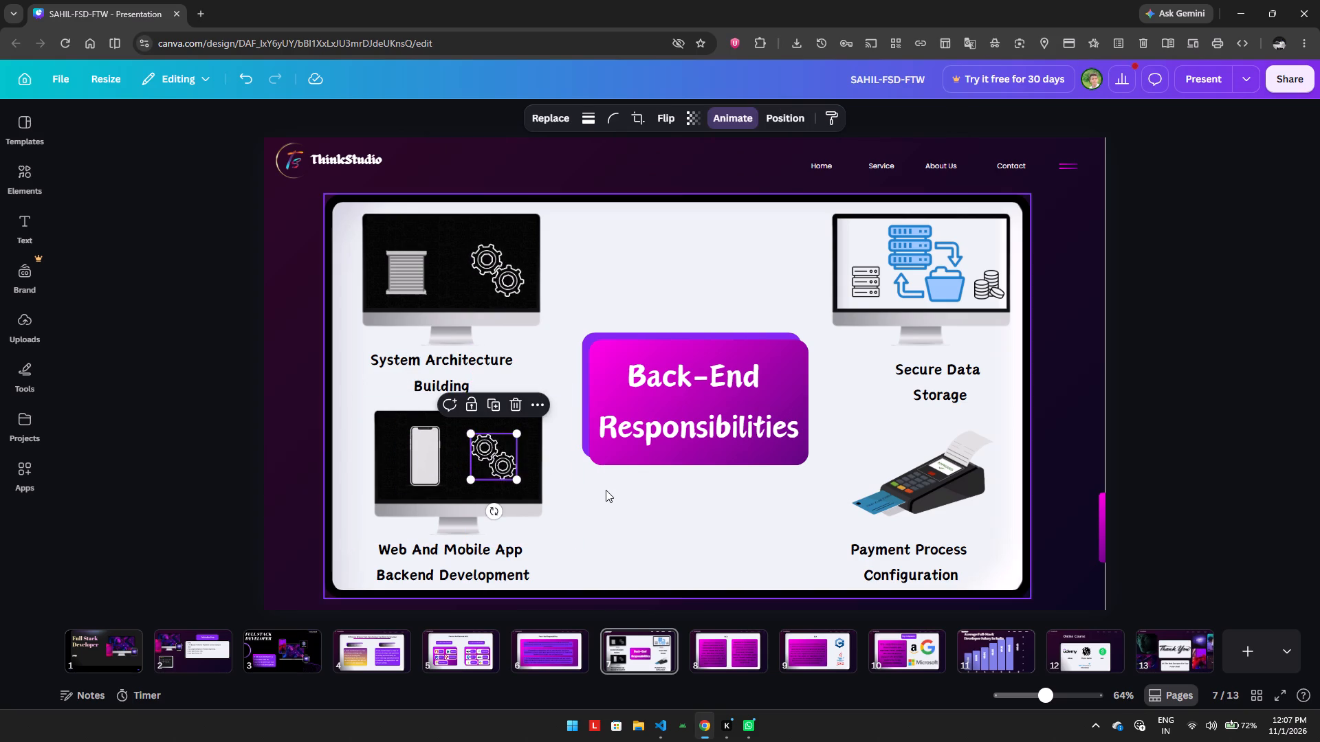
{"action": "left_click", "coordinate": [606, 490]}
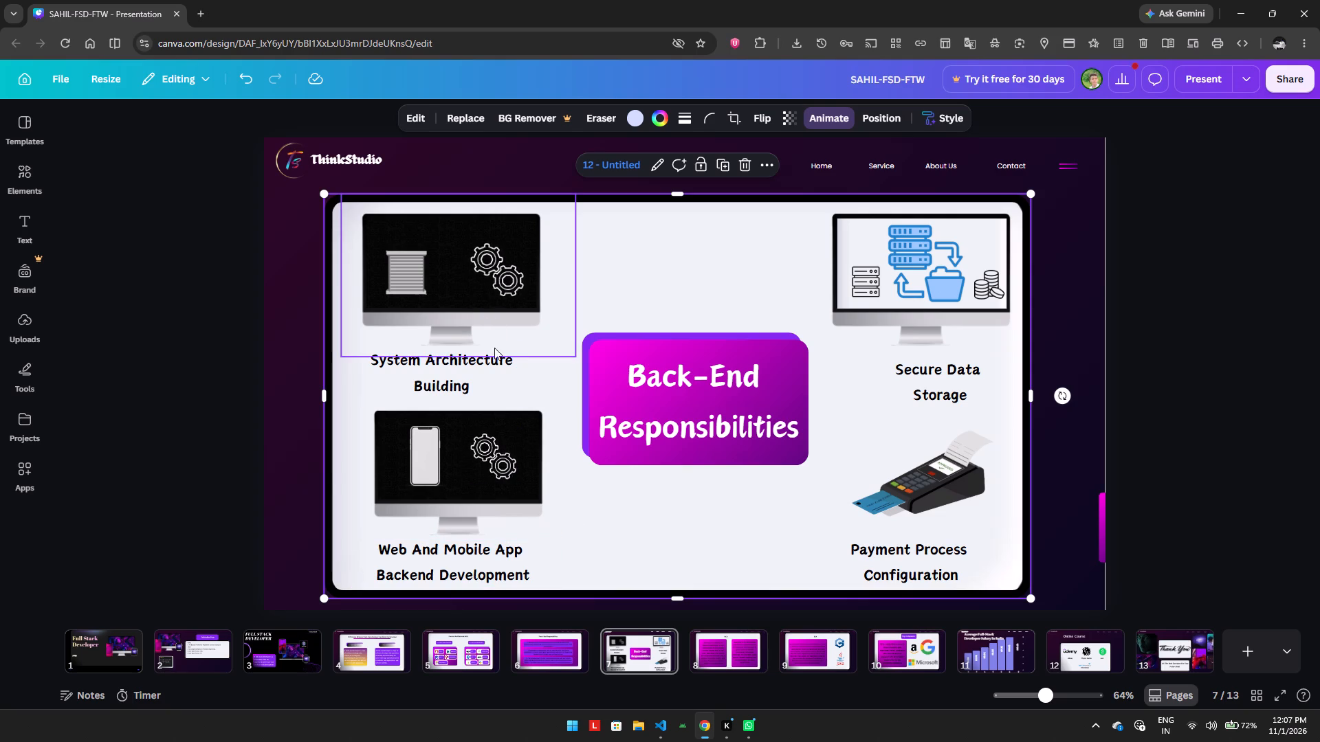
Shrink the System Architecture Building monitor image and move it slightly right and down, roughly lined up with the monitor below.
{"action": "left_click", "coordinate": [509, 336]}
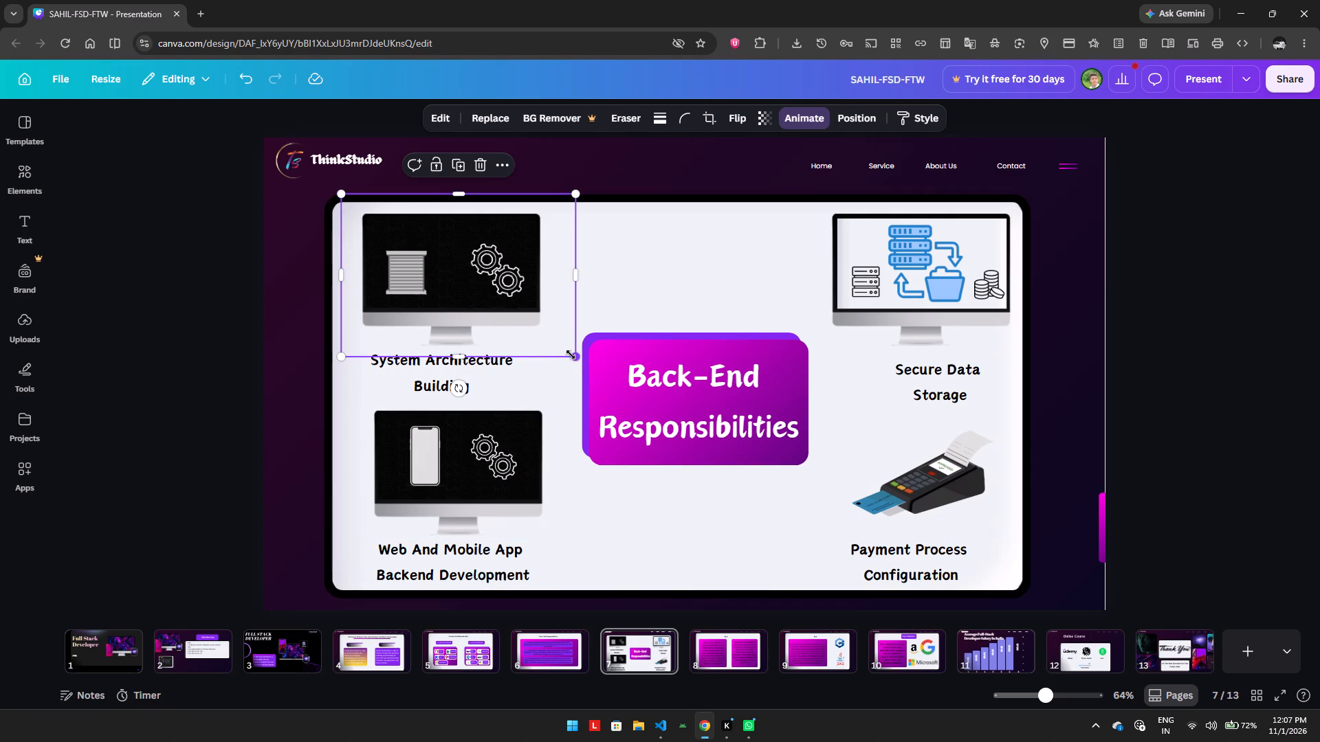
{"action": "left_click_drag", "start_coordinate": [571, 355], "coordinate": [552, 333]}
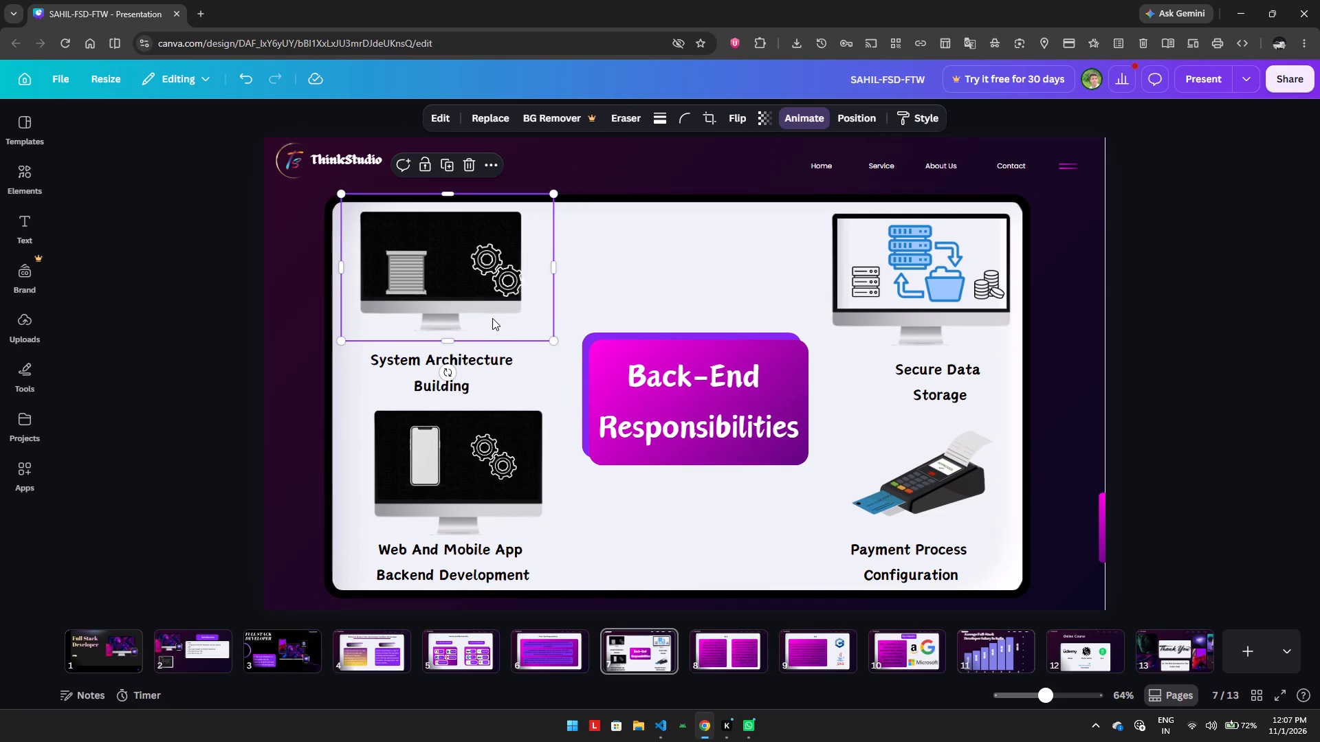
{"action": "left_click_drag", "start_coordinate": [484, 313], "coordinate": [501, 338]}
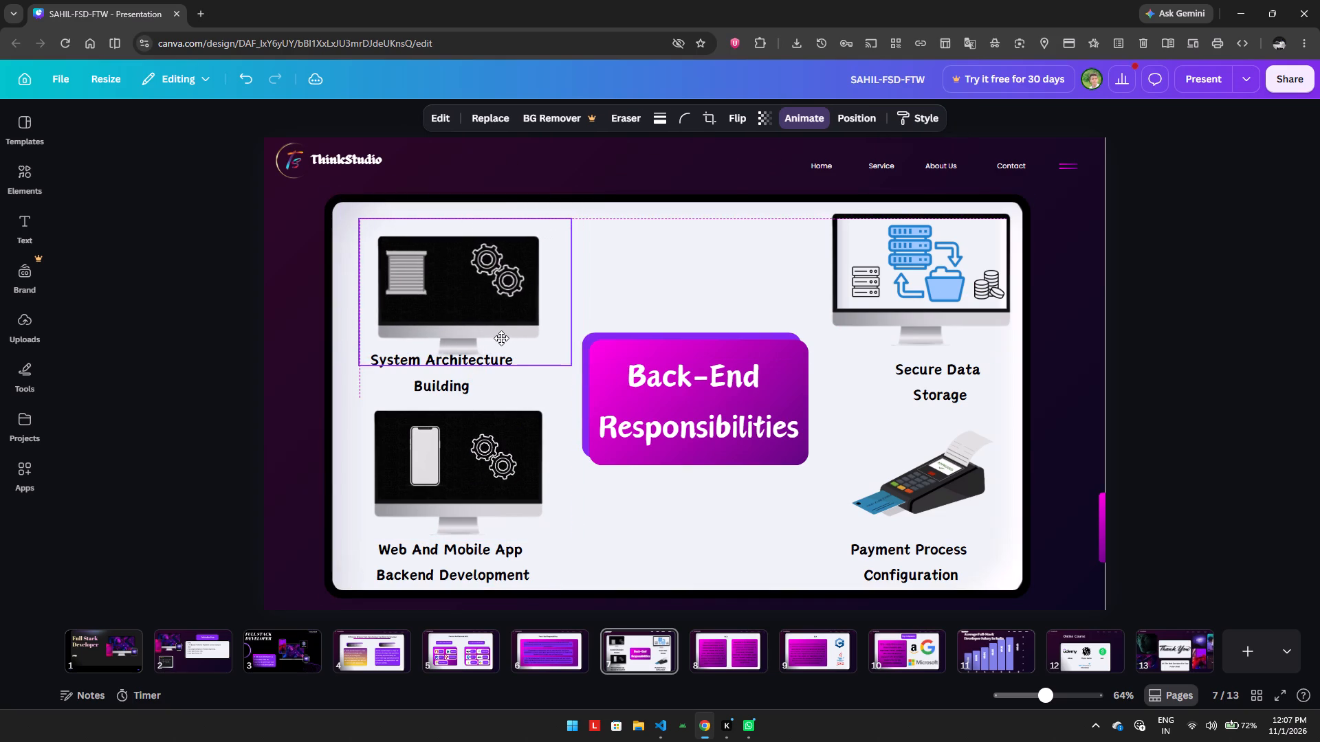
{"action": "left_click_drag", "start_coordinate": [501, 338], "coordinate": [505, 336]}
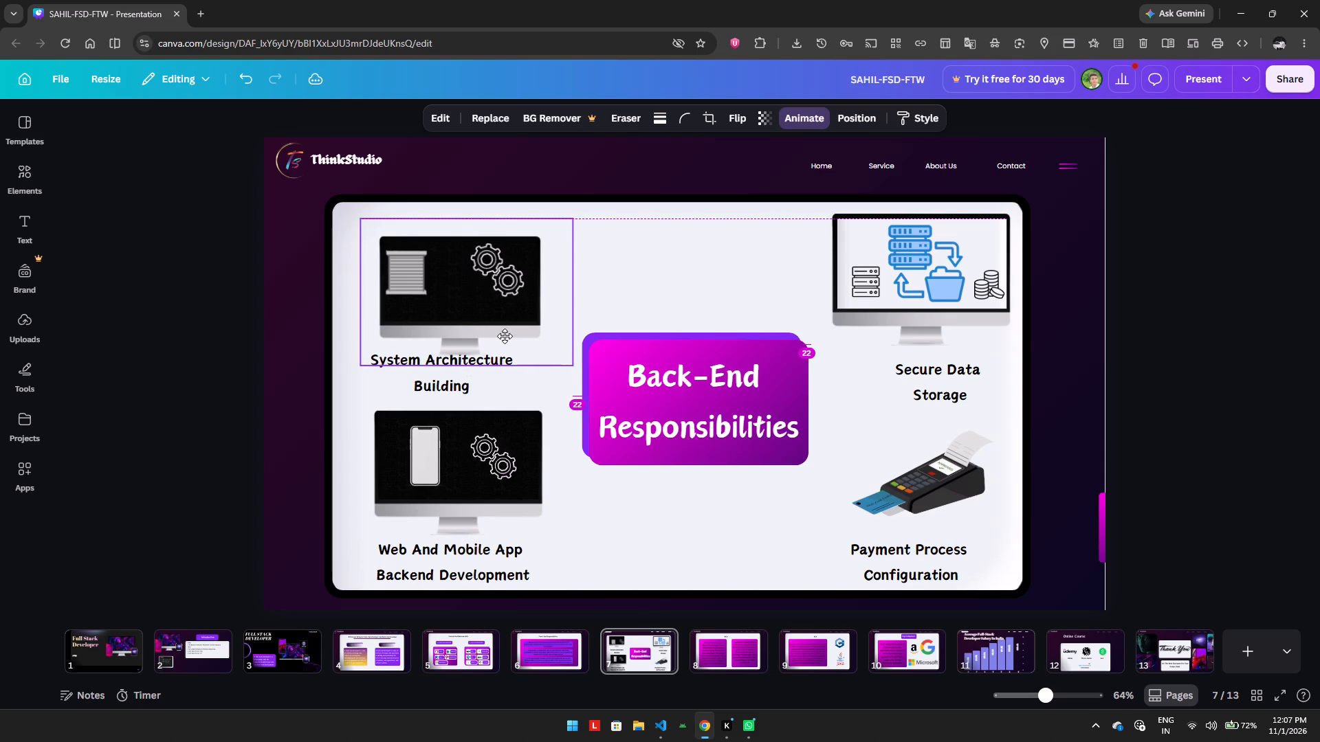
{"action": "left_click_drag", "start_coordinate": [505, 336], "coordinate": [498, 326]}
{"action": "left_click", "coordinate": [527, 408]}
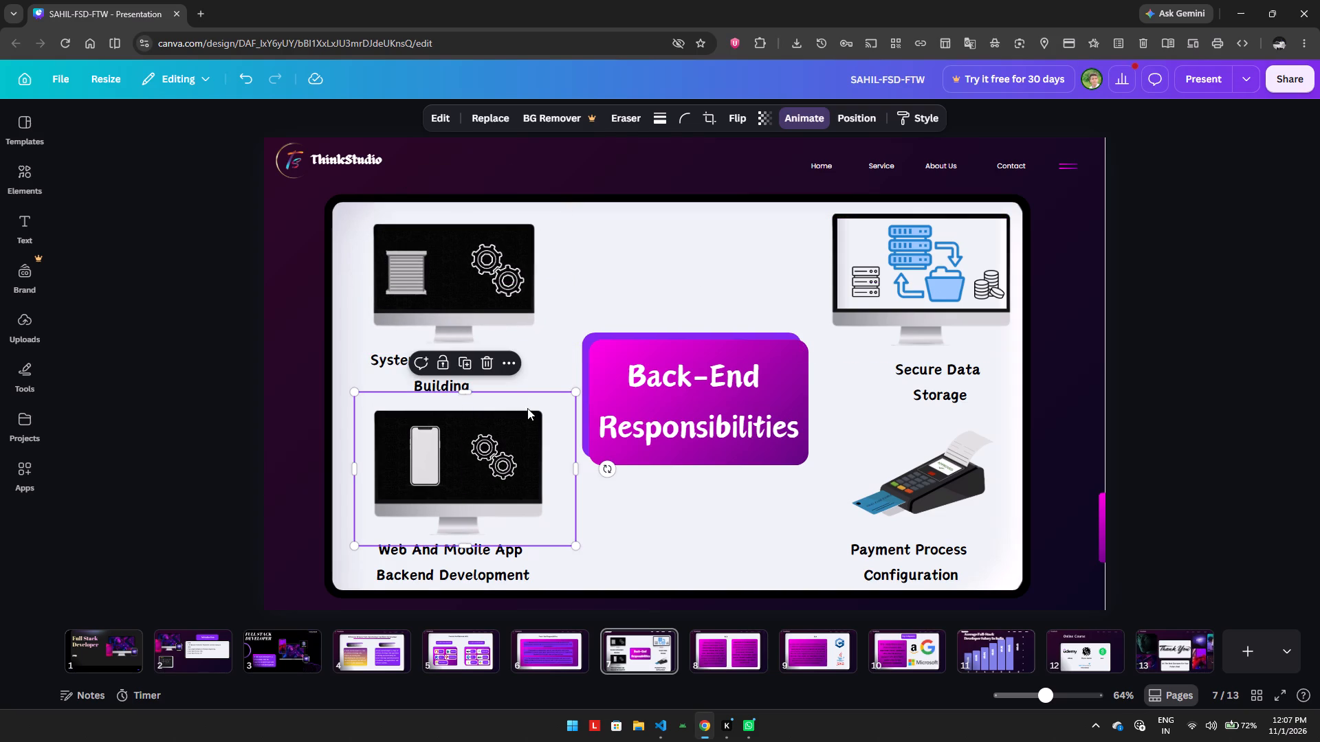
{"action": "left_click", "coordinate": [585, 480]}
{"action": "left_click", "coordinate": [595, 503]}
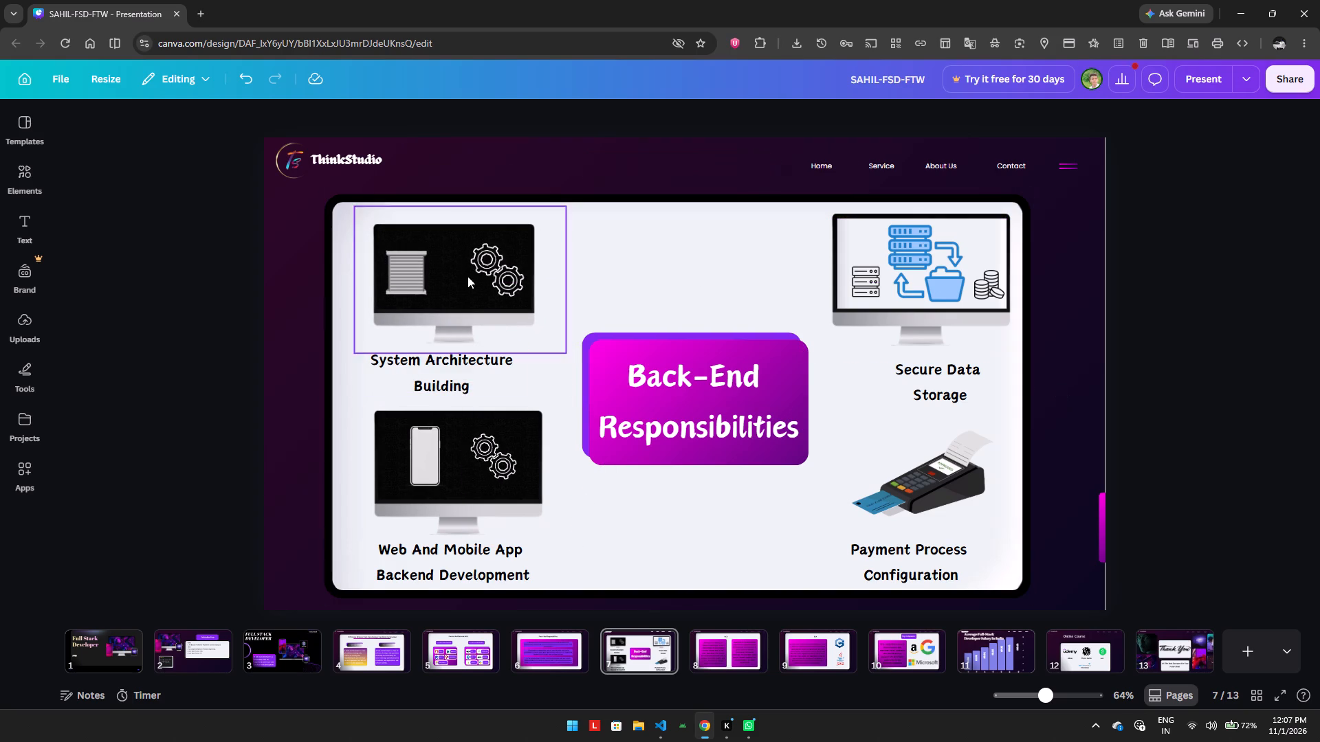
Slightly shrink the front one of the two overlapping grey rack graphics on the System Architecture Building monitor, keeping its upper-left corner in place.
{"action": "left_click", "coordinate": [420, 282]}
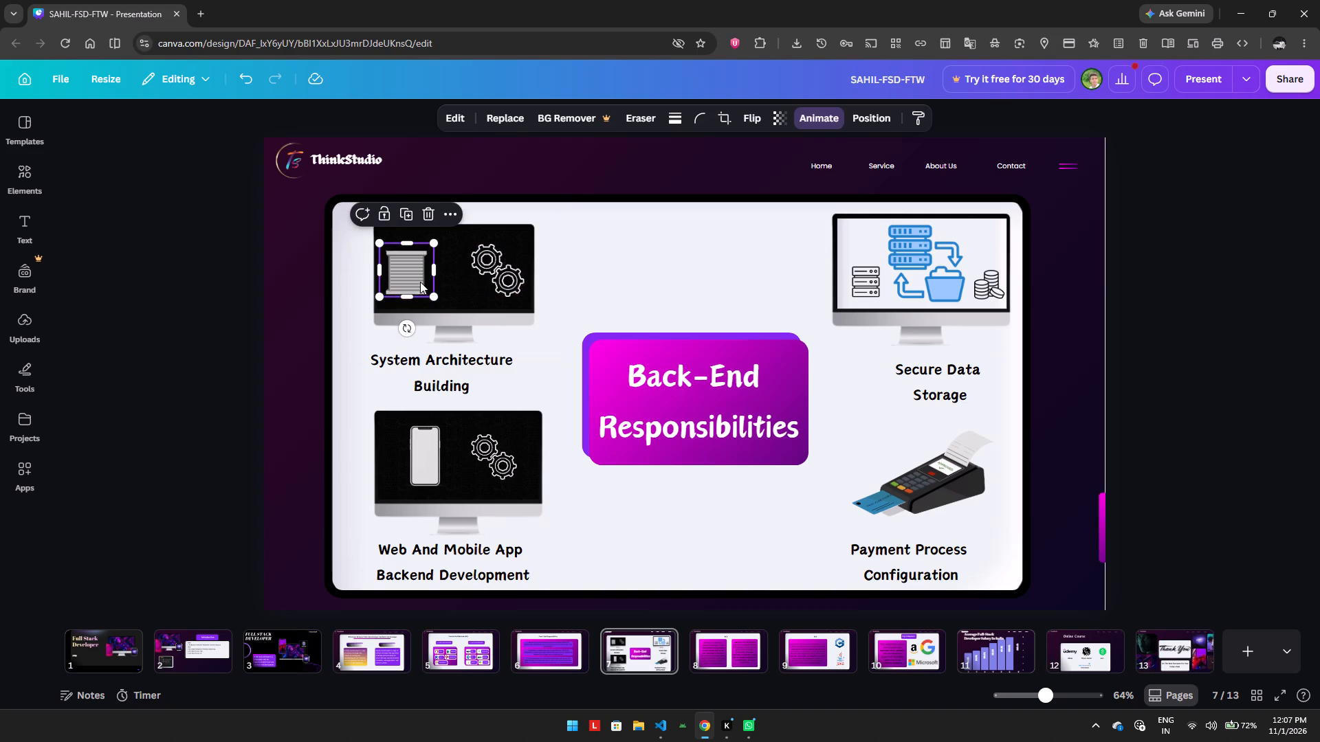
{"action": "left_click_drag", "start_coordinate": [433, 295], "coordinate": [427, 291]}
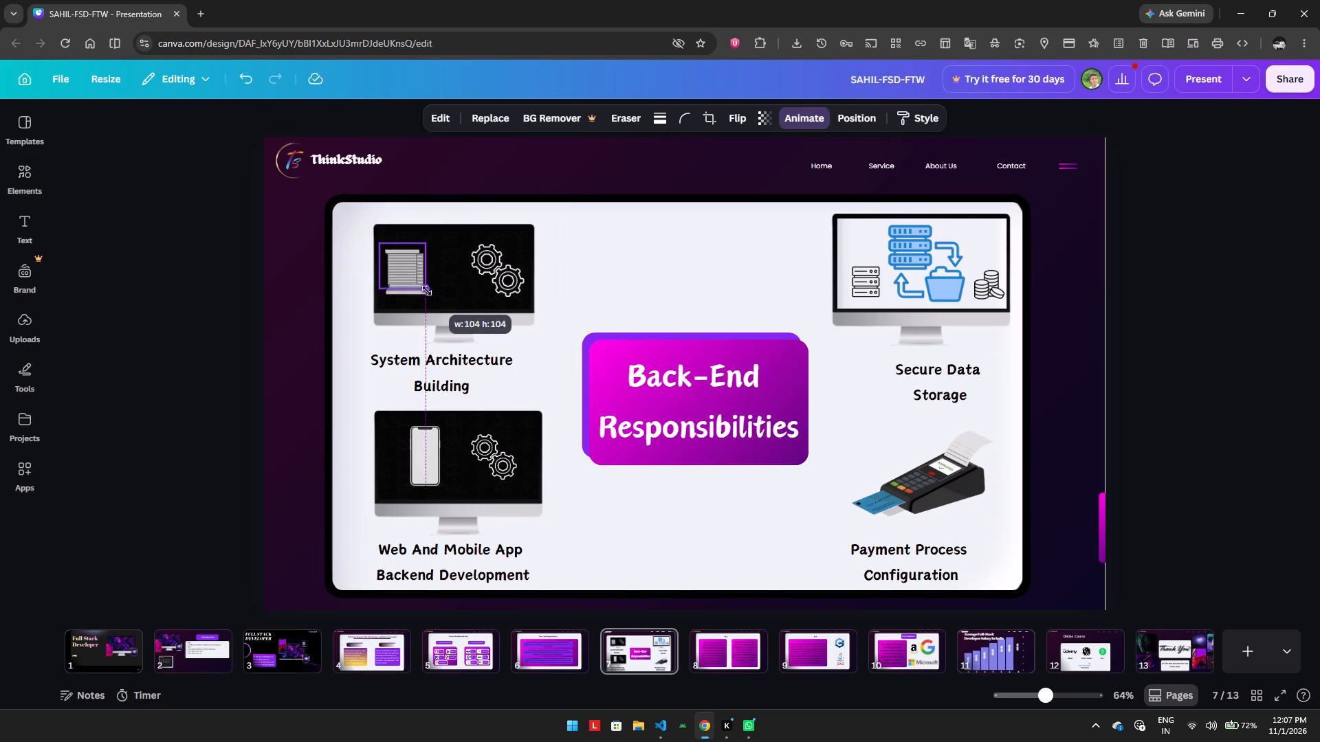
{"action": "left_click_drag", "start_coordinate": [427, 291], "coordinate": [427, 291]}
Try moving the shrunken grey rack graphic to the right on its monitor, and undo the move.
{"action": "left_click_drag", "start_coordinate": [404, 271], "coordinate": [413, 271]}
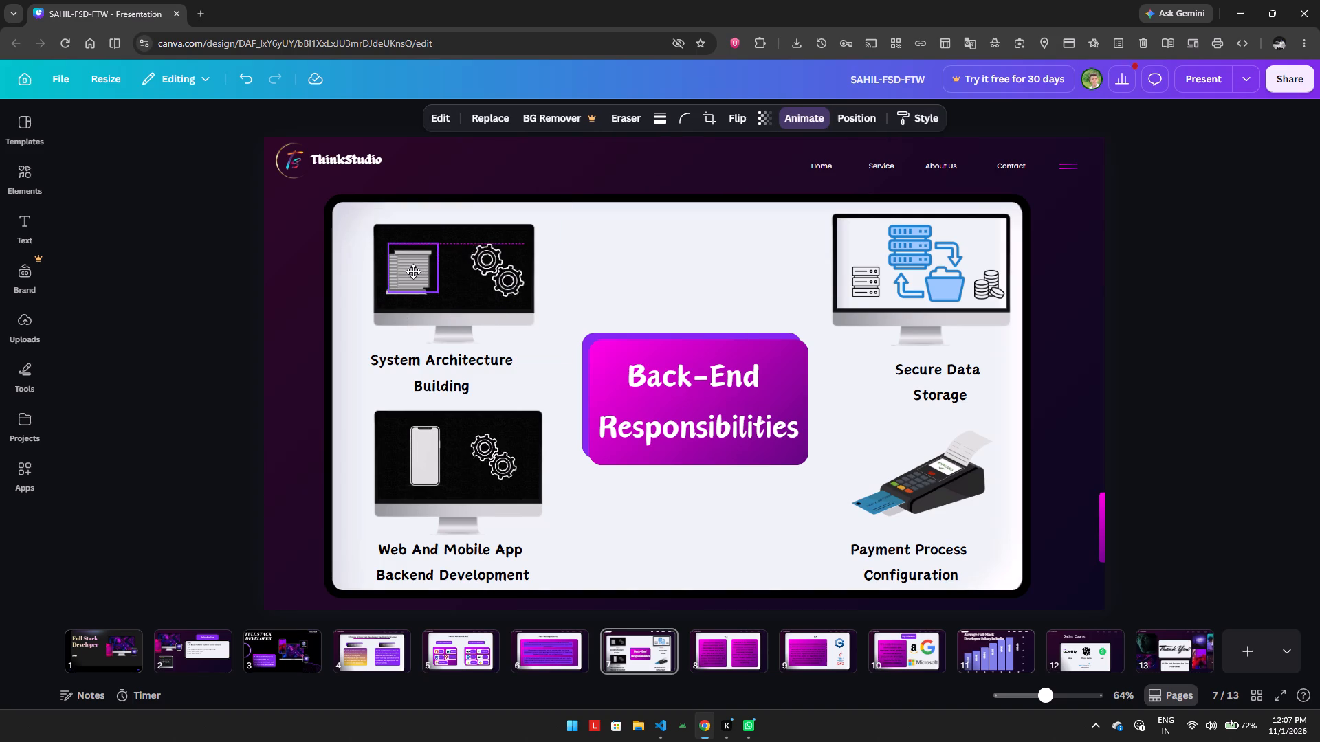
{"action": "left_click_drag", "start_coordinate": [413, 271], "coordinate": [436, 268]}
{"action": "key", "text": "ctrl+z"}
Nudge the front grey rack graphic a few pixels to the right inside the System Architecture Building monitor.
{"action": "left_click", "coordinate": [470, 296]}
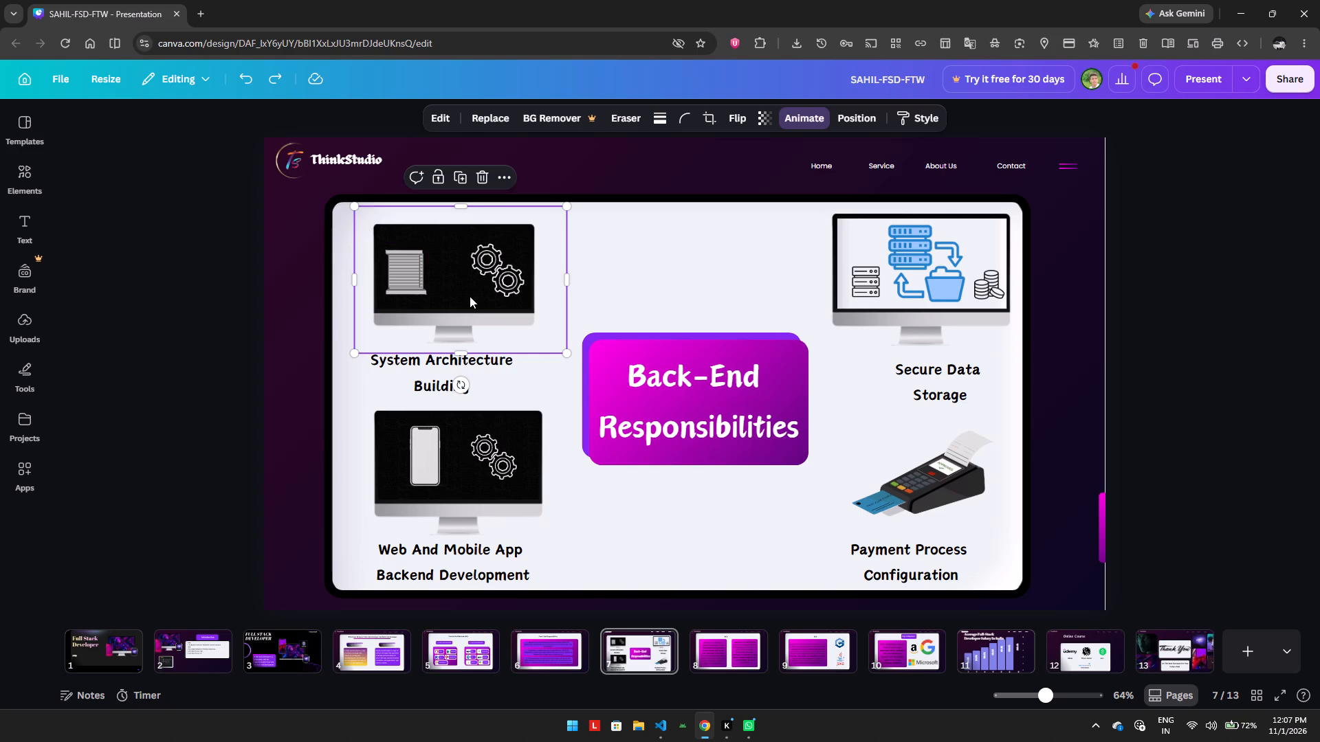
{"action": "left_click", "coordinate": [317, 313]}
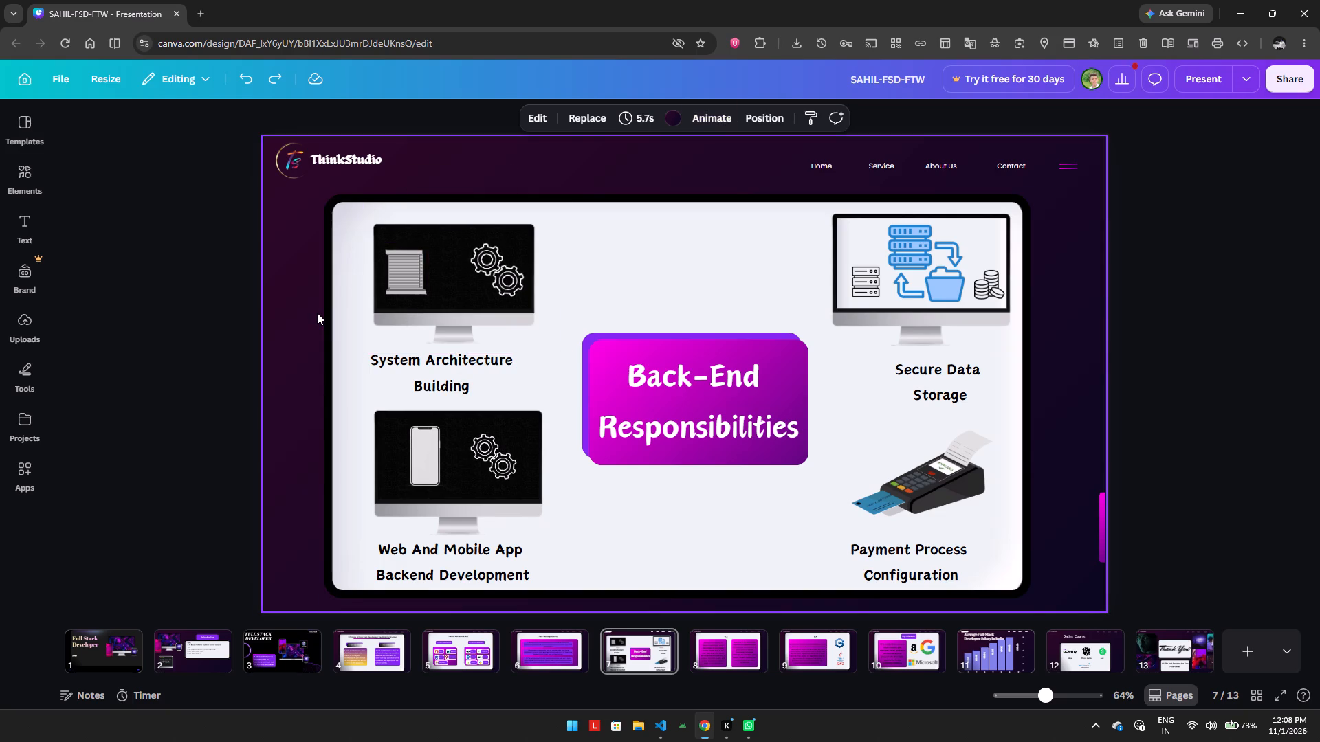
{"action": "left_click", "coordinate": [411, 281]}
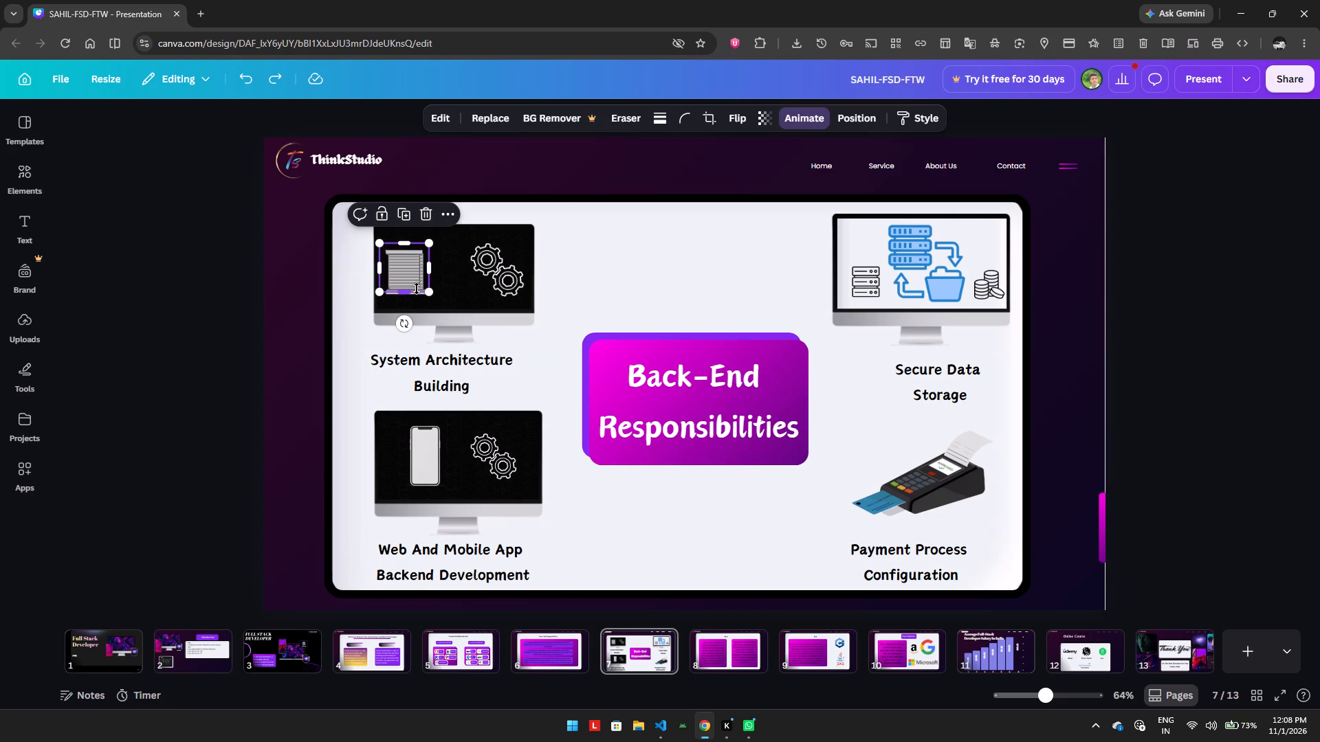
{"action": "left_click", "coordinate": [419, 293], "text": "ctrl"}
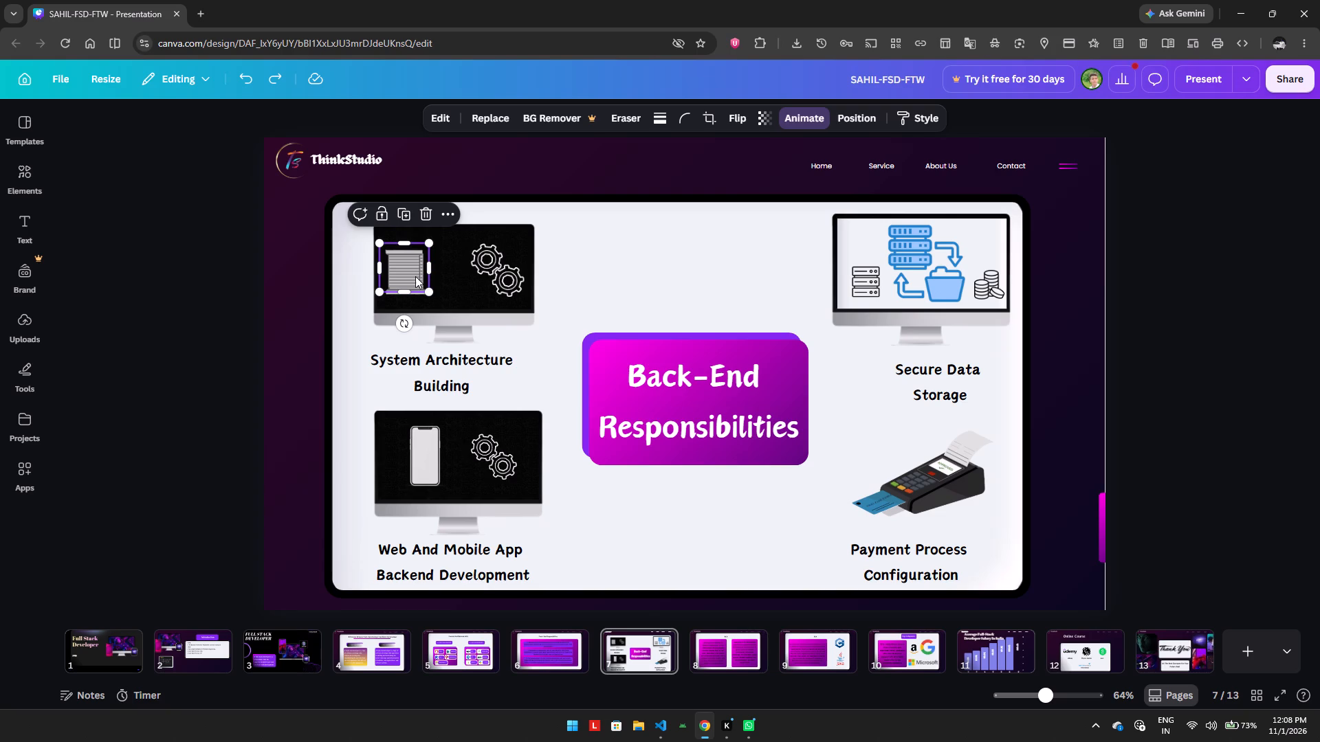
{"action": "left_click", "coordinate": [415, 276]}
{"action": "left_click", "coordinate": [452, 284]}
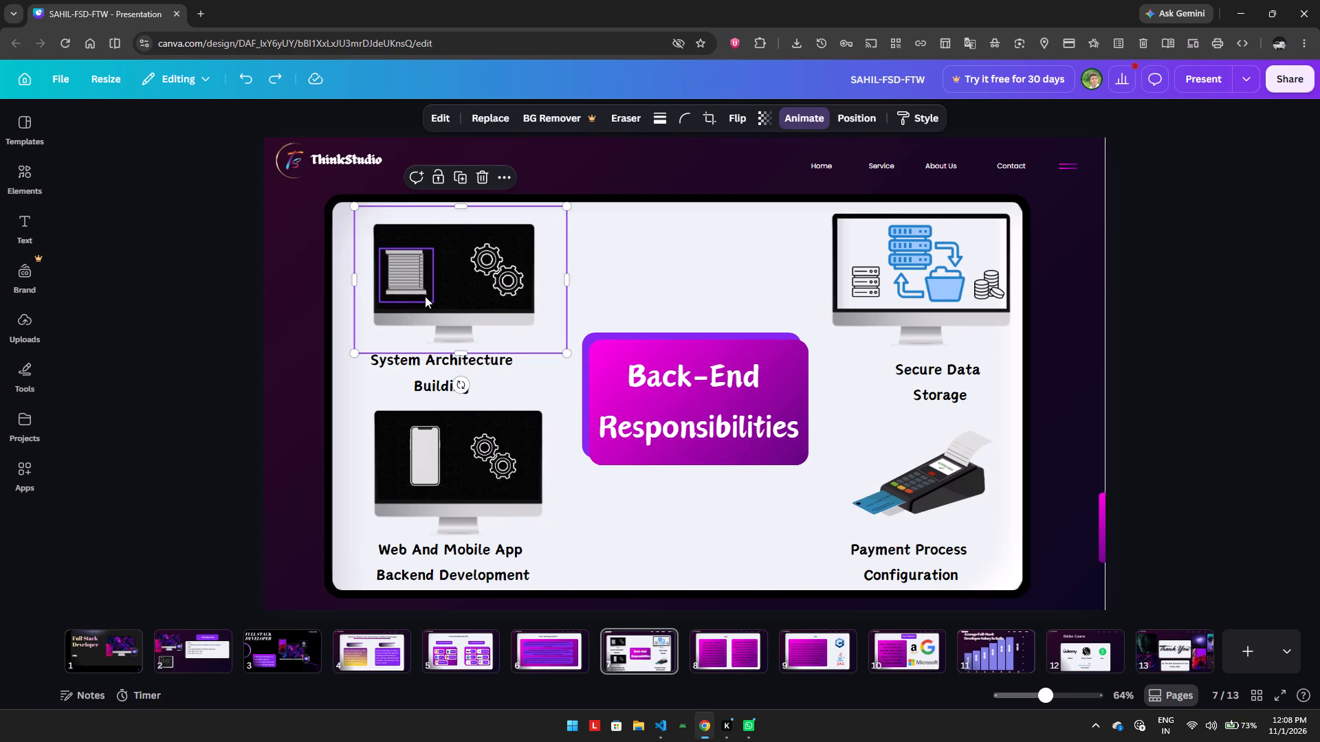
{"action": "left_click", "coordinate": [423, 295]}
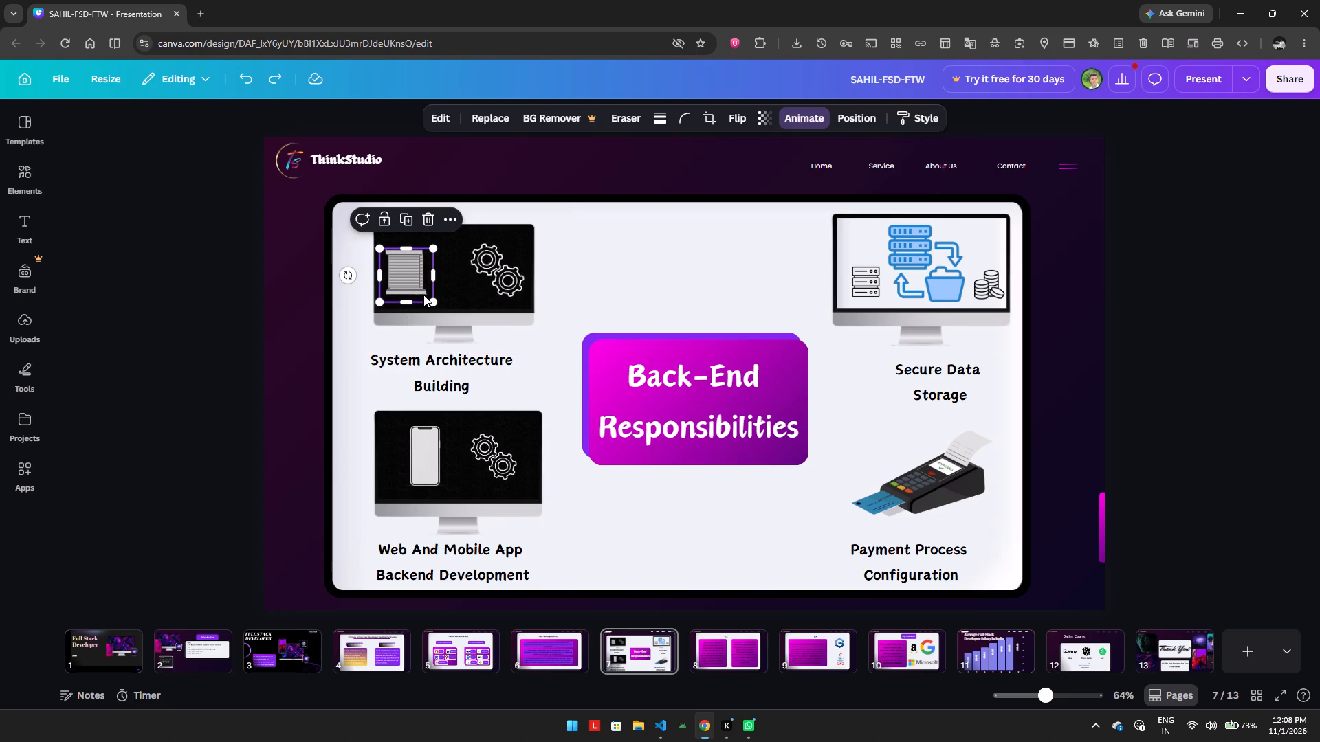
{"action": "left_click", "coordinate": [393, 256], "text": "ctrl"}
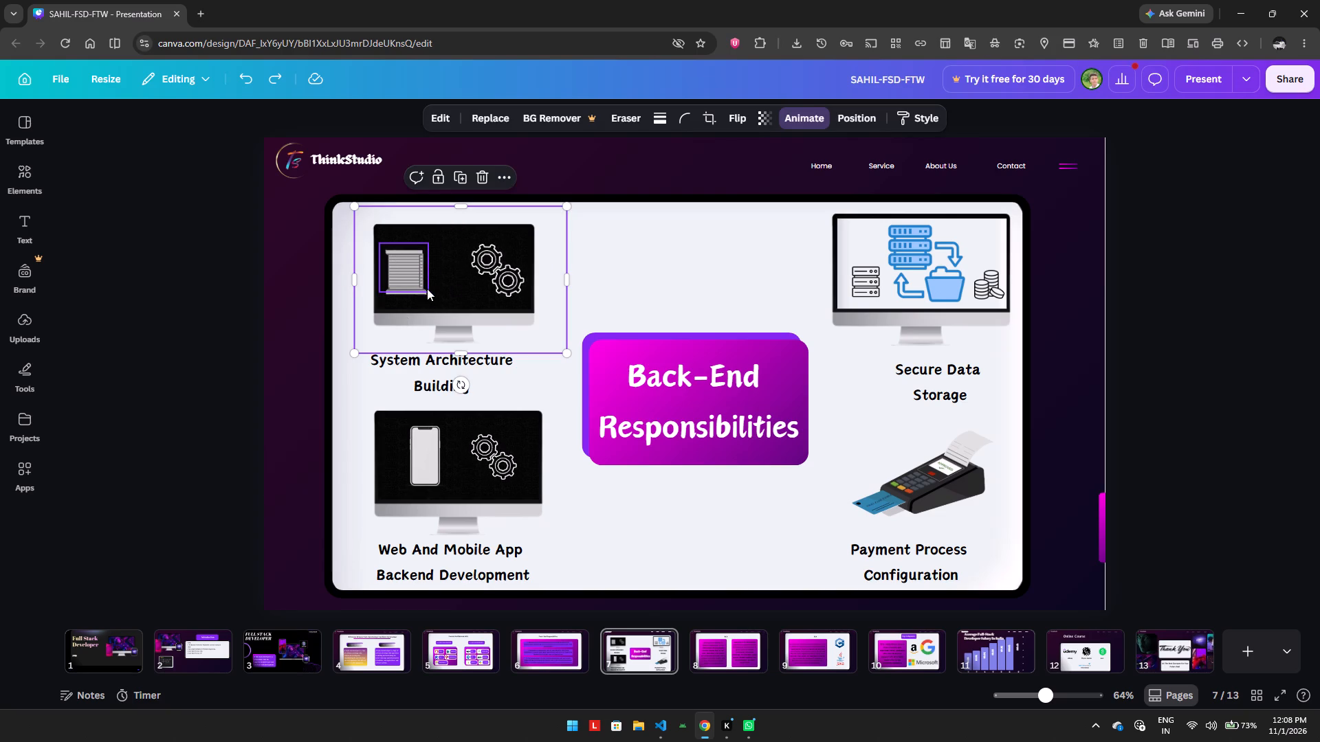
{"action": "left_click", "coordinate": [429, 294], "text": "ctrl"}
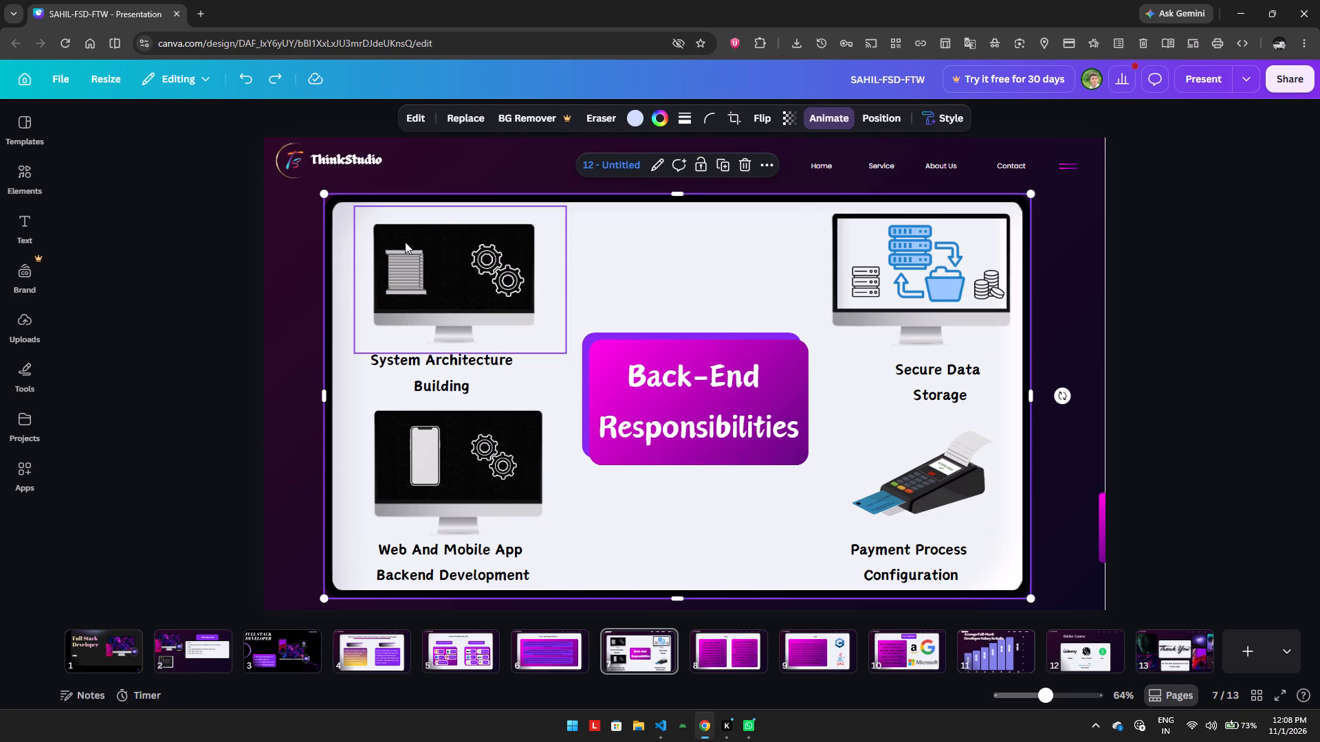
{"action": "left_click", "coordinate": [401, 244]}
{"action": "key", "text": "Right"}
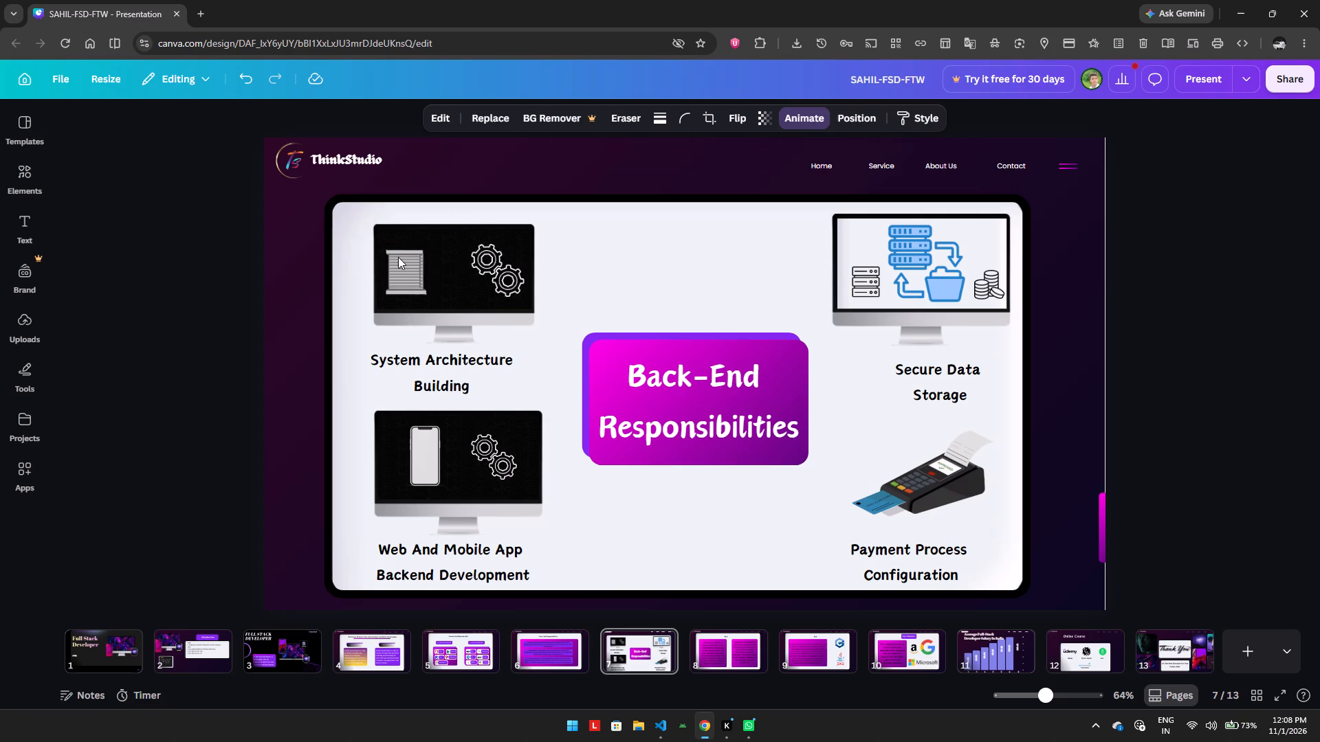
{"action": "key", "text": "Right"}
{"action": "key", "text": "Right"}
{"action": "key", "text": "Right"}
{"action": "key", "text": "Right"}
{"action": "key", "text": "Right"}
{"action": "key", "text": "Right"}
{"action": "key", "text": "Right"}
{"action": "key", "text": "Right"}
{"action": "key", "text": "Right"}
{"action": "key", "text": "Right"}
{"action": "key", "text": "Right"}
{"action": "key", "text": "Right"}
{"action": "key", "text": "Right"}
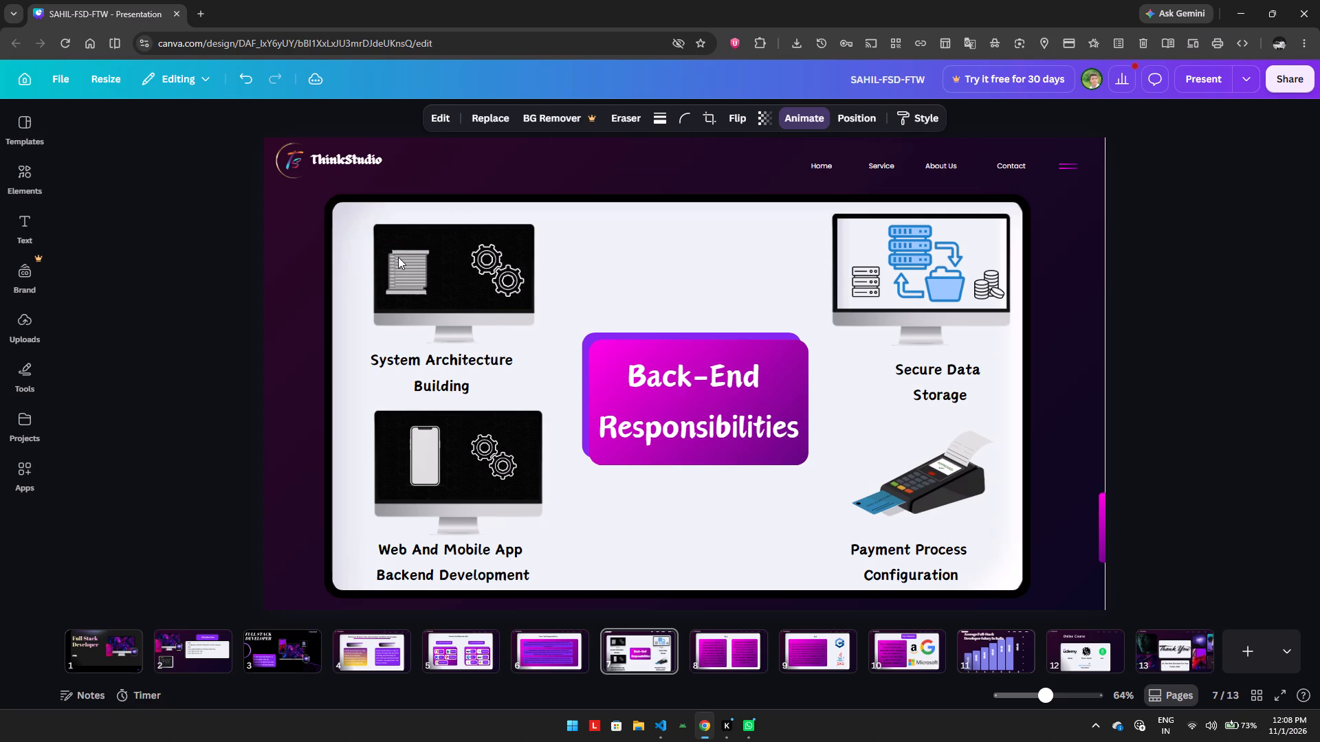
{"action": "key", "text": "Right"}
{"action": "key", "text": "Right"}
{"action": "key", "text": "Right"}
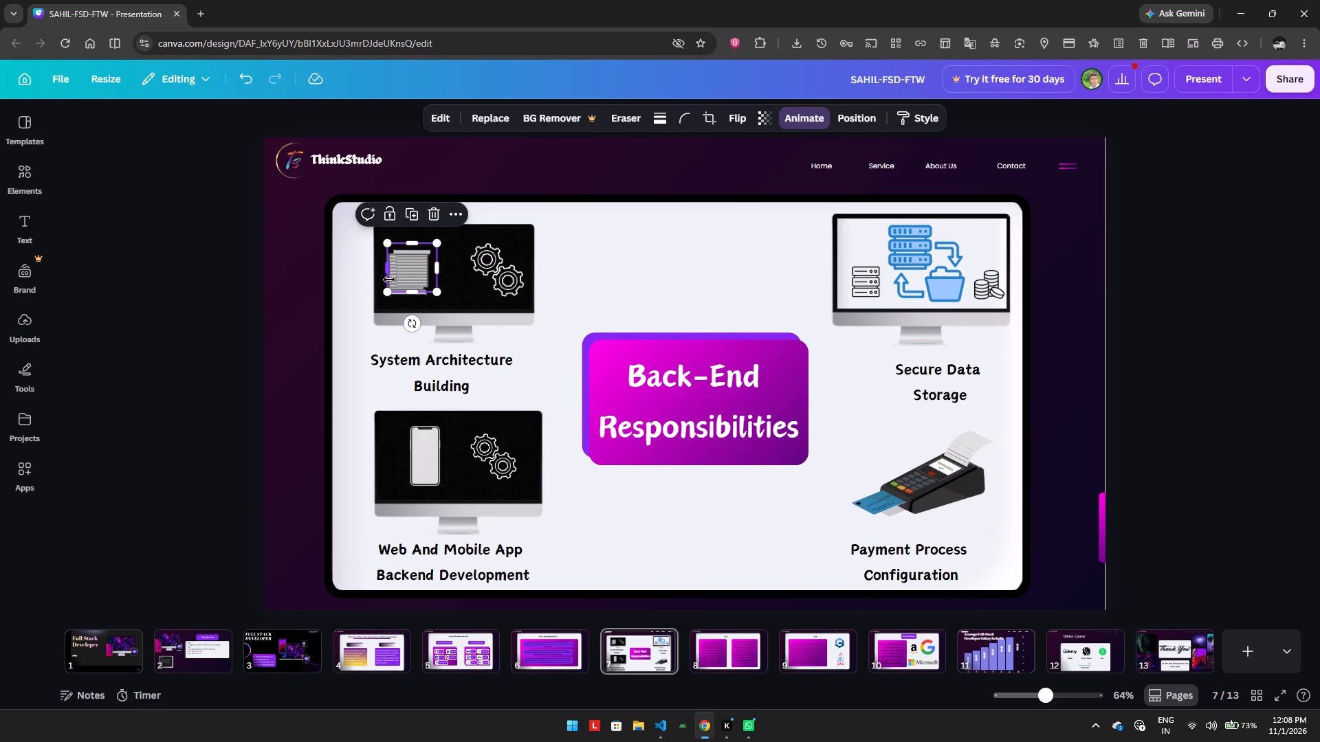
Nudge the second, slightly larger grey rack graphic right so that it lines up behind the front one.
{"action": "left_click", "coordinate": [384, 297]}
{"action": "key", "text": "Right"}
{"action": "key", "text": "Right"}
{"action": "key", "text": "Right"}
{"action": "key", "text": "Right"}
{"action": "key", "text": "Right"}
{"action": "key", "text": "Right"}
{"action": "key", "text": "Right"}
{"action": "key", "text": "Right"}
{"action": "key", "text": "Right"}
{"action": "key", "text": "Right"}
{"action": "key", "text": "Right"}
{"action": "key", "text": "Right"}
{"action": "key", "text": "Right"}
{"action": "key", "text": "Right"}
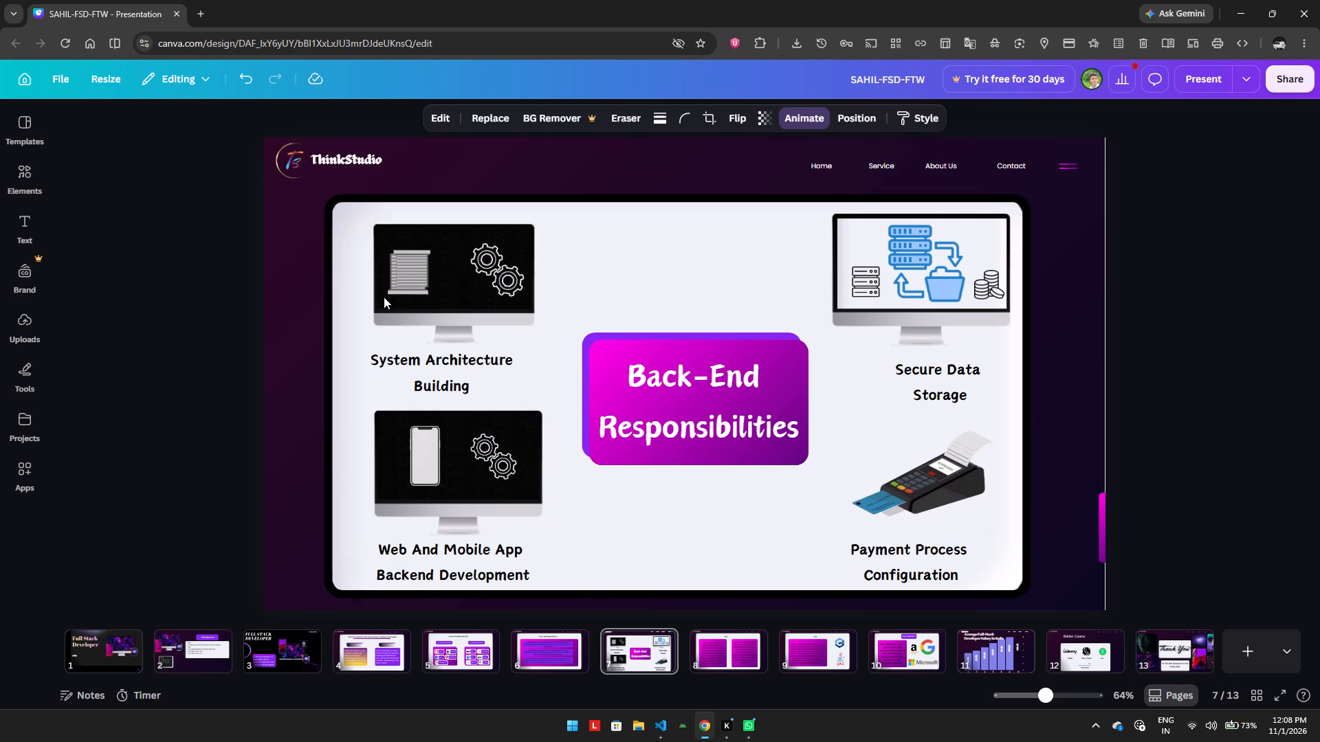
{"action": "key", "text": "Left"}
{"action": "key", "text": "Left"}
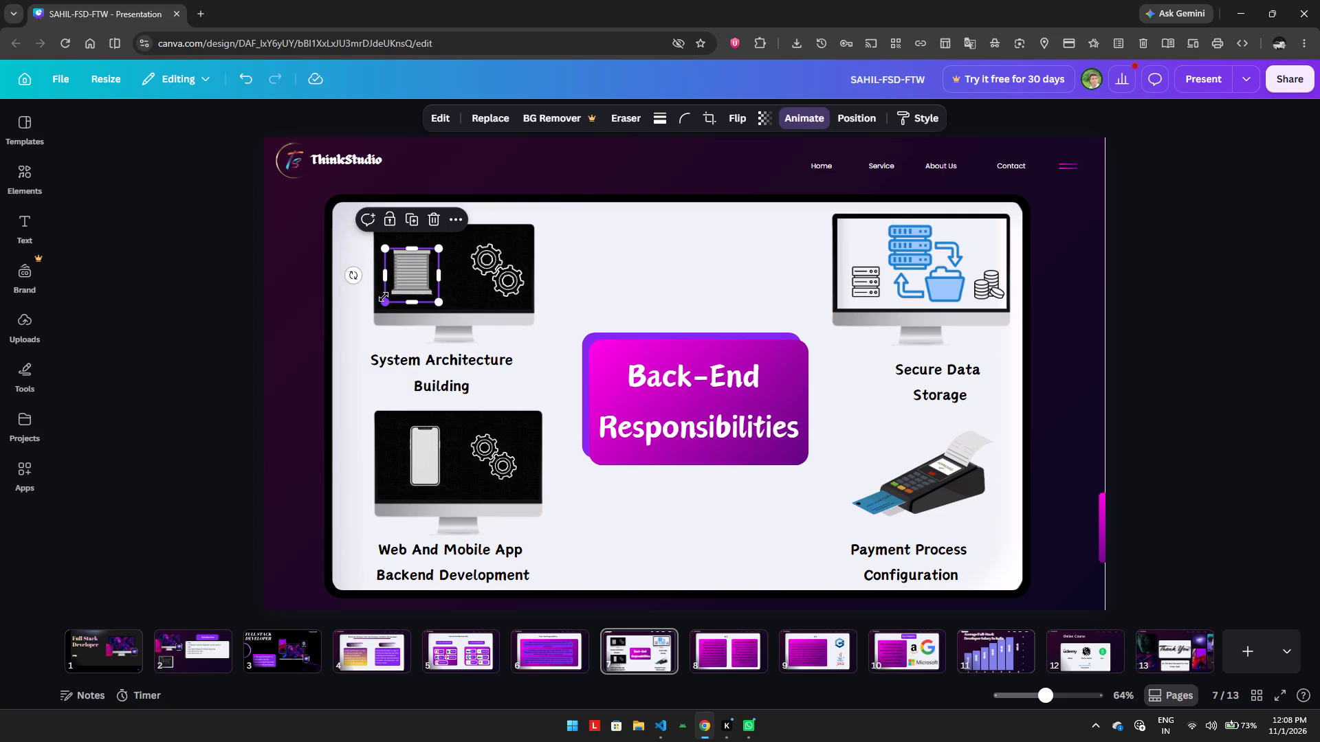
Nudge the gears graphic on the System Architecture Building monitor slightly left and down.
{"action": "left_click", "coordinate": [511, 277]}
{"action": "key", "text": "Down"}
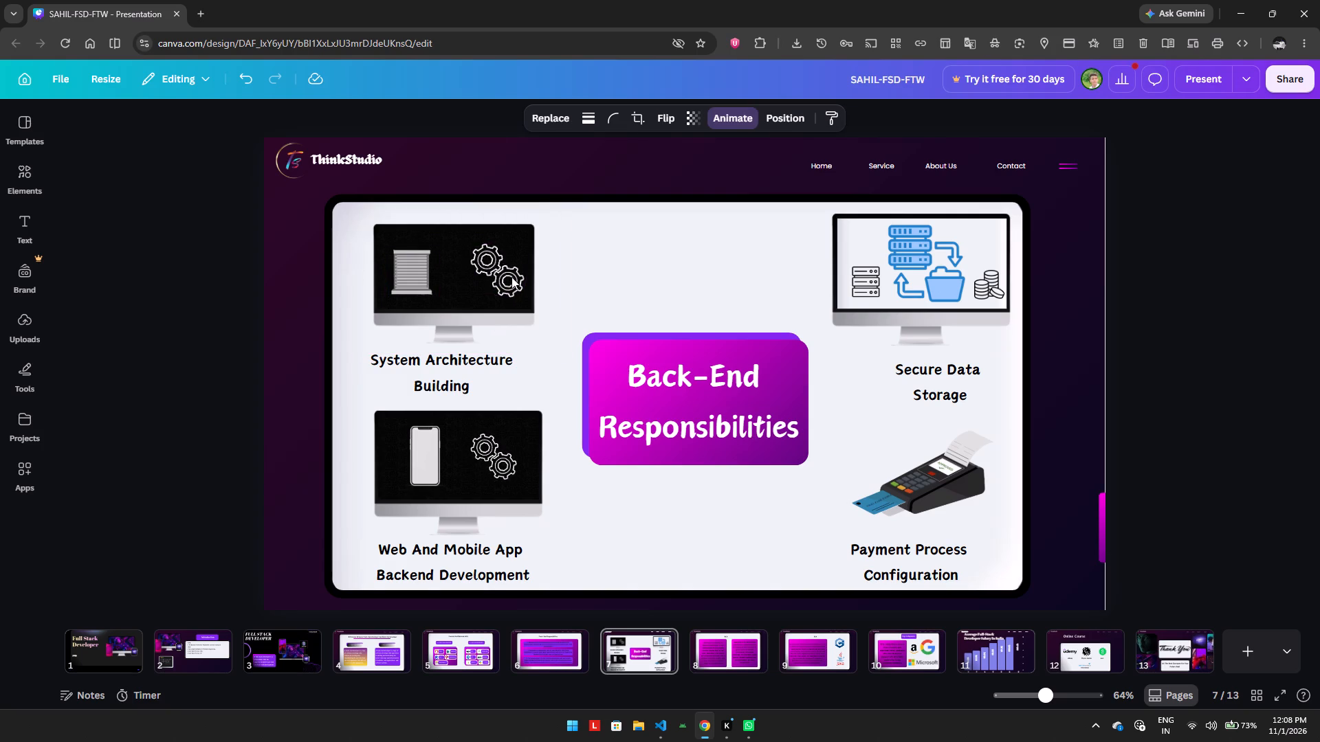
{"action": "key", "text": "Down"}
{"action": "key", "text": "Down"}
{"action": "key", "text": "Down"}
{"action": "key", "text": "Left"}
{"action": "key", "text": "Left"}
{"action": "key", "text": "Left"}
{"action": "key", "text": "Left"}
{"action": "key", "text": "Left"}
{"action": "key", "text": "Left"}
{"action": "key", "text": "Left"}
{"action": "key", "text": "Left"}
{"action": "key", "text": "Left"}
{"action": "key", "text": "Left"}
{"action": "key", "text": "Left"}
{"action": "key", "text": "Left"}
{"action": "key", "text": "Left"}
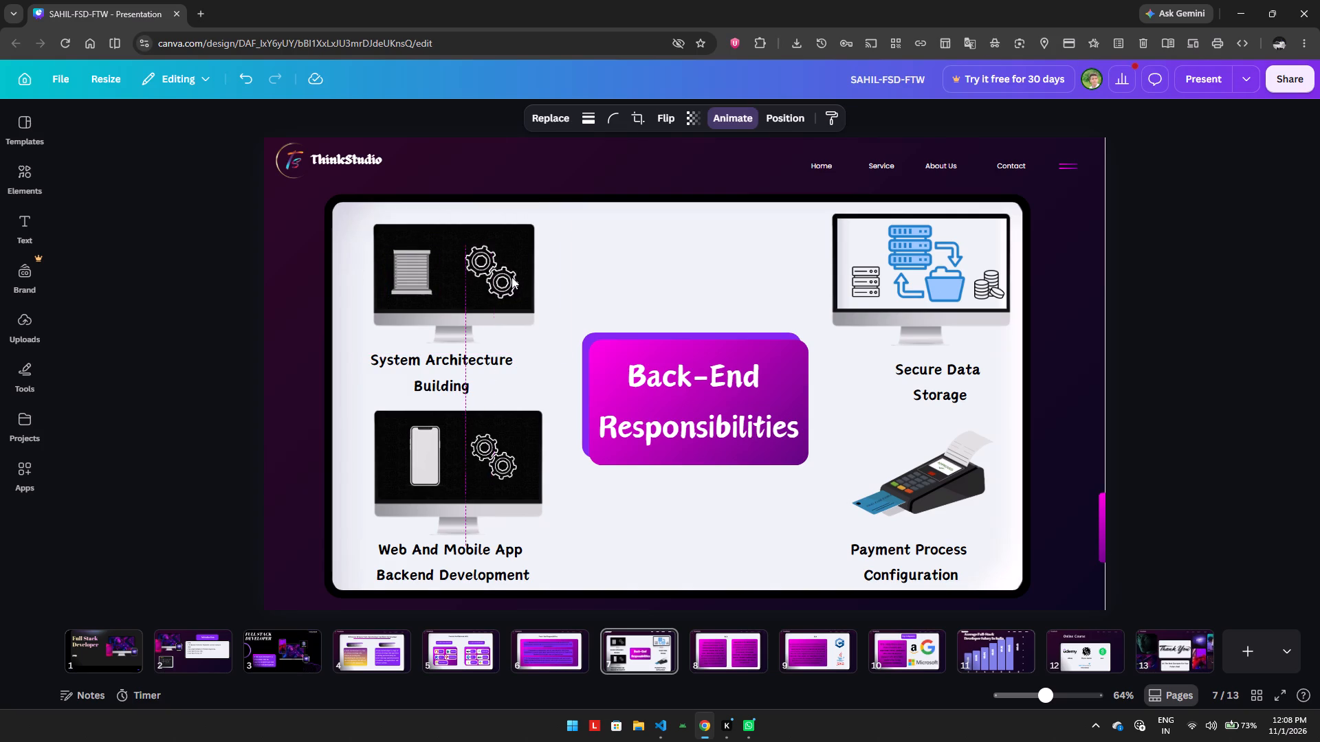
{"action": "key", "text": "Down"}
{"action": "key", "text": "Left"}
{"action": "key", "text": "Down"}
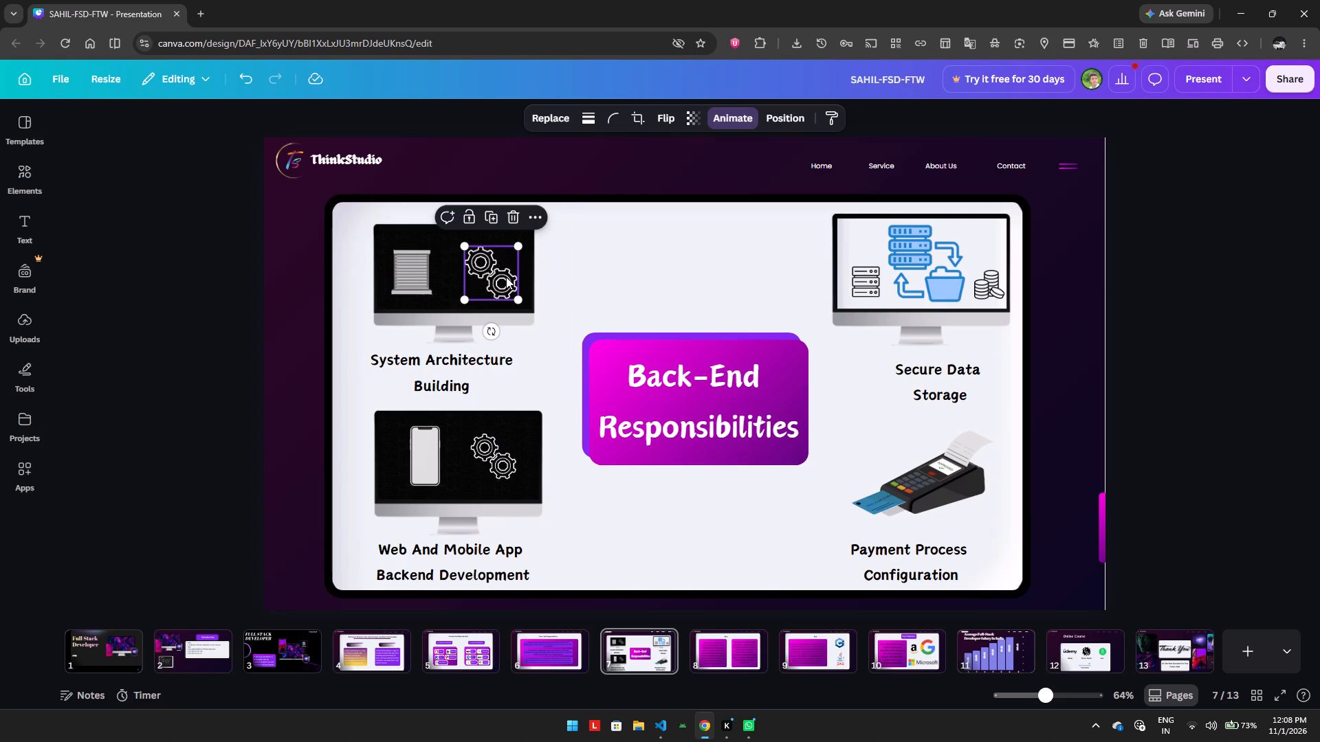
Shrink the System Architecture gears graphic slightly and nudge it up and left so it sits level with the grey rack.
{"action": "left_click", "coordinate": [506, 277]}
{"action": "left_click", "coordinate": [468, 252]}
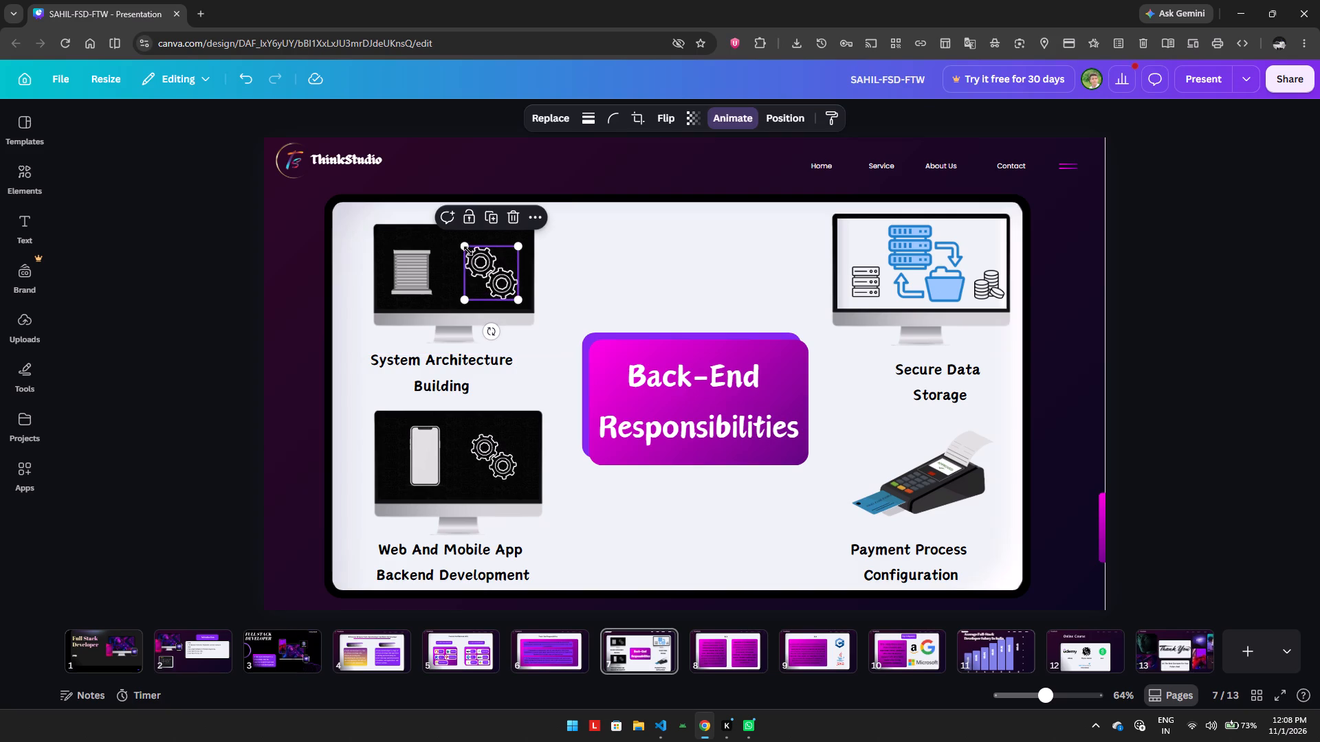
{"action": "left_click_drag", "start_coordinate": [463, 245], "coordinate": [463, 261]}
{"action": "left_click", "coordinate": [476, 269]}
{"action": "key", "text": "Up"}
{"action": "key", "text": "Up"}
{"action": "key", "text": "Up"}
{"action": "key", "text": "Up"}
{"action": "key", "text": "Up"}
{"action": "key", "text": "Up"}
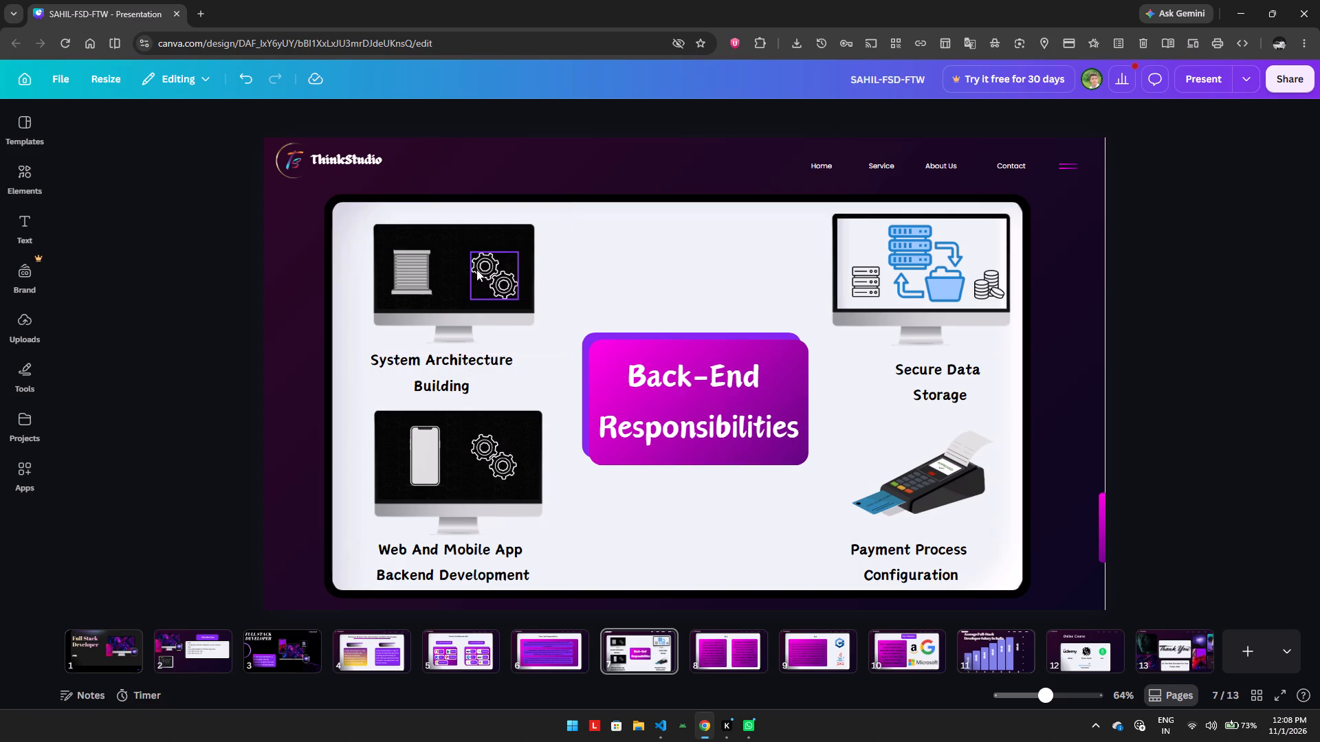
{"action": "key", "text": "Up"}
{"action": "key", "text": "Up"}
{"action": "key", "text": "Up"}
{"action": "key", "text": "Up"}
{"action": "key", "text": "Up"}
{"action": "key", "text": "Up"}
{"action": "key", "text": "Up"}
{"action": "key", "text": "Up"}
{"action": "key", "text": "Up"}
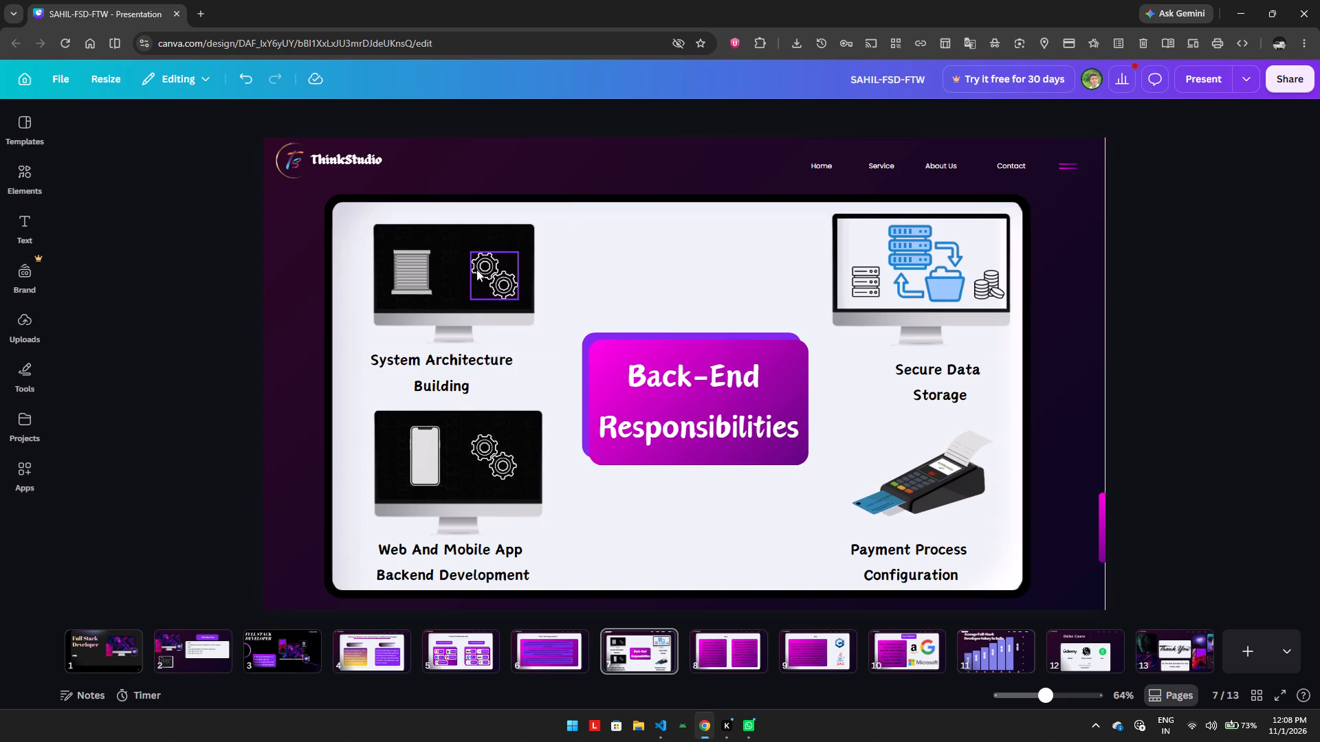
{"action": "left_click", "coordinate": [476, 269]}
{"action": "key", "text": "Up"}
{"action": "key", "text": "Up"}
{"action": "key", "text": "Up"}
{"action": "key", "text": "Up"}
{"action": "key", "text": "Up"}
{"action": "key", "text": "Up"}
{"action": "key", "text": "Left"}
{"action": "key", "text": "Left"}
{"action": "key", "text": "Left"}
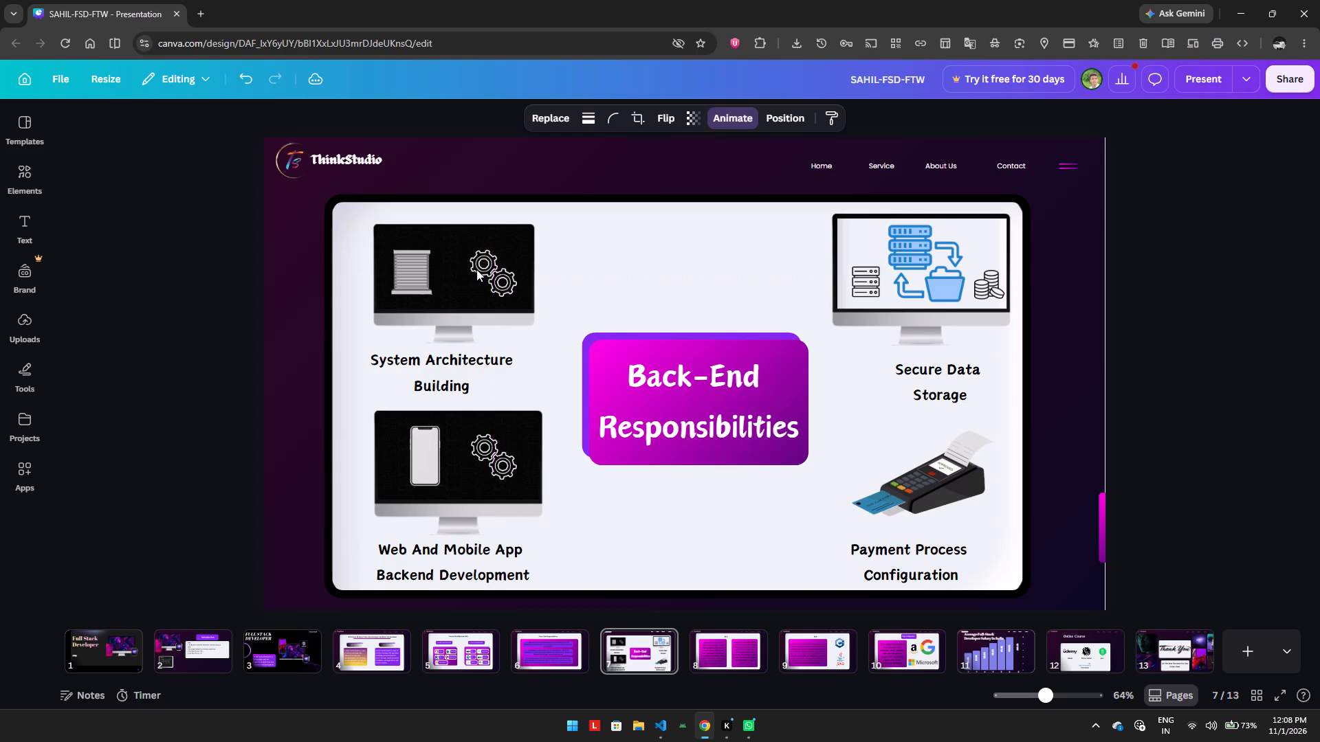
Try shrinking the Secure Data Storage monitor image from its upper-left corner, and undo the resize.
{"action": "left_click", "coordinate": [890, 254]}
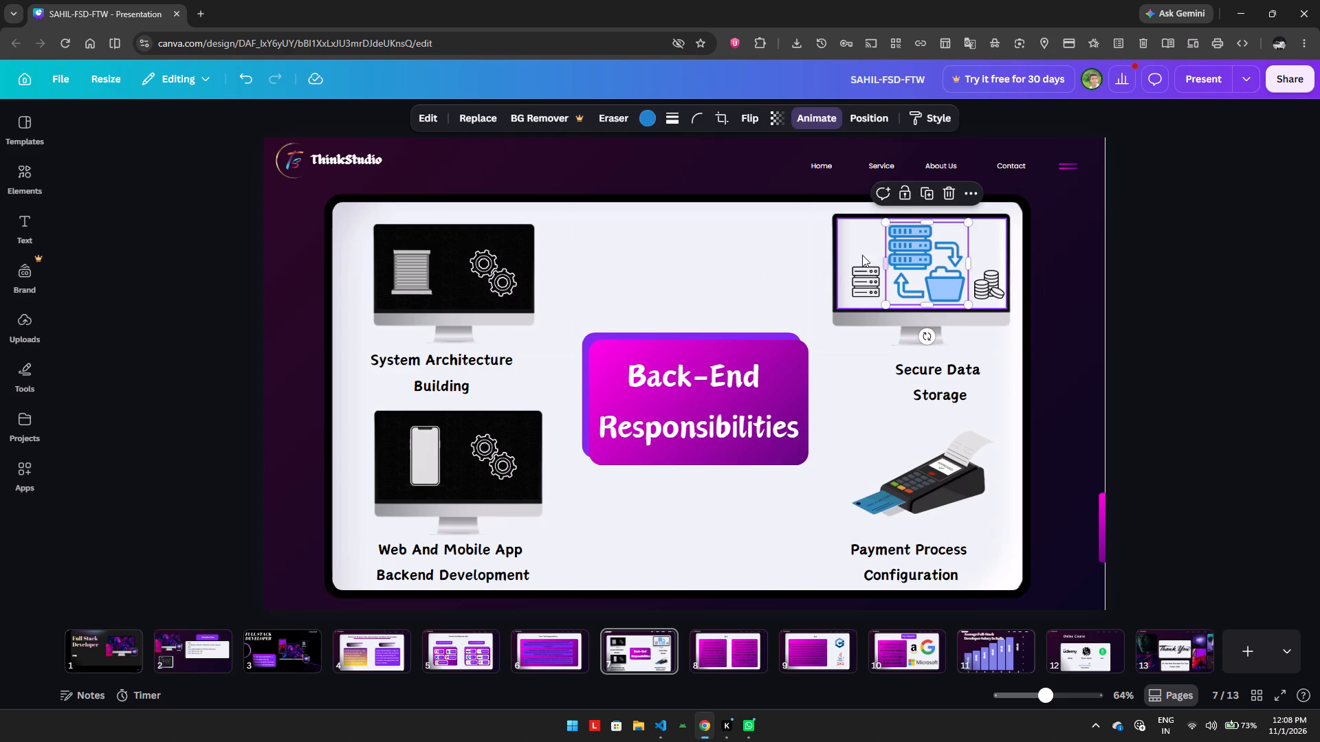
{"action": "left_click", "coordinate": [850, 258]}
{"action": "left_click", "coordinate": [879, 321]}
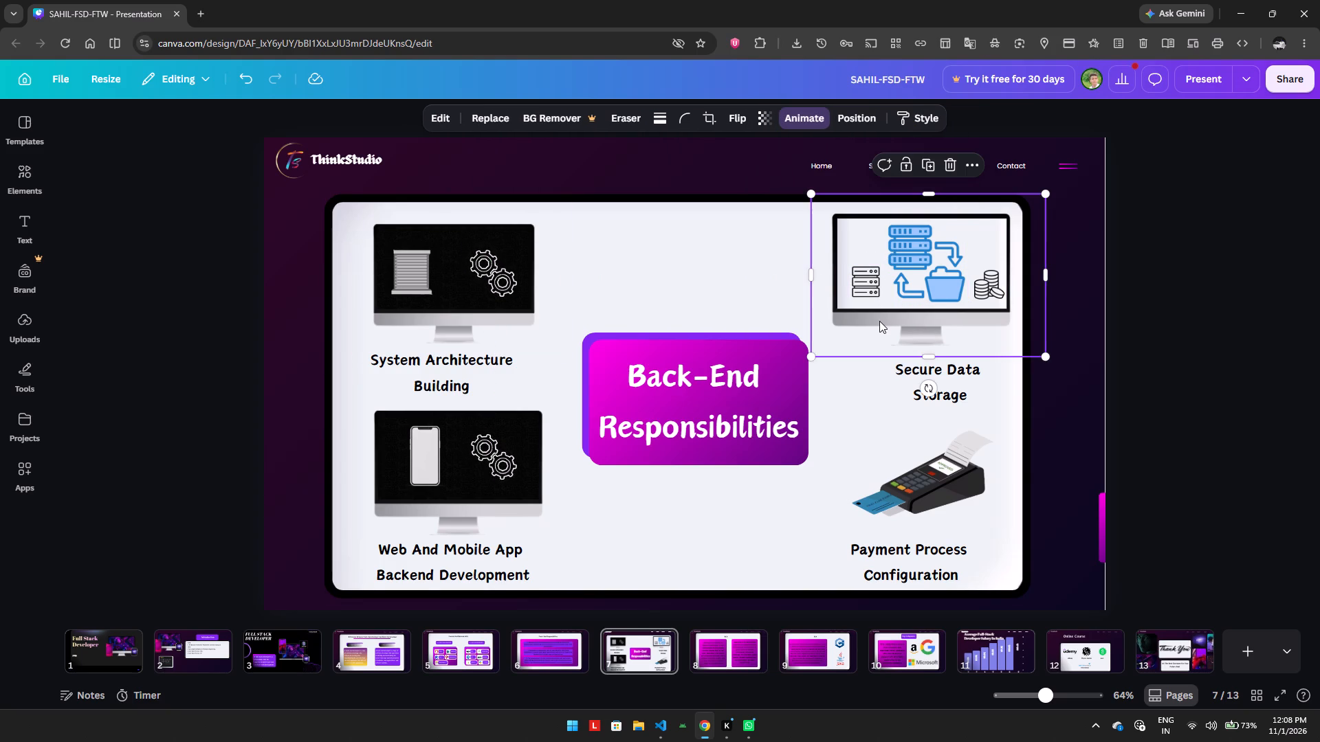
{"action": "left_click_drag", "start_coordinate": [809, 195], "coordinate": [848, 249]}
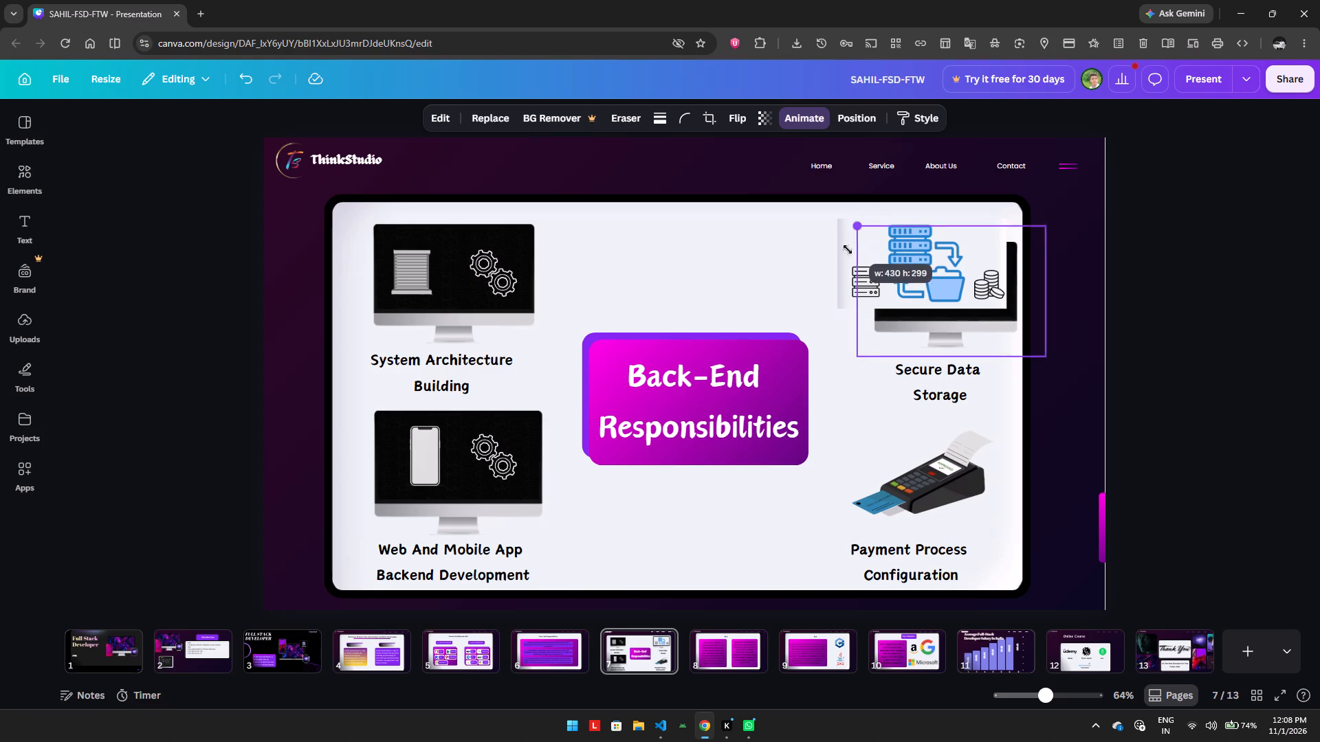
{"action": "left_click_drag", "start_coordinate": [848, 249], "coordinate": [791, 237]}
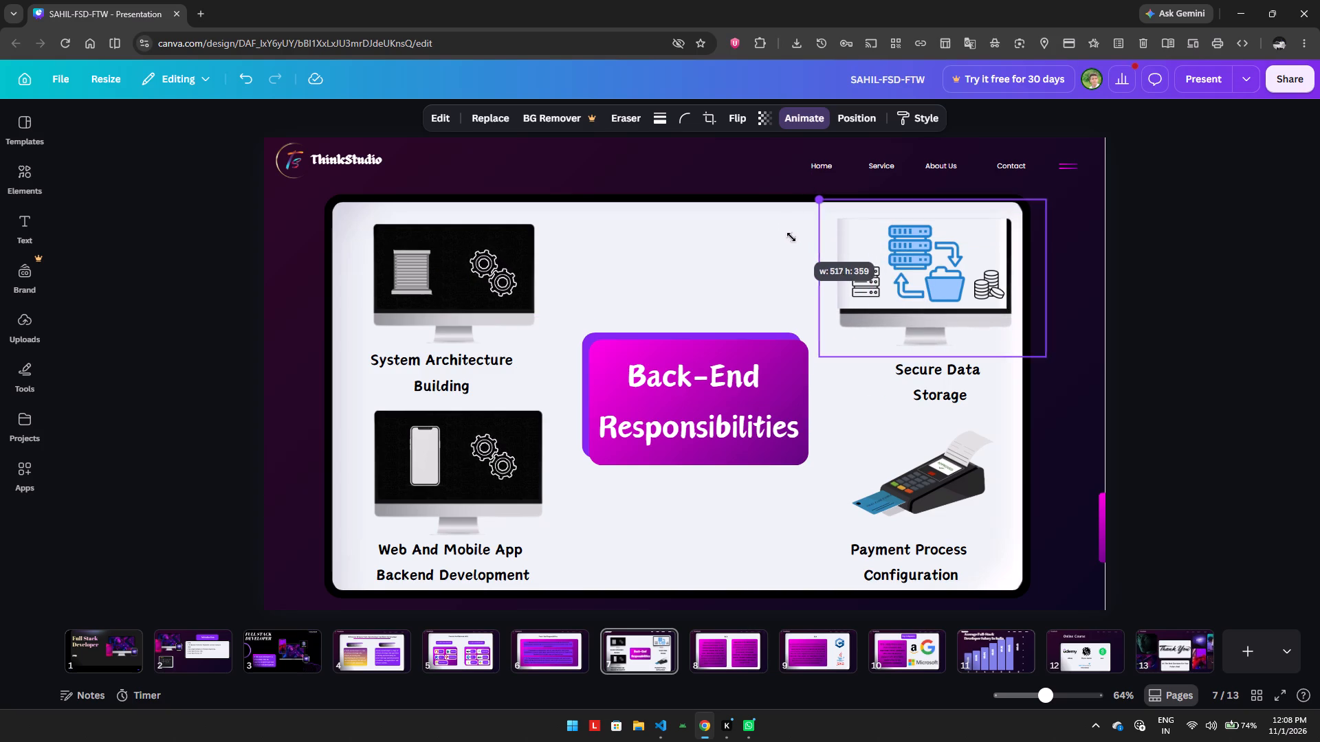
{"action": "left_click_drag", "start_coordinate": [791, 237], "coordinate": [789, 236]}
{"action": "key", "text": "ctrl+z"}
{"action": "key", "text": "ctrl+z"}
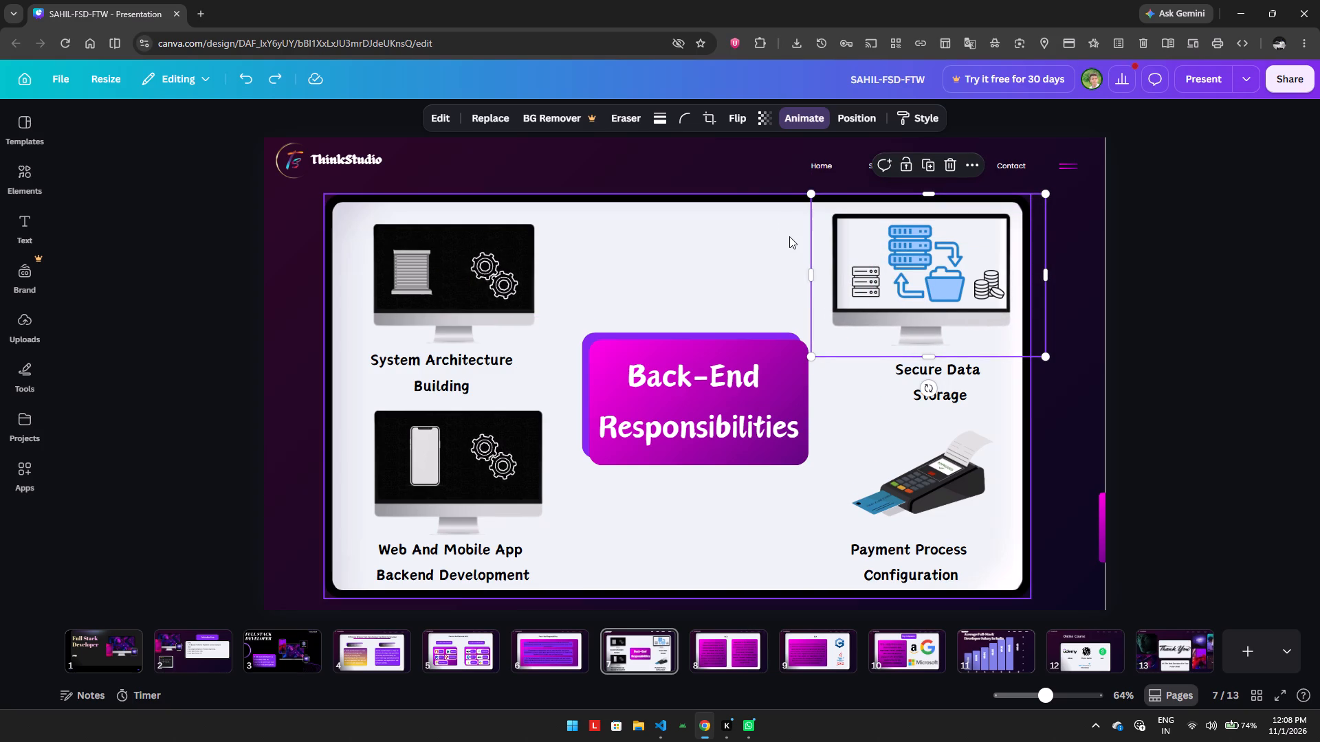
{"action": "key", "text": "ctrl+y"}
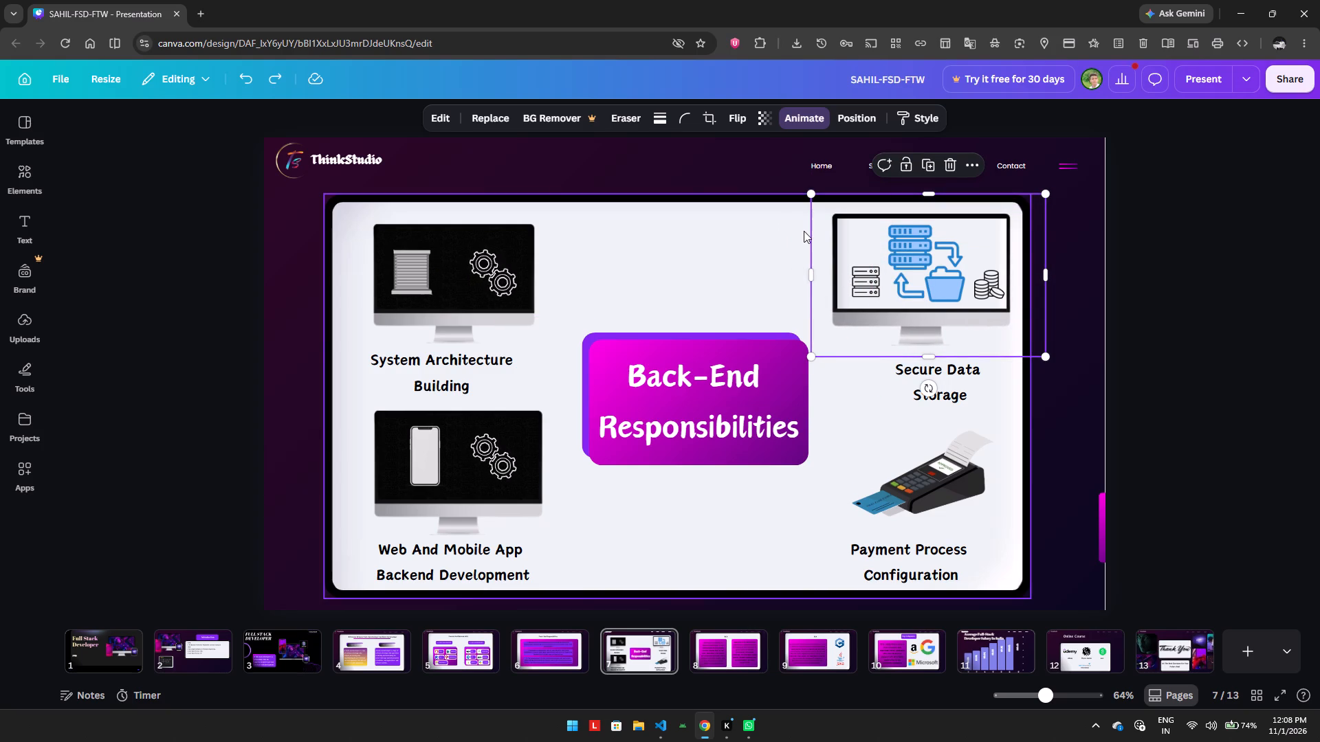
Shrink the blue server-and-folder graphic on the Secure Data Storage monitor slightly and recentre it on the screen.
{"action": "left_click", "coordinate": [936, 276]}
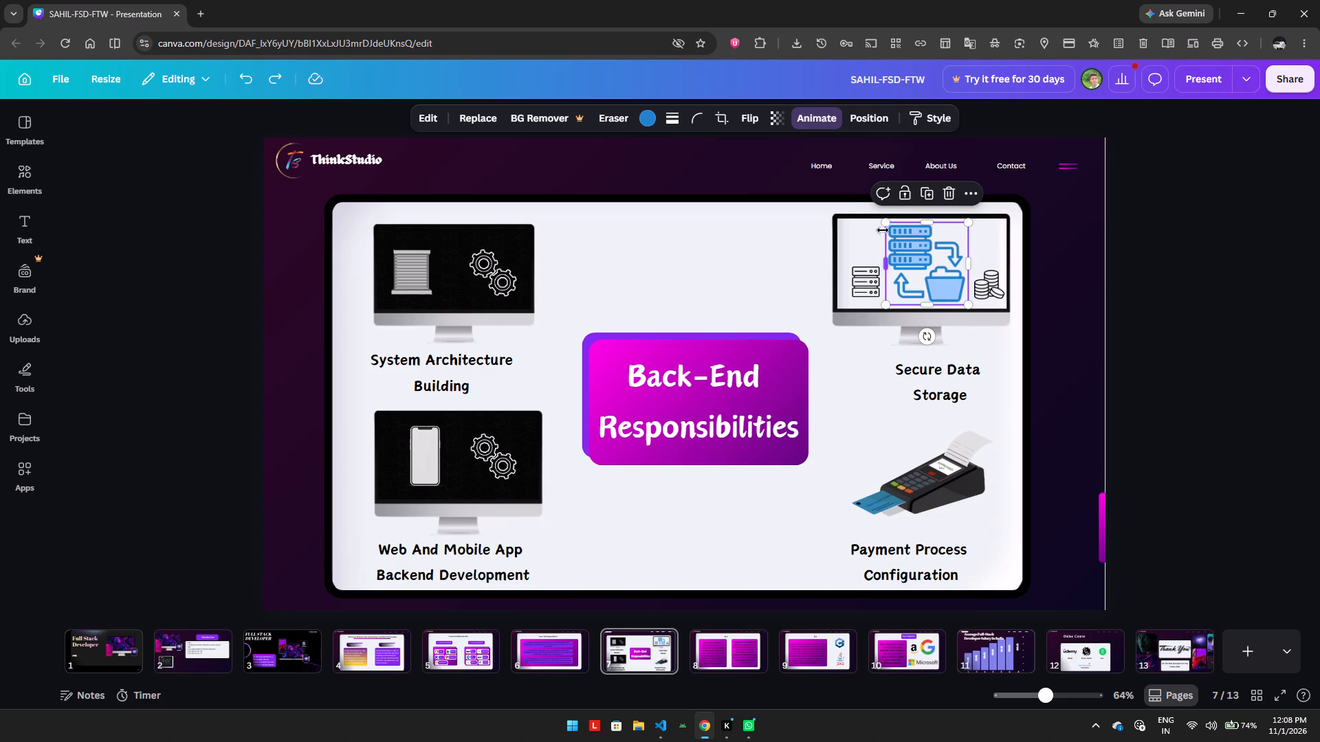
{"action": "left_click_drag", "start_coordinate": [885, 223], "coordinate": [885, 245]}
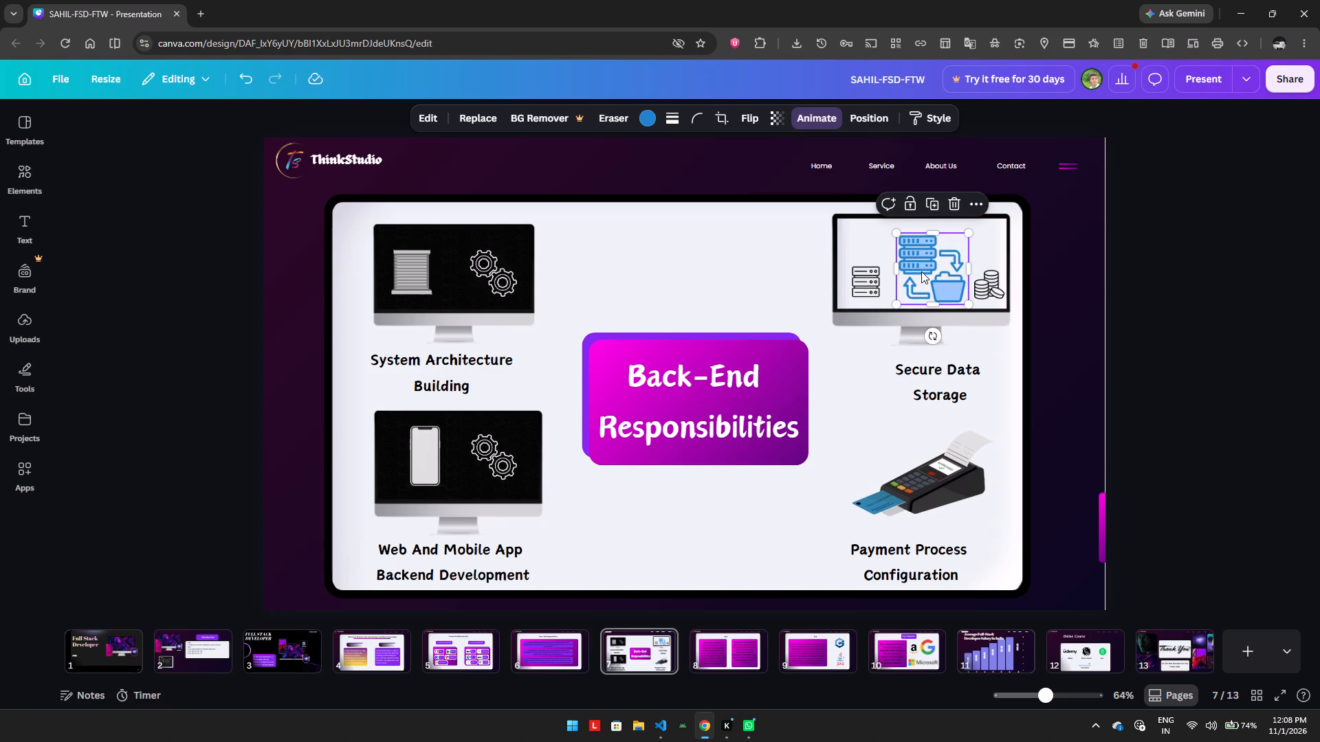
{"action": "left_click", "coordinate": [921, 271]}
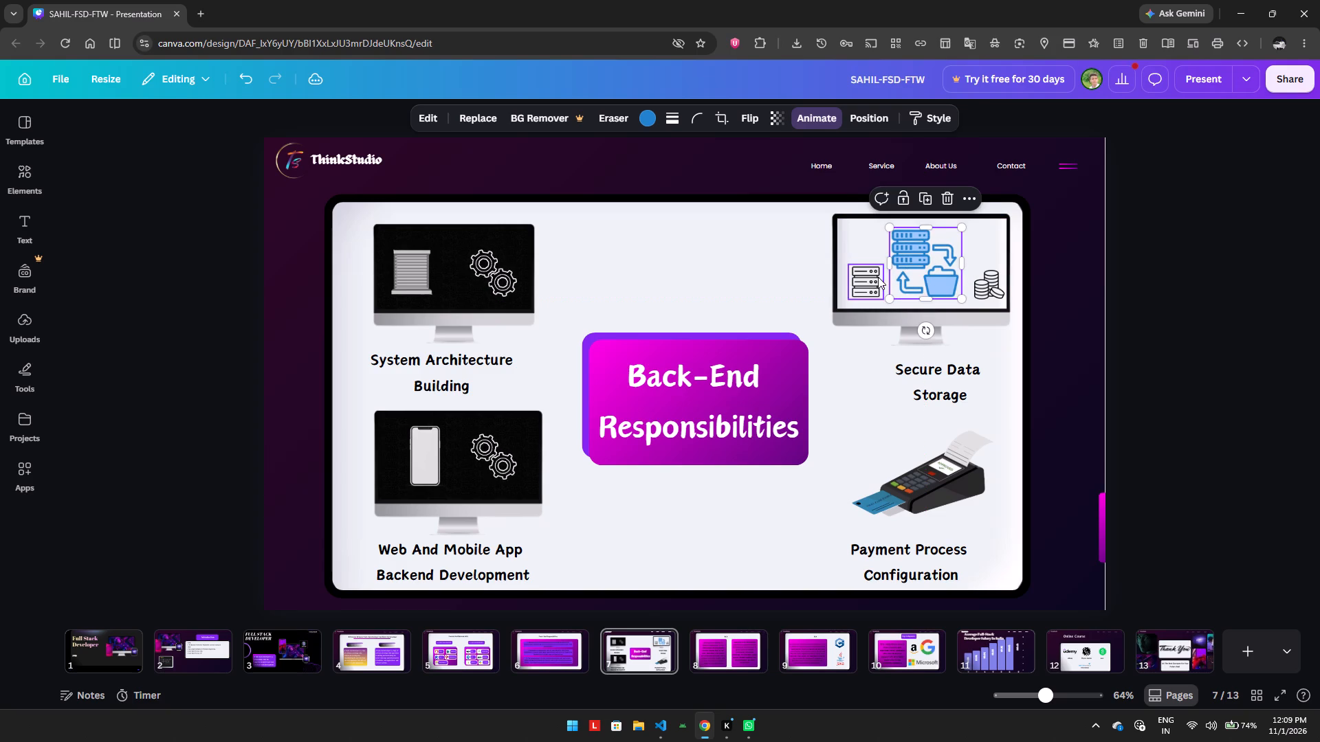
Move the server rack and coin stack icons up so they line up vertically with the middle of the blue server-and-folder graphic.
{"action": "left_click_drag", "start_coordinate": [877, 277], "coordinate": [874, 265]}
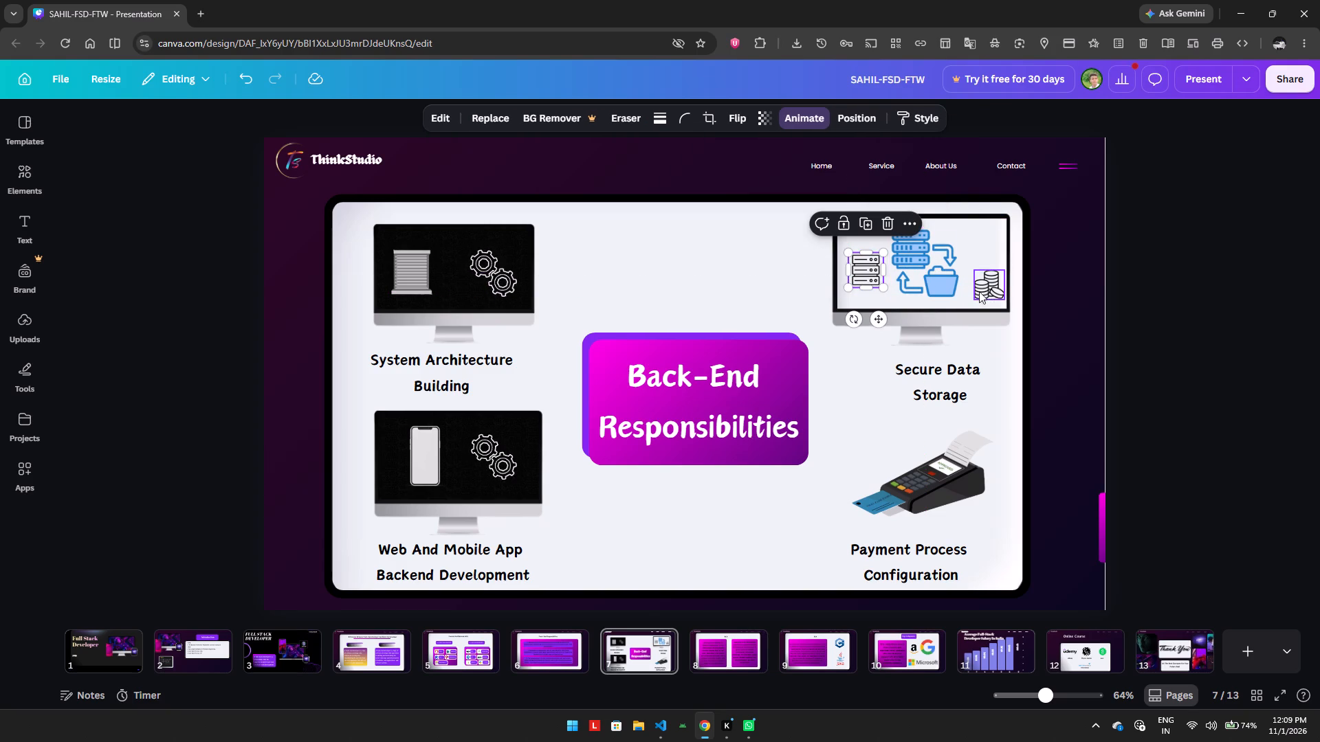
{"action": "left_click_drag", "start_coordinate": [988, 289], "coordinate": [984, 272]}
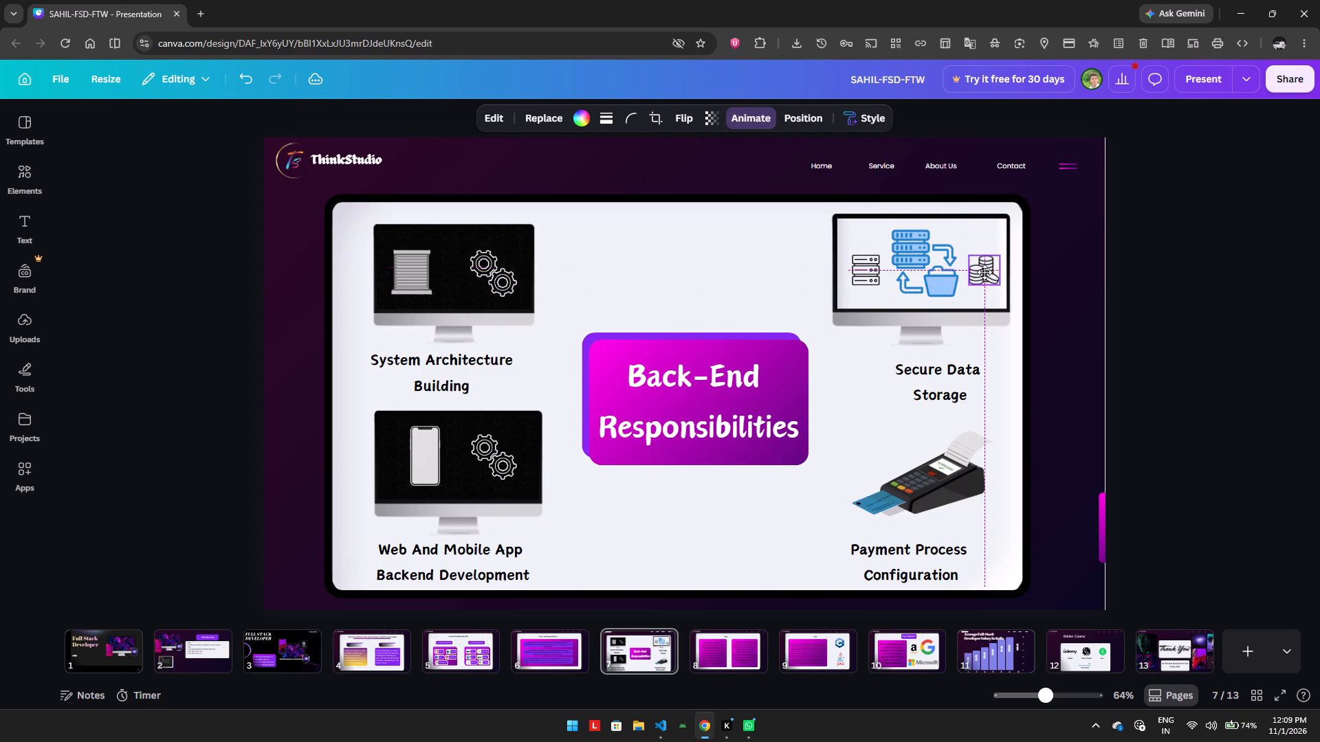
{"action": "left_click_drag", "start_coordinate": [984, 272], "coordinate": [985, 271]}
{"action": "left_click", "coordinate": [754, 276]}
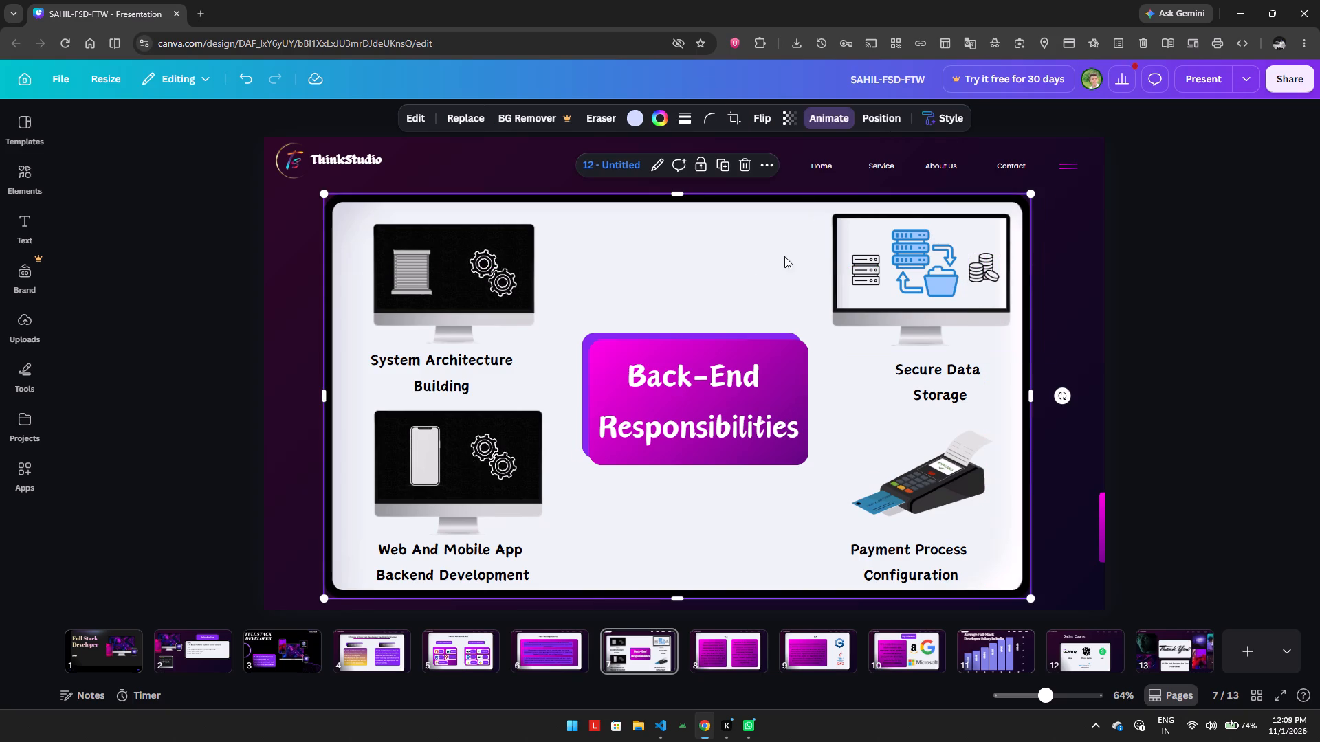
Nudge the Secure Data Storage caption left and up so it sits closer beneath its monitor, level with the System Architecture caption.
{"action": "left_click", "coordinate": [936, 390]}
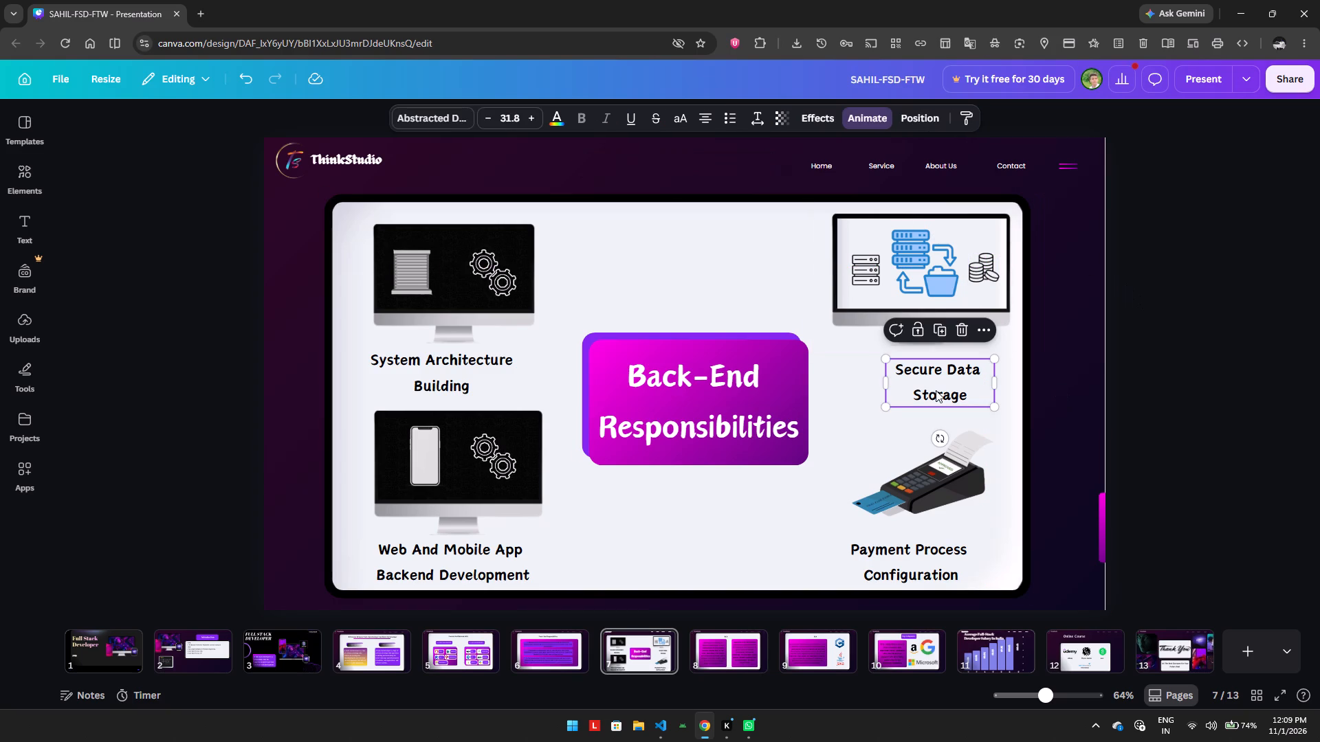
{"action": "key", "text": "Left"}
{"action": "key", "text": "Left"}
{"action": "key", "text": "Left"}
{"action": "key", "text": "Left"}
{"action": "key", "text": "Left"}
{"action": "key", "text": "Left"}
{"action": "key", "text": "Left"}
{"action": "key", "text": "Left"}
{"action": "key", "text": "Left"}
{"action": "key", "text": "Left"}
{"action": "key", "text": "Left"}
{"action": "key", "text": "Left"}
{"action": "key", "text": "Left"}
{"action": "key", "text": "Left"}
{"action": "key", "text": "Left"}
{"action": "key", "text": "Left"}
{"action": "key", "text": "Left"}
{"action": "key", "text": "Left"}
{"action": "key", "text": "Left"}
{"action": "key", "text": "Left"}
{"action": "key", "text": "Left"}
{"action": "key", "text": "Up"}
{"action": "key", "text": "Up"}
{"action": "key", "text": "Up"}
{"action": "key", "text": "Up"}
{"action": "key", "text": "Up"}
{"action": "key", "text": "Up"}
{"action": "key", "text": "Up"}
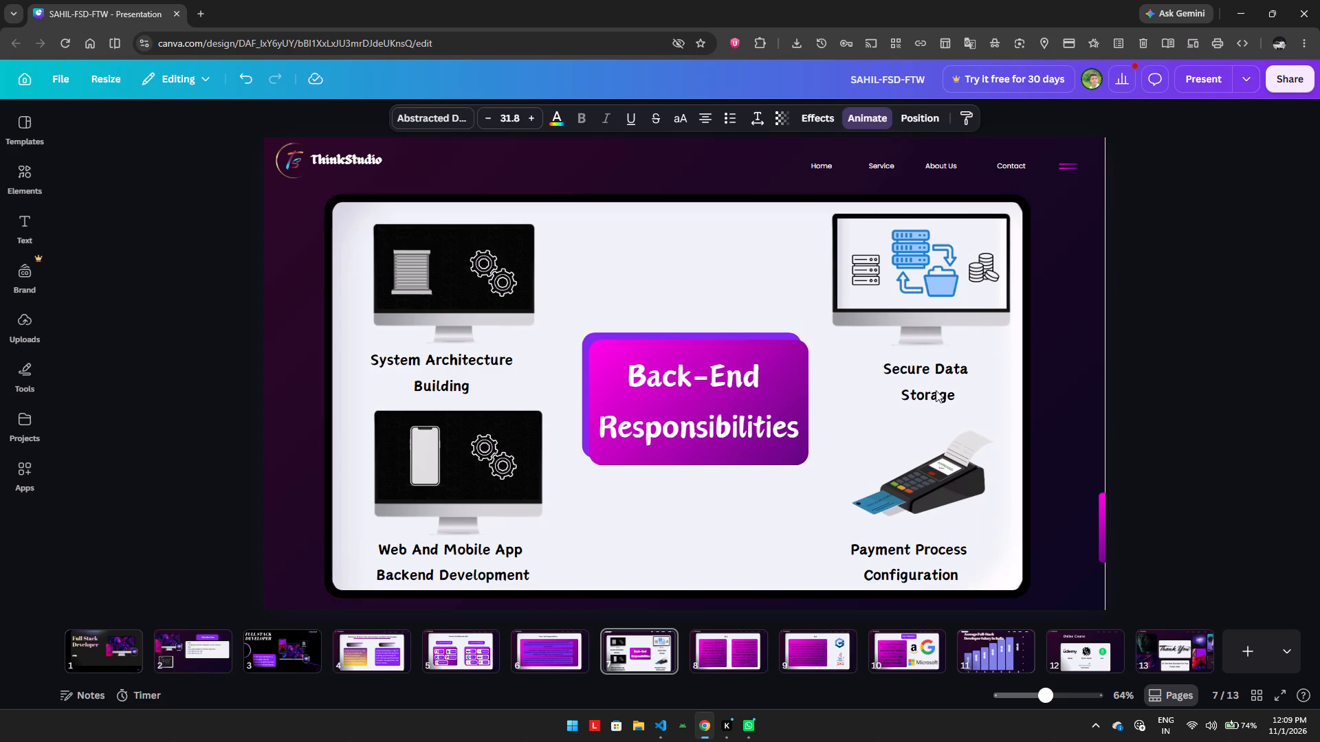
{"action": "key", "text": "Up"}
{"action": "key", "text": "Up"}
{"action": "key", "text": "Up"}
{"action": "key", "text": "Up"}
{"action": "key", "text": "Up"}
{"action": "key", "text": "Up"}
{"action": "key", "text": "Up"}
{"action": "key", "text": "Left"}
{"action": "key", "text": "Up"}
{"action": "key", "text": "Left"}
{"action": "key", "text": "Left"}
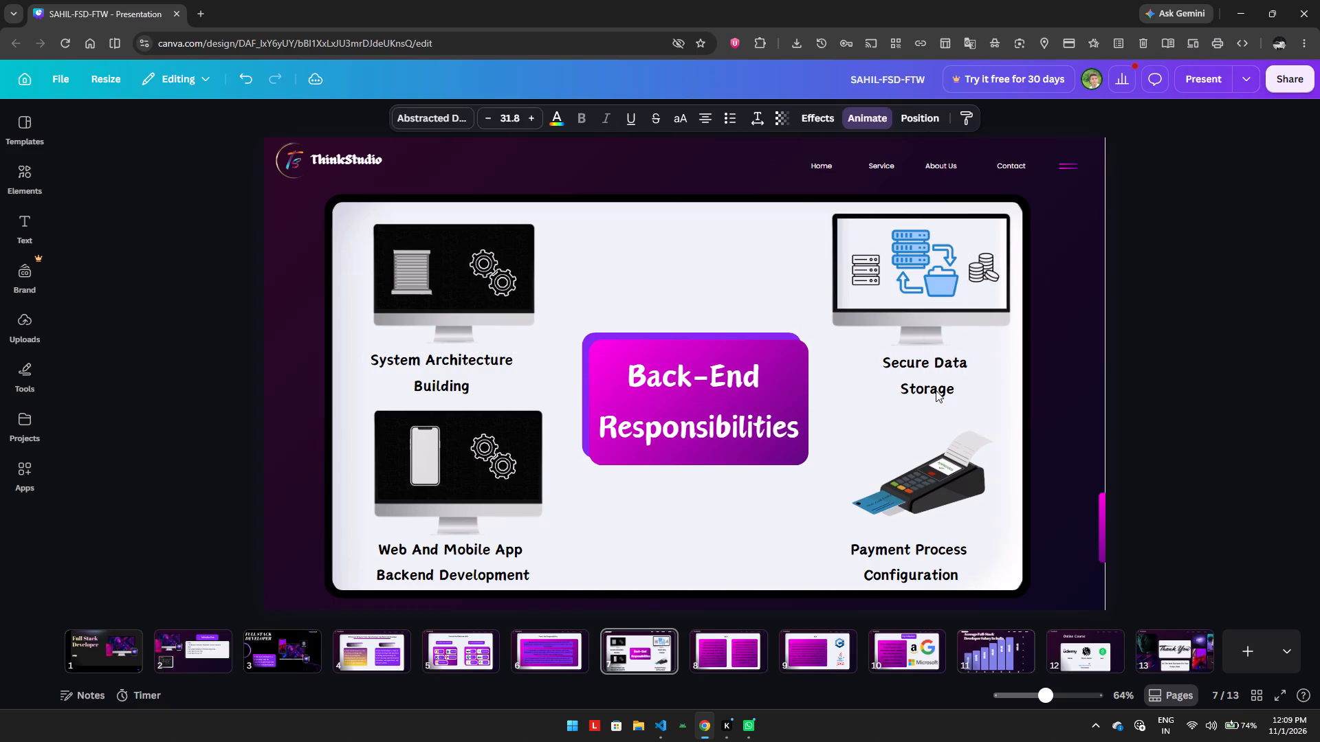
{"action": "key", "text": "Up"}
{"action": "key", "text": "Up"}
{"action": "key", "text": "Up"}
{"action": "key", "text": "Up"}
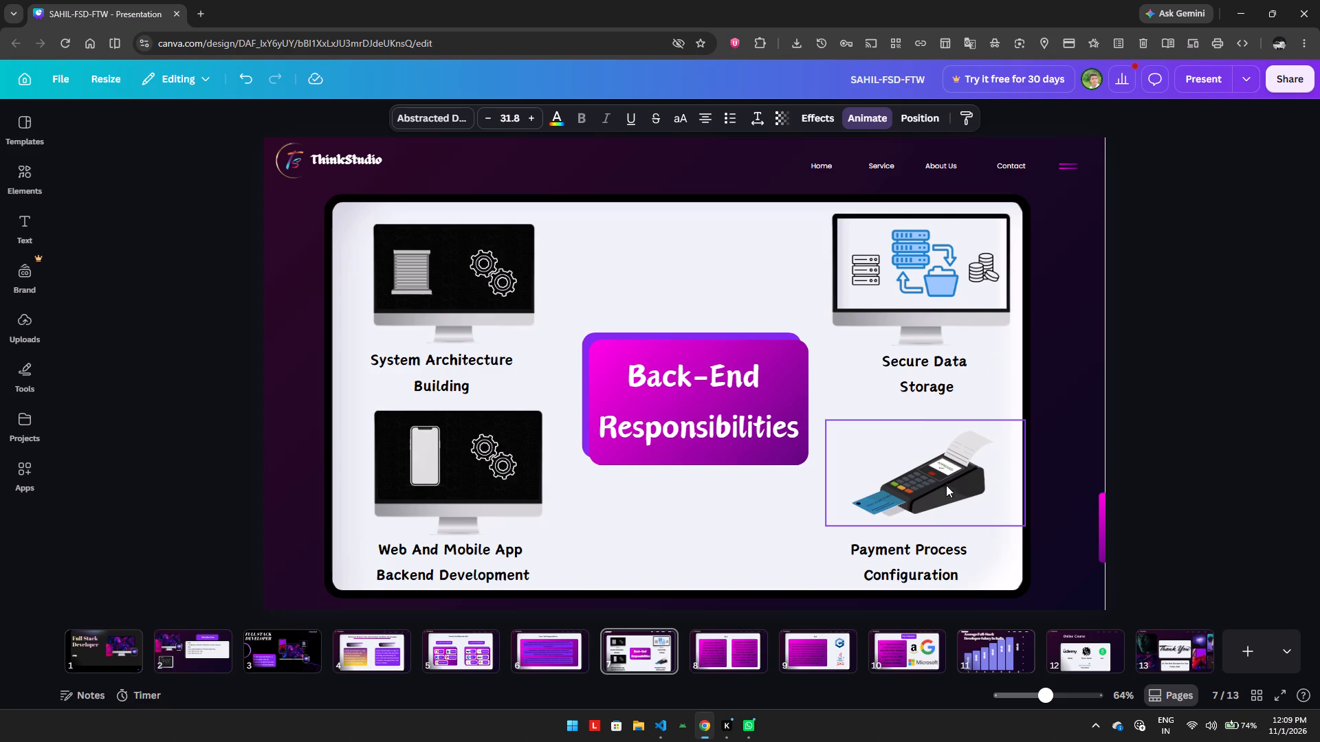
Nudge the card payment terminal image slightly to the left.
{"action": "left_click", "coordinate": [945, 488]}
{"action": "key", "text": "Left"}
{"action": "key", "text": "Left"}
{"action": "key", "text": "Left"}
{"action": "key", "text": "Left"}
{"action": "key", "text": "Left"}
{"action": "key", "text": "Left"}
{"action": "key", "text": "Left"}
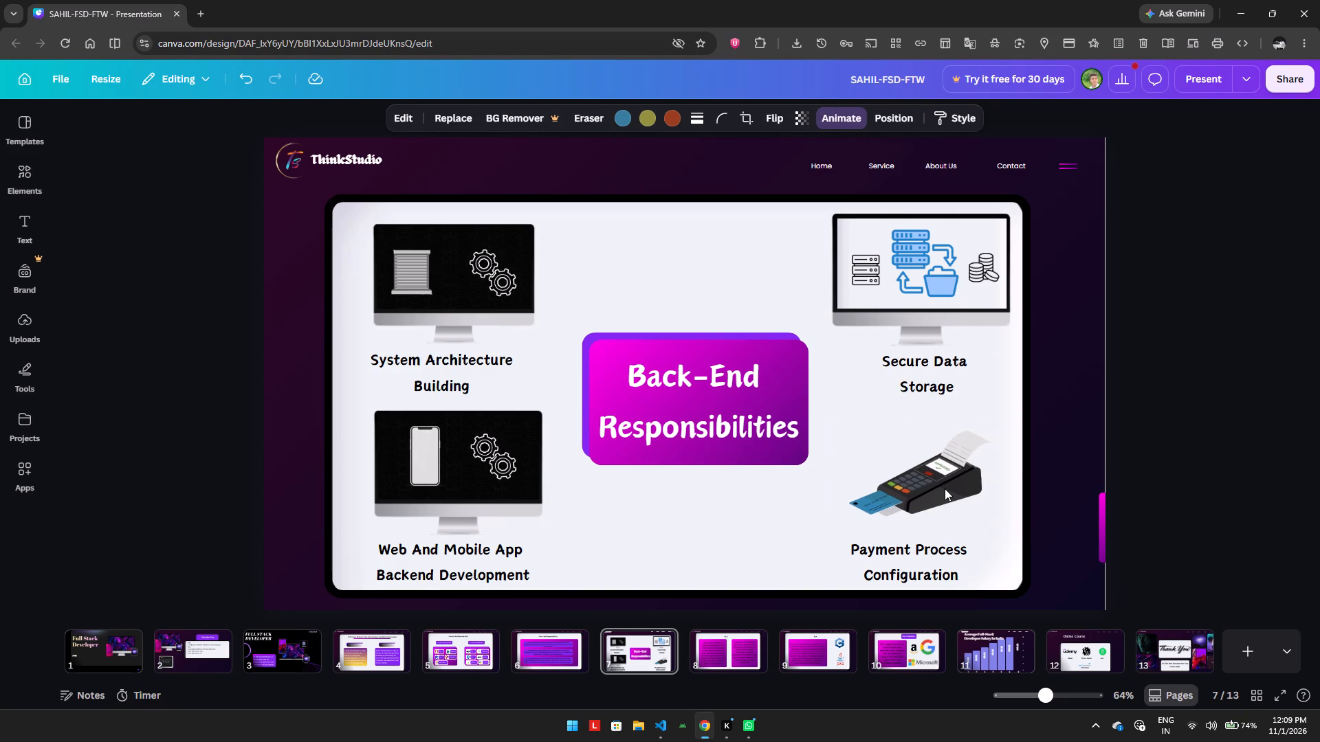
Nudge the Payment Process Configuration caption up and right so it sits closer beneath the payment terminal image.
{"action": "left_click", "coordinate": [933, 553]}
{"action": "key", "text": "Up"}
{"action": "key", "text": "Up"}
{"action": "key", "text": "Up"}
{"action": "key", "text": "Up"}
{"action": "key", "text": "Up"}
{"action": "key", "text": "Up"}
{"action": "key", "text": "Up"}
{"action": "key", "text": "Up"}
{"action": "key", "text": "Up"}
{"action": "key", "text": "Up"}
{"action": "key", "text": "Up"}
{"action": "key", "text": "Up"}
{"action": "key", "text": "Up"}
{"action": "key", "text": "Up"}
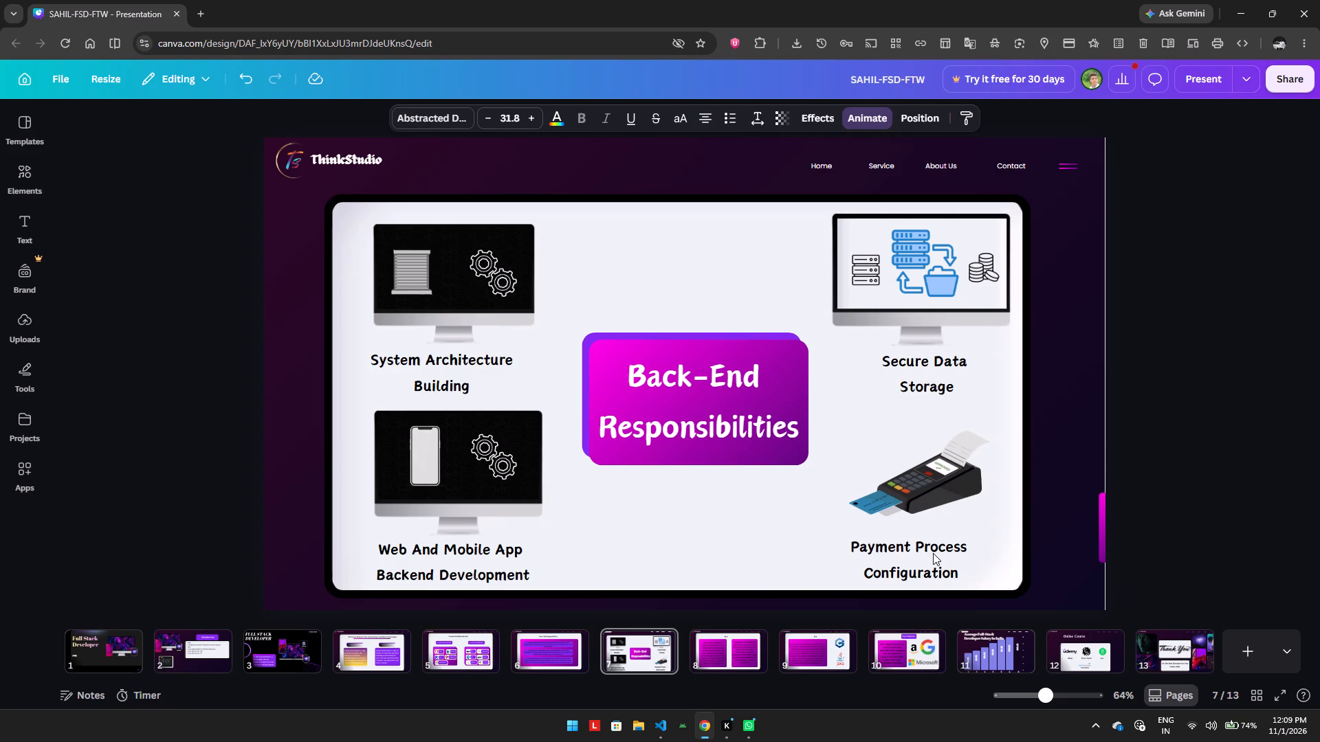
{"action": "key", "text": "Right"}
{"action": "key", "text": "Right"}
{"action": "key", "text": "Right"}
{"action": "key", "text": "Right"}
{"action": "key", "text": "Right"}
{"action": "key", "text": "Right"}
{"action": "key", "text": "Right"}
{"action": "key", "text": "Right"}
{"action": "key", "text": "Right"}
{"action": "key", "text": "Right"}
{"action": "key", "text": "Right"}
{"action": "key", "text": "Right"}
{"action": "key", "text": "Right"}
{"action": "key", "text": "Right"}
{"action": "key", "text": "Right"}
{"action": "key", "text": "Right"}
{"action": "key", "text": "Right"}
{"action": "key", "text": "Right"}
{"action": "key", "text": "Right"}
{"action": "key", "text": "Right"}
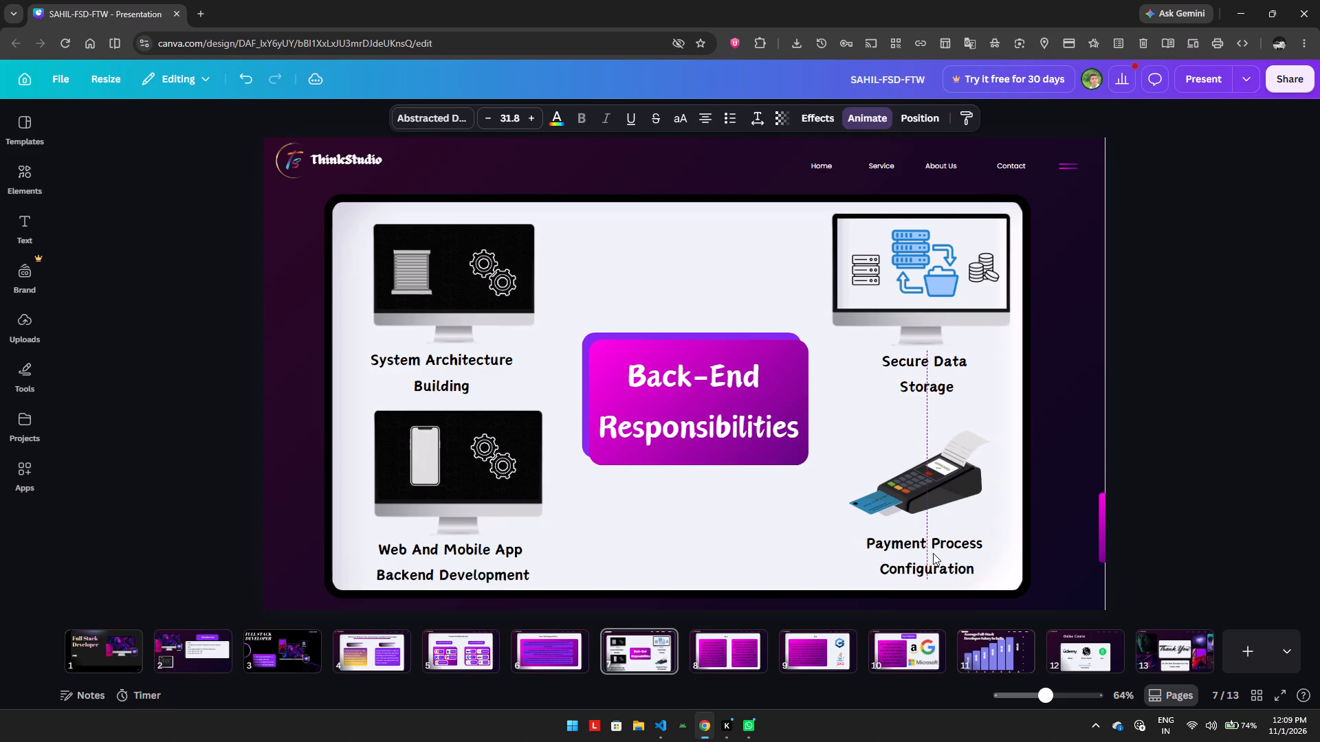
{"action": "key", "text": "Up"}
{"action": "key", "text": "Up"}
{"action": "key", "text": "Up"}
{"action": "key", "text": "Up"}
{"action": "key", "text": "Up"}
{"action": "key", "text": "Up"}
{"action": "key", "text": "Up"}
{"action": "key", "text": "Up"}
{"action": "key", "text": "Up"}
{"action": "key", "text": "Up"}
{"action": "key", "text": "Up"}
{"action": "key", "text": "Up"}
{"action": "key", "text": "Up"}
{"action": "key", "text": "Up"}
{"action": "key", "text": "Up"}
{"action": "key", "text": "Right"}
{"action": "key", "text": "Right"}
{"action": "key", "text": "Right"}
{"action": "key", "text": "Right"}
{"action": "key", "text": "Right"}
{"action": "key", "text": "Right"}
{"action": "key", "text": "Right"}
{"action": "key", "text": "Right"}
{"action": "key", "text": "Right"}
{"action": "key", "text": "Right"}
{"action": "key", "text": "Right"}
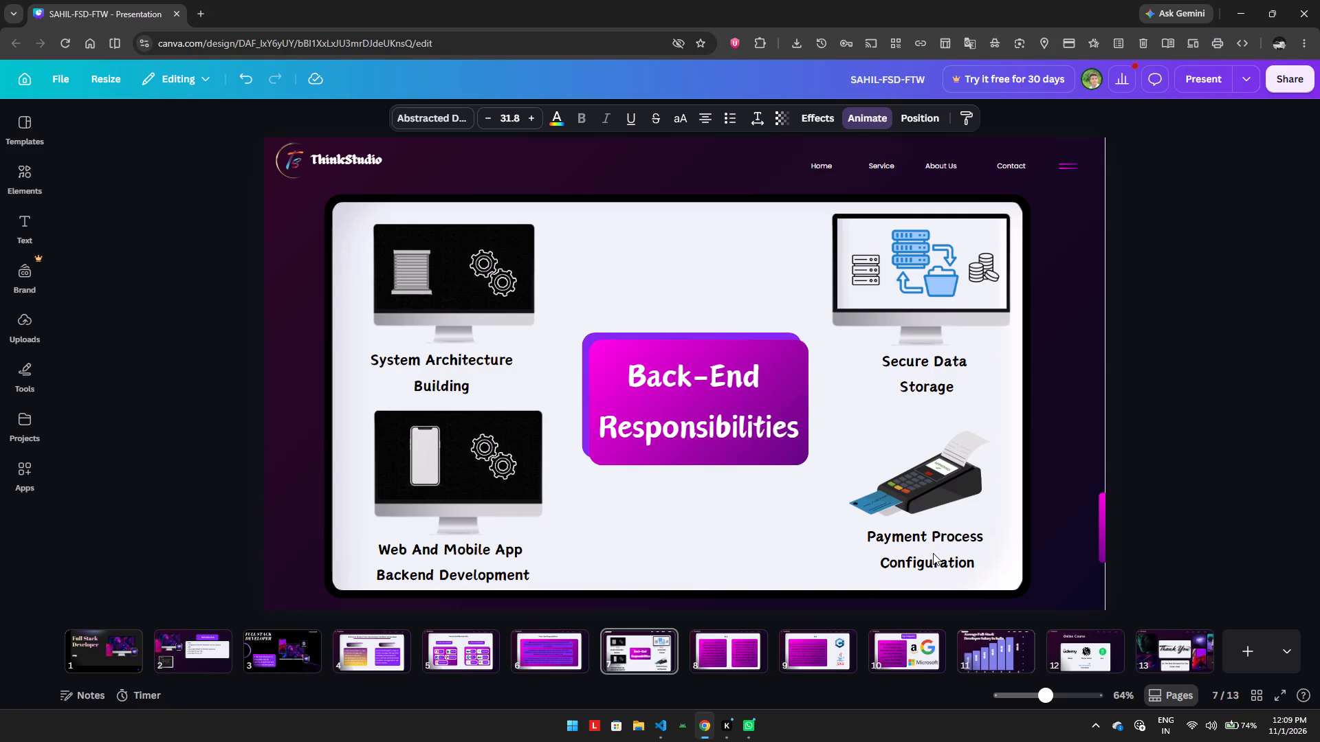
{"action": "key", "text": "Right"}
{"action": "key", "text": "Right"}
{"action": "key", "text": "Right"}
{"action": "key", "text": "Up"}
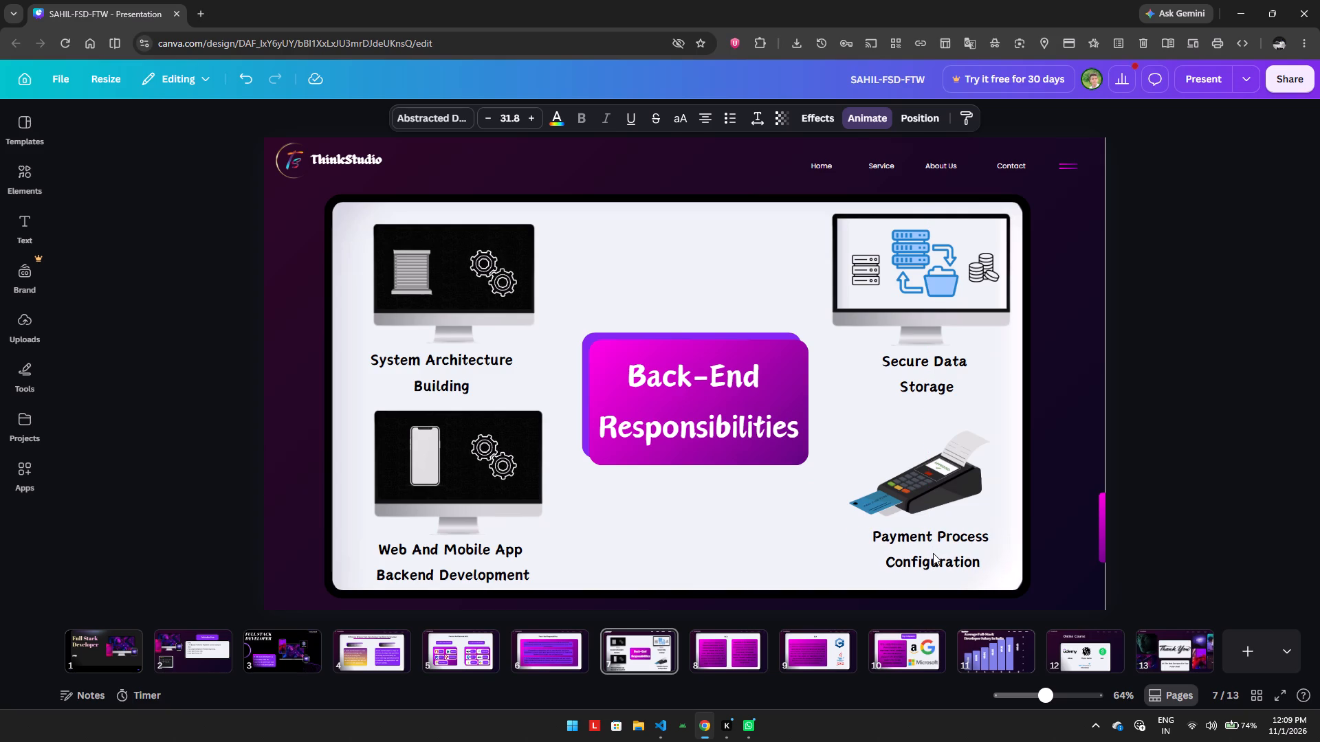
{"action": "key", "text": "Up"}
Go to slide 8 and examine the BCA heading and the two description text blocks on the magenta cards.
{"action": "left_click", "coordinate": [714, 660]}
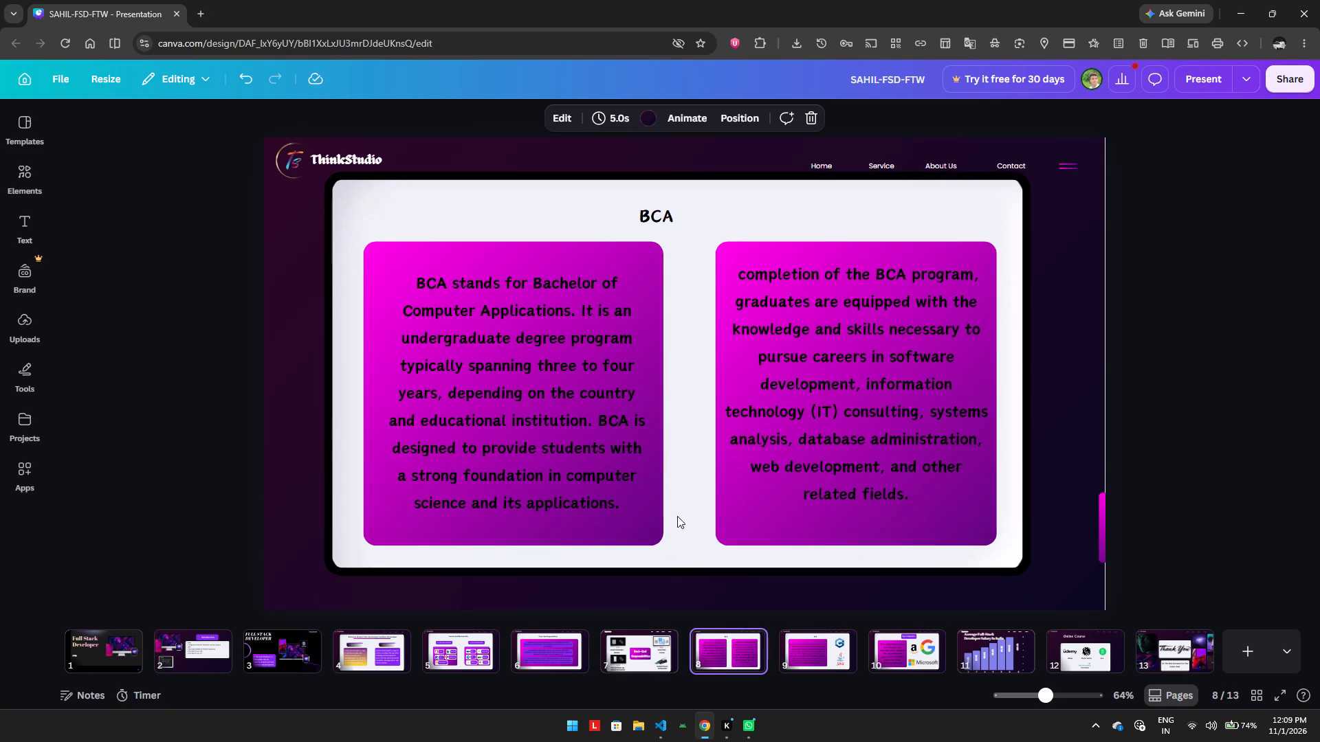
{"action": "left_click", "coordinate": [659, 205]}
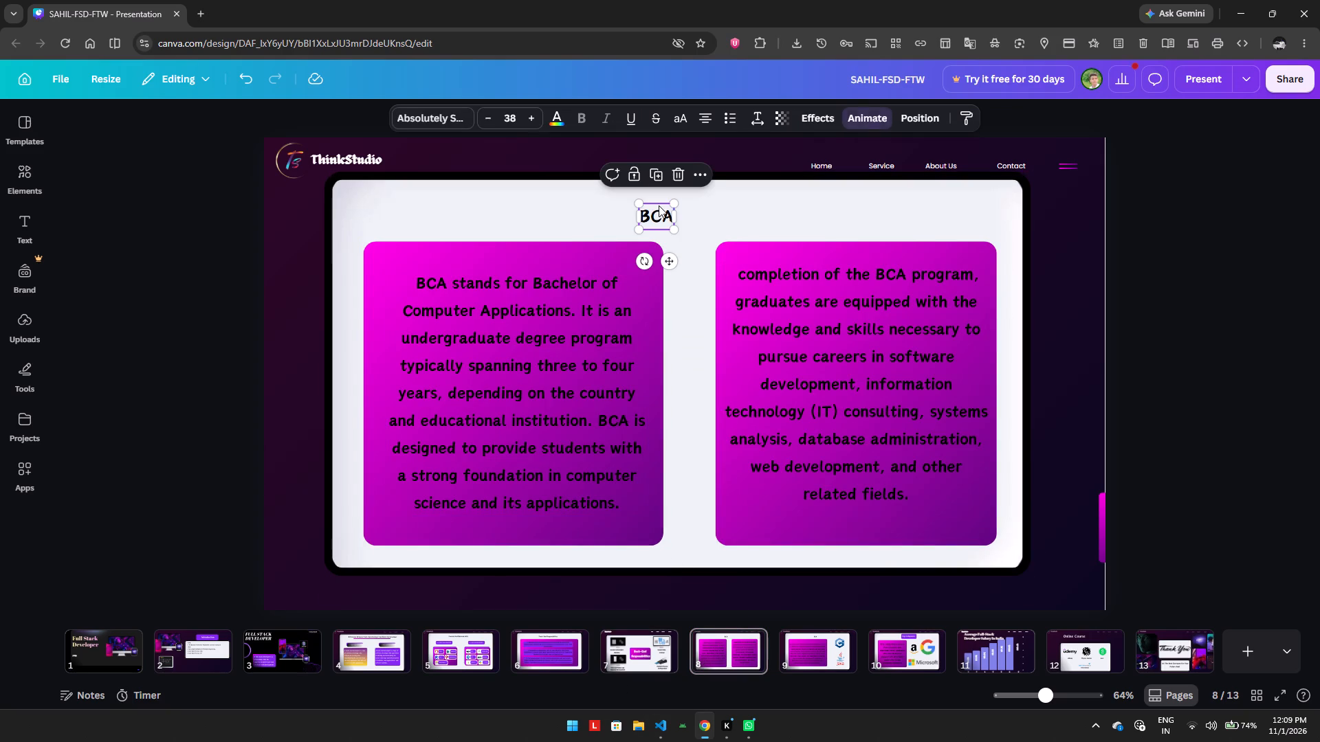
{"action": "left_click", "coordinate": [1046, 280]}
{"action": "left_click", "coordinate": [1153, 281]}
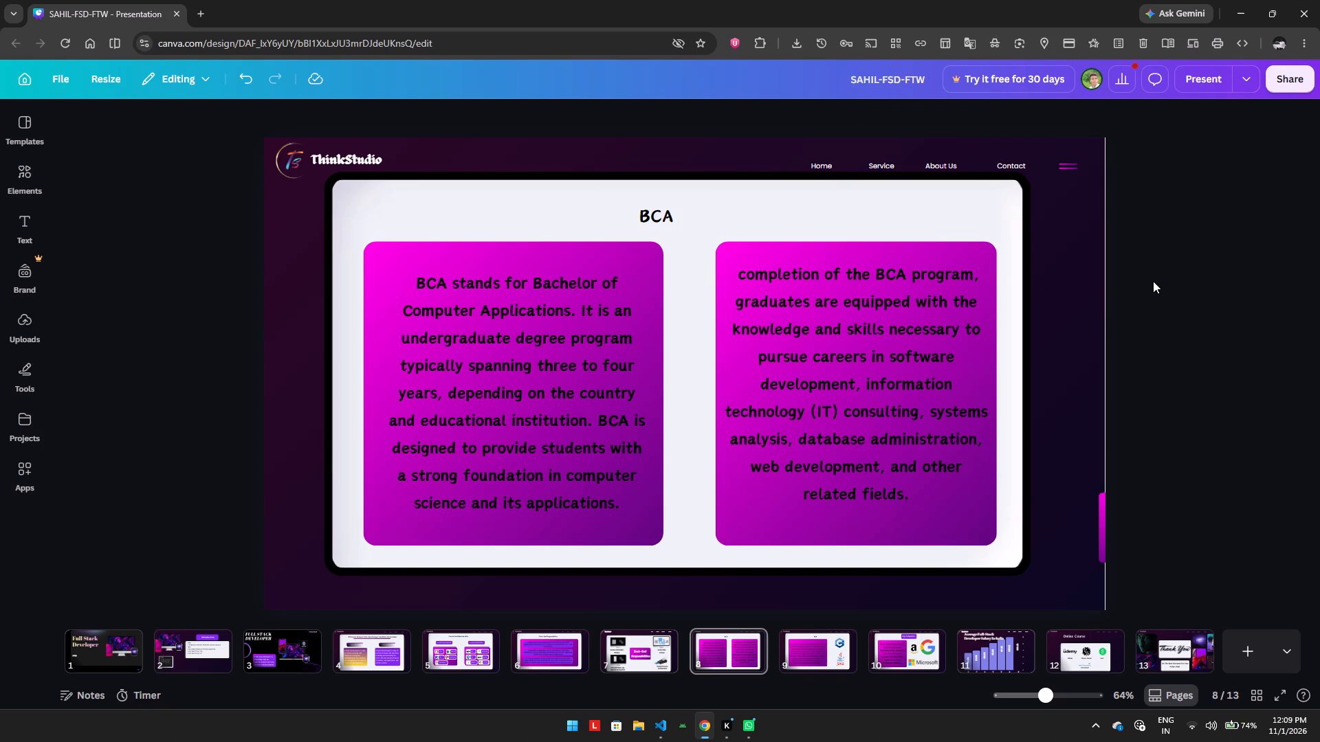
{"action": "left_click", "coordinate": [845, 374]}
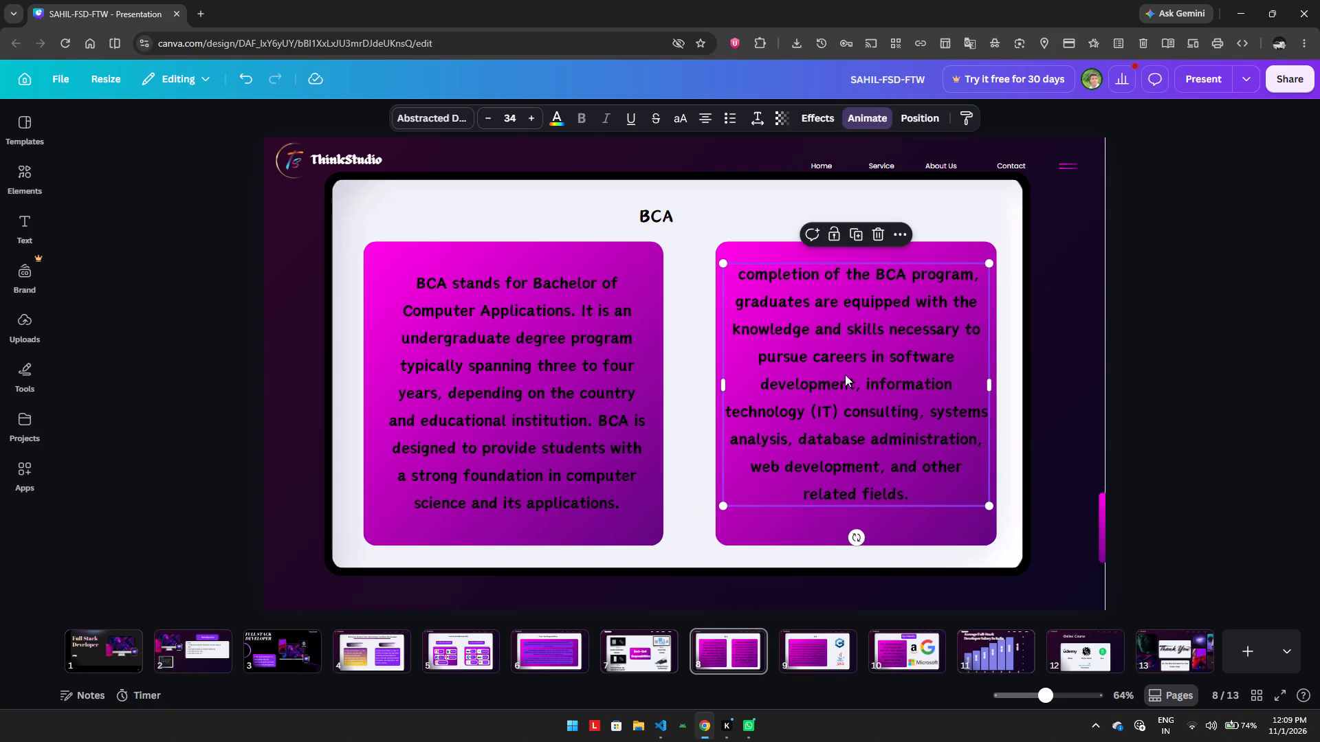
{"action": "left_click", "coordinate": [602, 366]}
{"action": "left_click", "coordinate": [793, 381]}
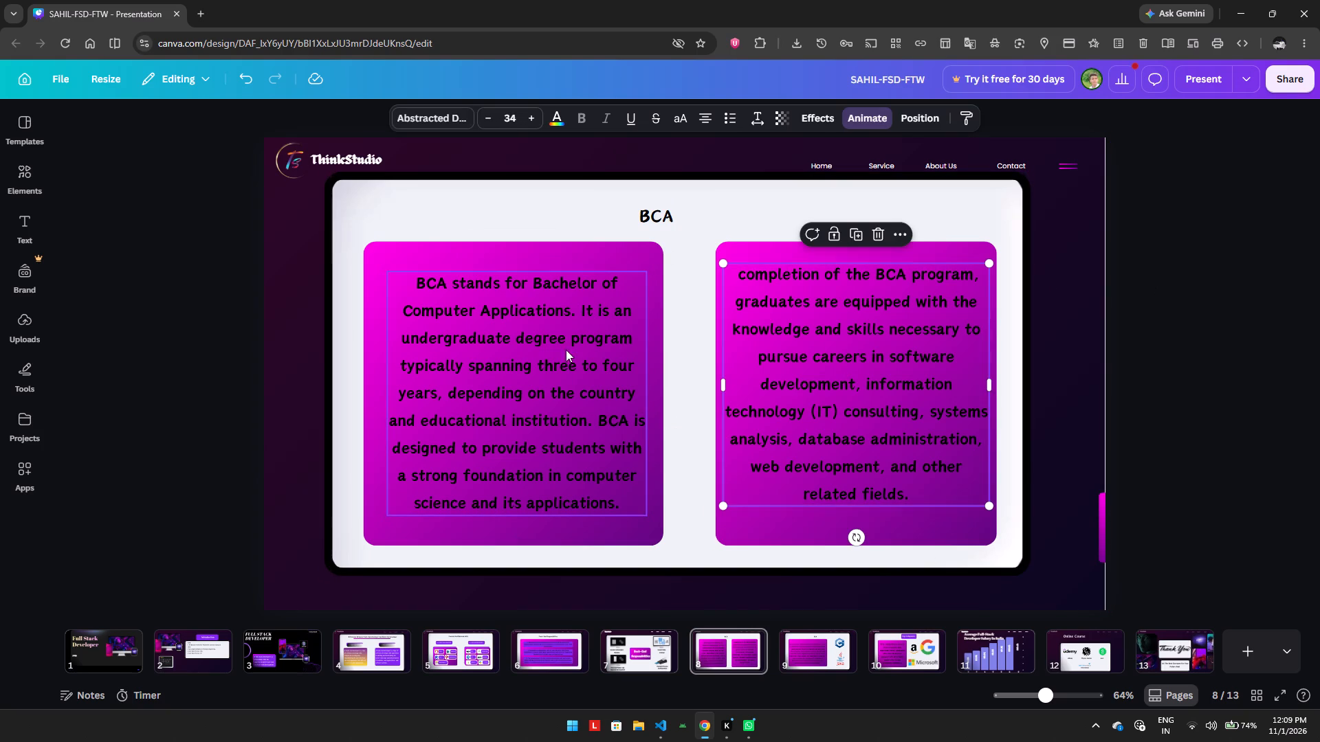
{"action": "left_click", "coordinate": [570, 332]}
{"action": "left_click", "coordinate": [852, 448]}
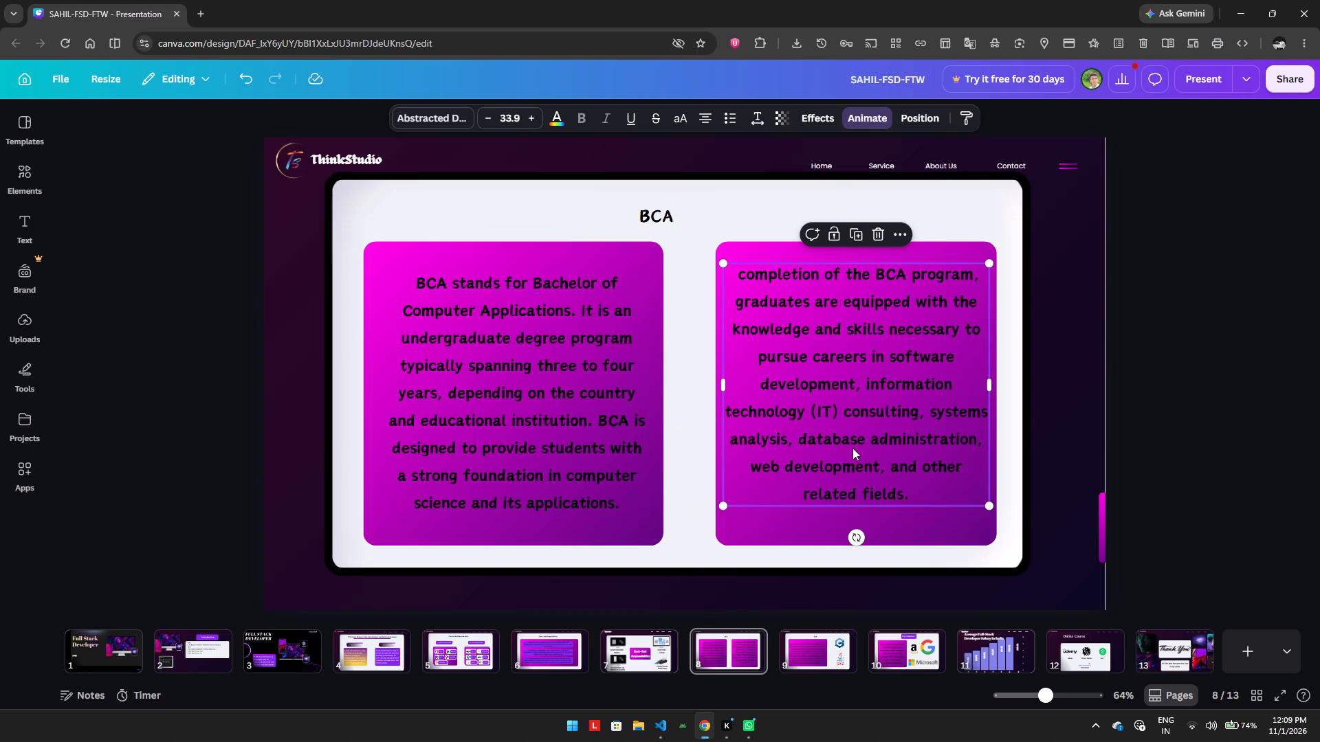
{"action": "left_click", "coordinate": [1176, 461]}
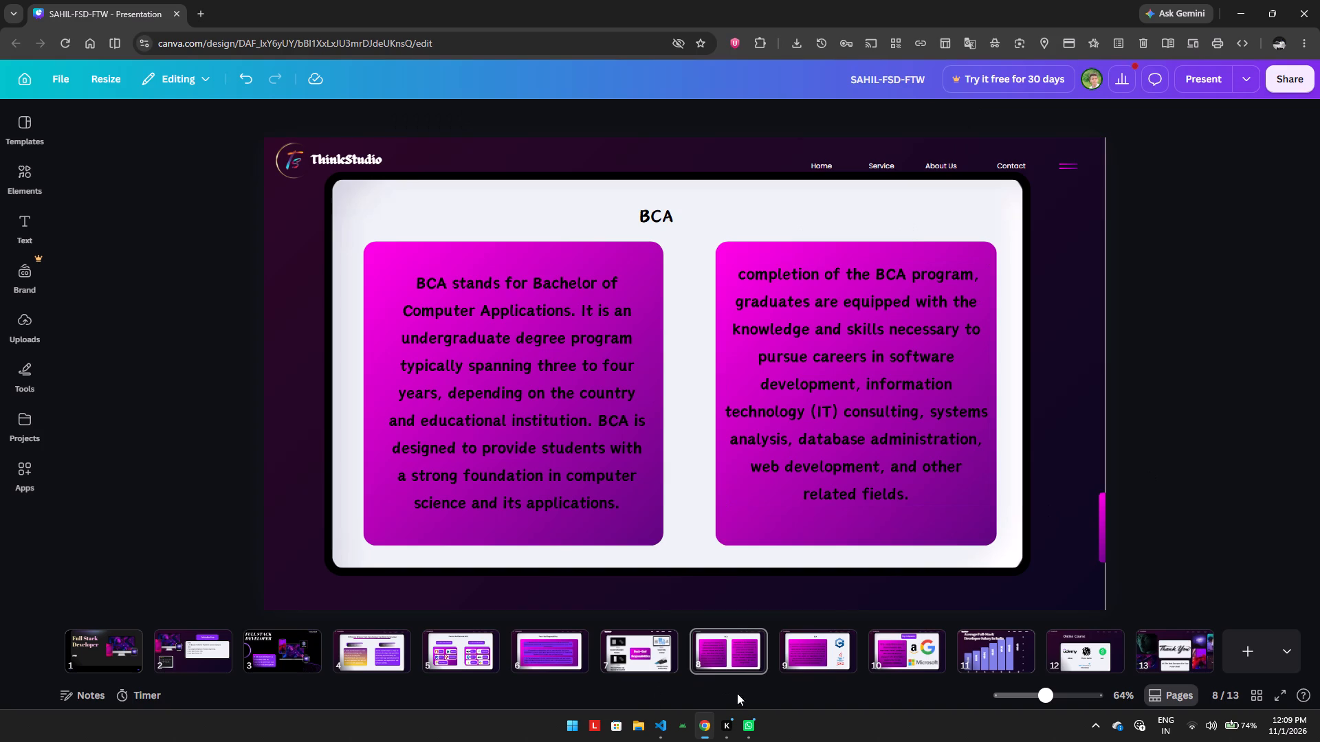
On slide 9, nudge the DSA description paragraph up so it sits vertically centred in its magenta box.
{"action": "left_click", "coordinate": [808, 667]}
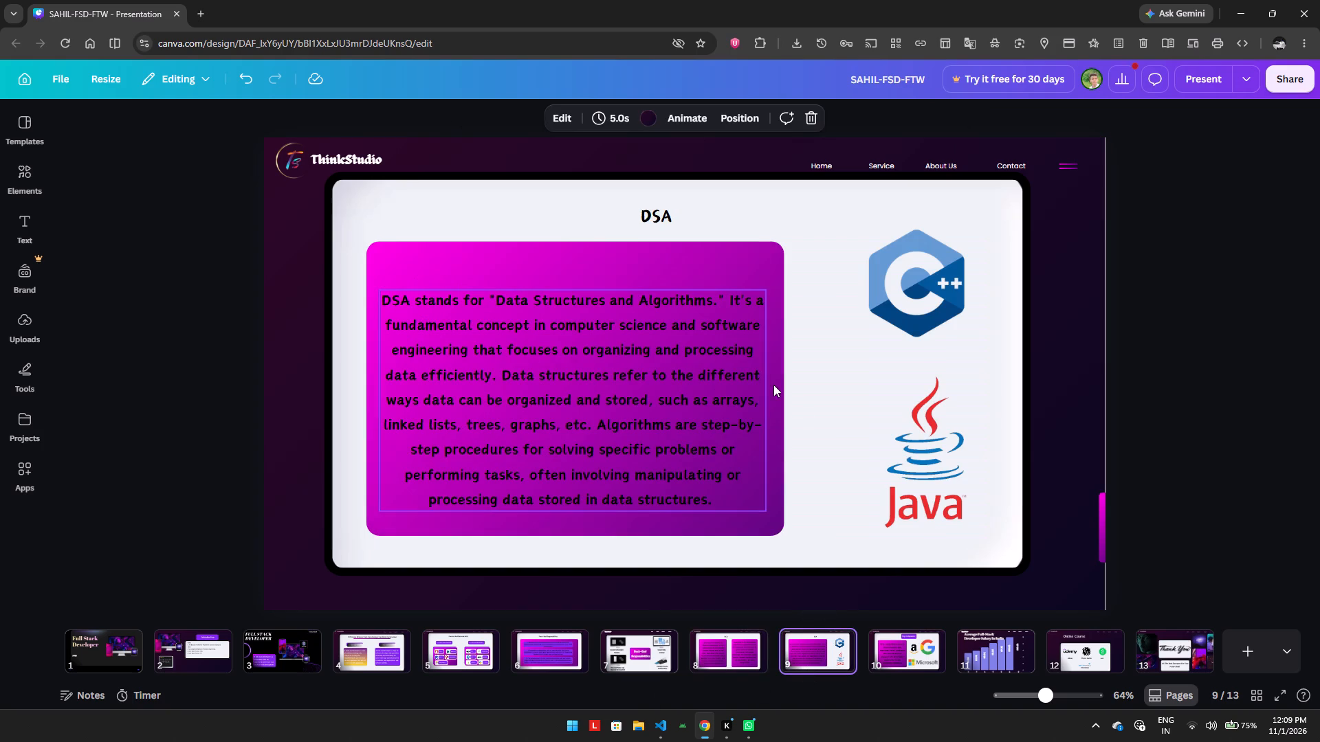
{"action": "left_click", "coordinate": [707, 267]}
{"action": "left_click", "coordinate": [908, 310]}
{"action": "left_click", "coordinate": [624, 434]}
{"action": "key", "text": "Up"}
{"action": "key", "text": "Up"}
{"action": "key", "text": "Up"}
{"action": "key", "text": "Up"}
{"action": "key", "text": "Up"}
{"action": "key", "text": "Up"}
{"action": "key", "text": "Up"}
{"action": "key", "text": "Up"}
{"action": "key", "text": "Up"}
{"action": "key", "text": "Up"}
{"action": "key", "text": "Up"}
{"action": "key", "text": "Up"}
{"action": "key", "text": "Up"}
{"action": "key", "text": "Up"}
{"action": "key", "text": "Up"}
{"action": "key", "text": "Up"}
{"action": "key", "text": "Up"}
{"action": "key", "text": "Up"}
{"action": "key", "text": "Up"}
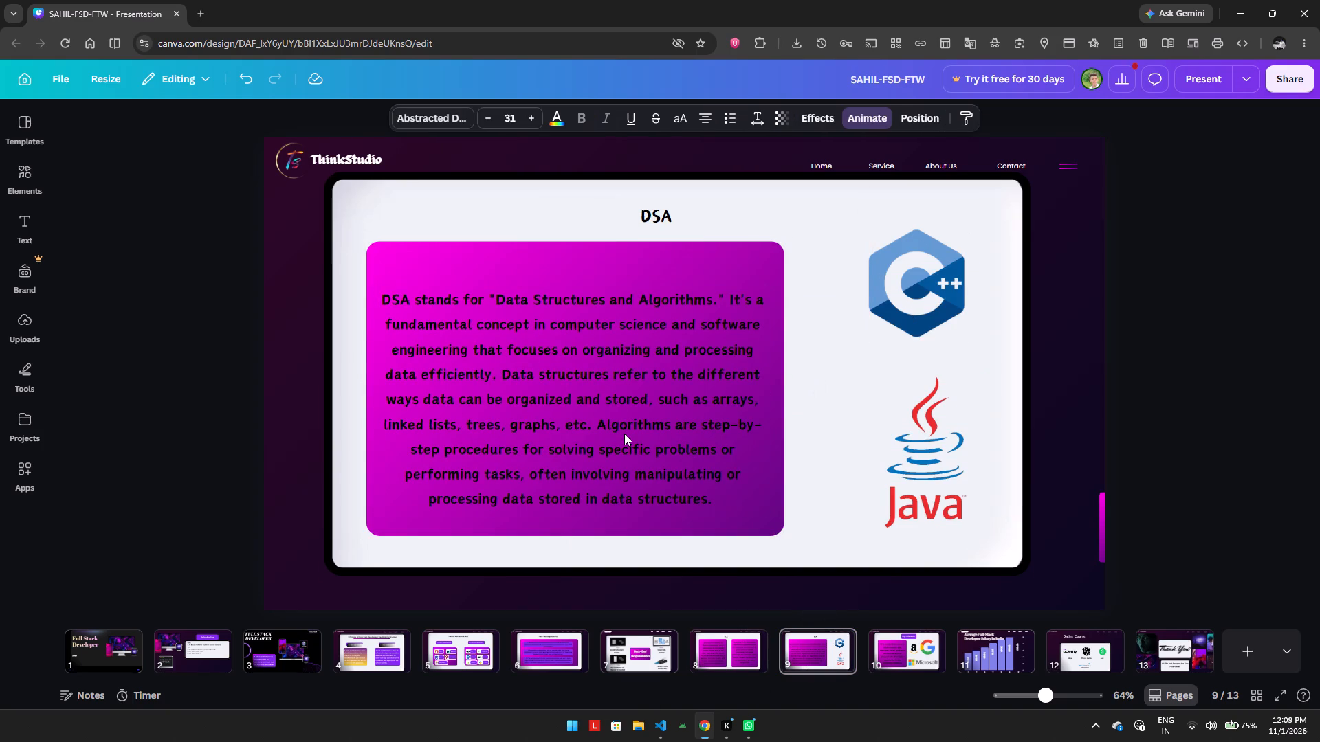
{"action": "key", "text": "Down"}
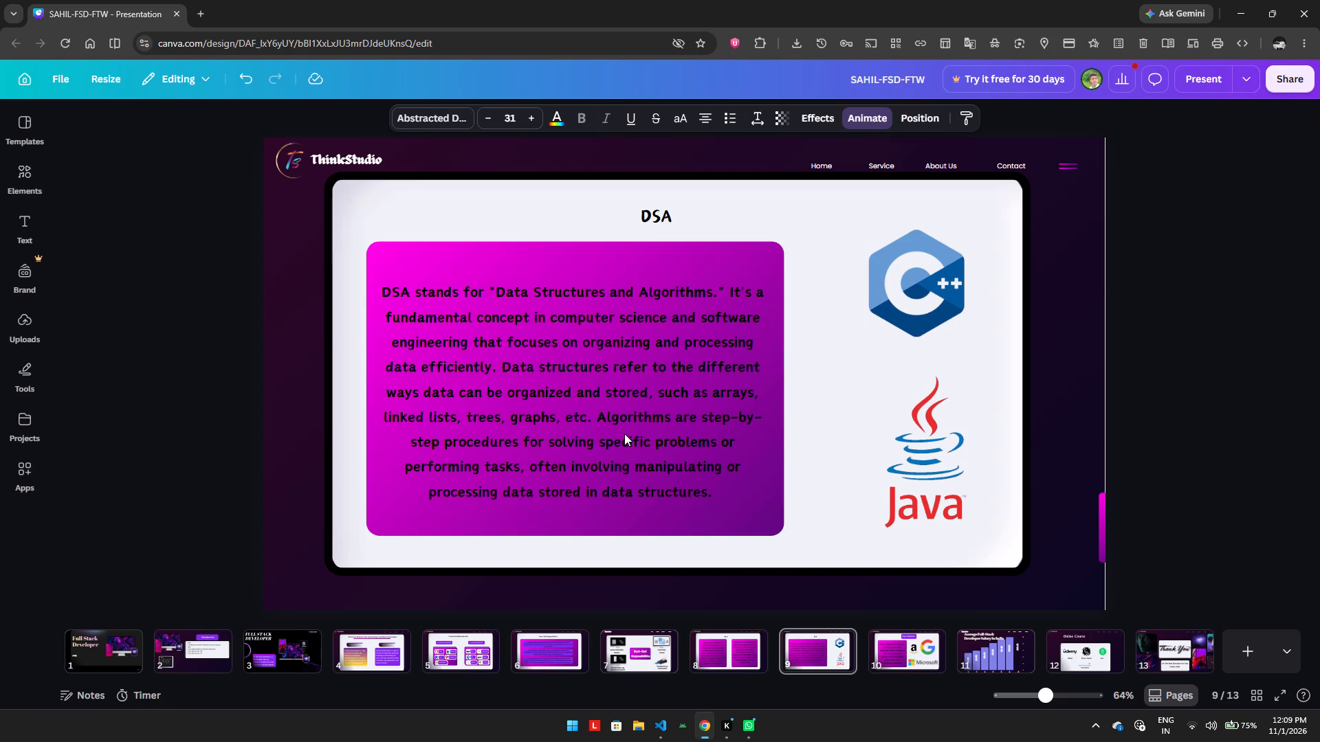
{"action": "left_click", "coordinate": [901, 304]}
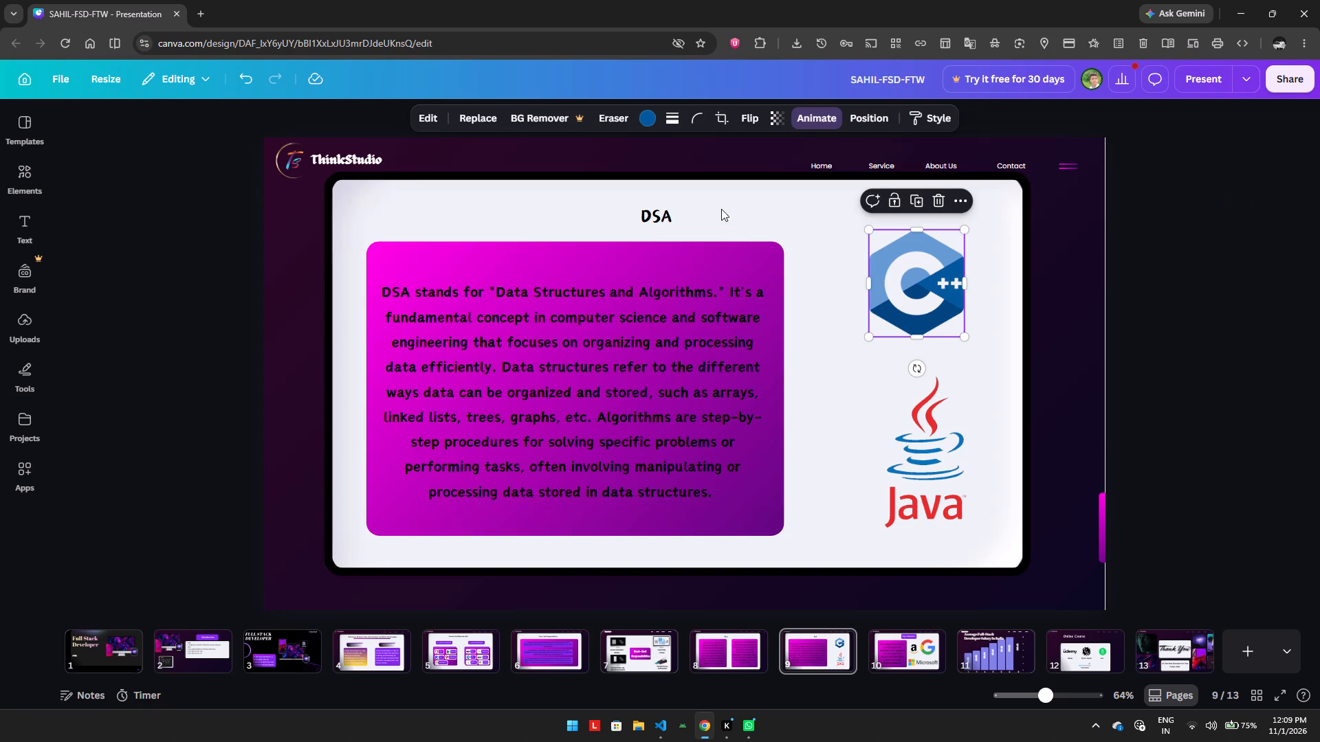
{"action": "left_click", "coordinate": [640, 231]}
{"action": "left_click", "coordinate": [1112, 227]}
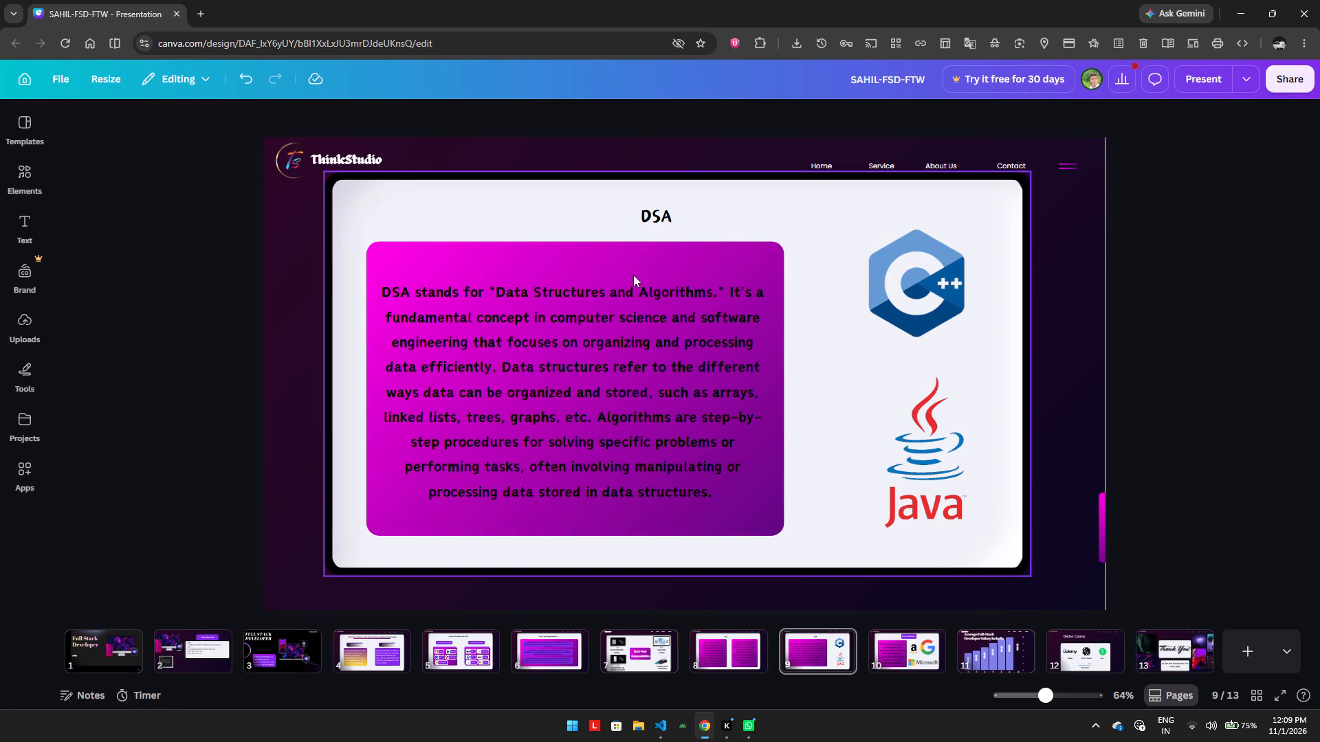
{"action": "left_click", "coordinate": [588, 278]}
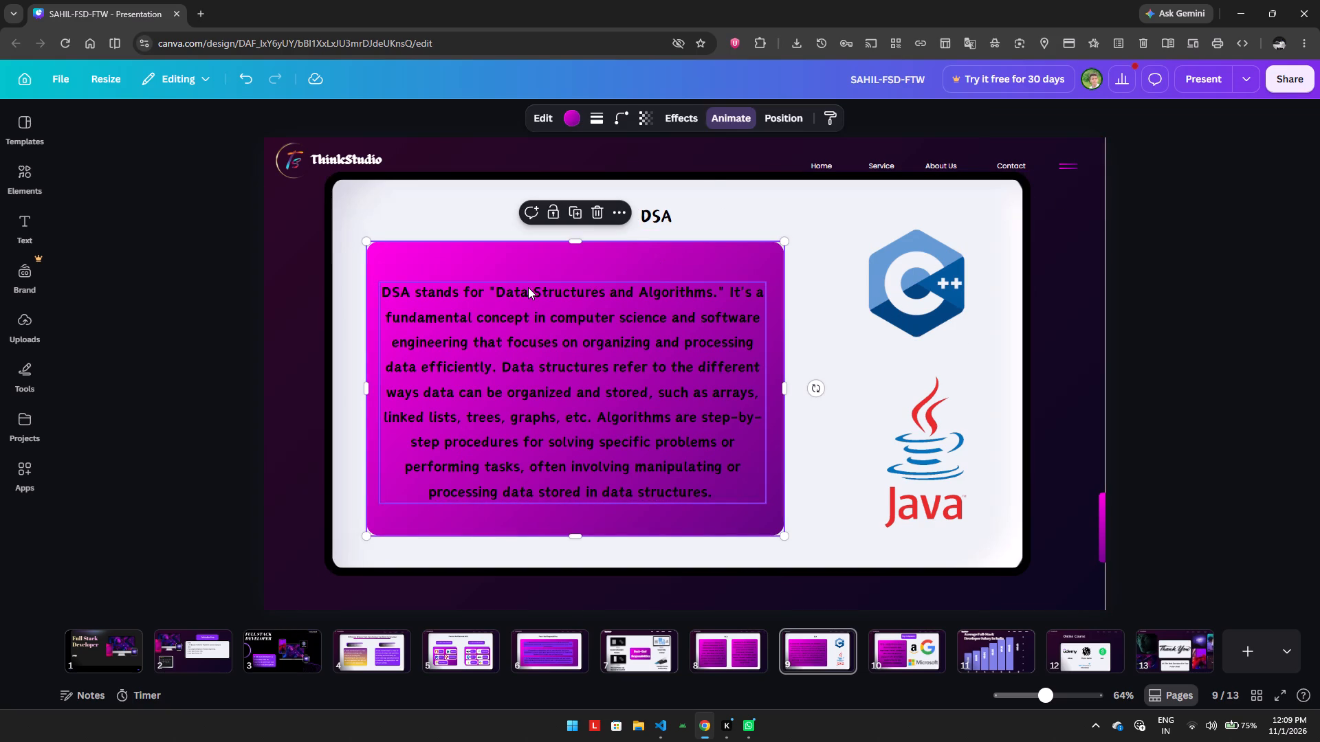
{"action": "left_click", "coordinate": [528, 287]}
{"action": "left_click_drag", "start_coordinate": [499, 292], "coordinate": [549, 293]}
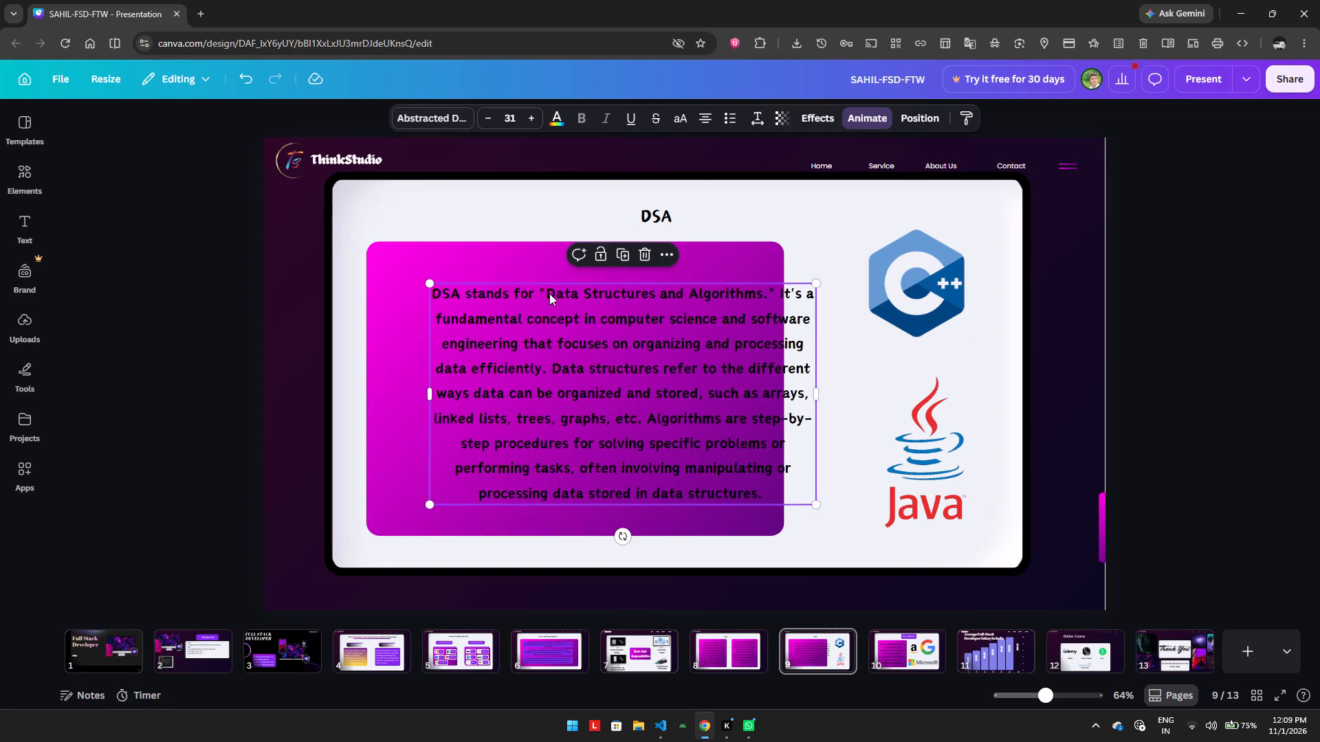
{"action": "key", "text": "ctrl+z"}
Copy the phrase "Data Structures and Algorithms." from the DSA paragraph and append it after DSA in the heading.
{"action": "triple_click", "coordinate": [549, 293]}
{"action": "left_click", "coordinate": [650, 291]}
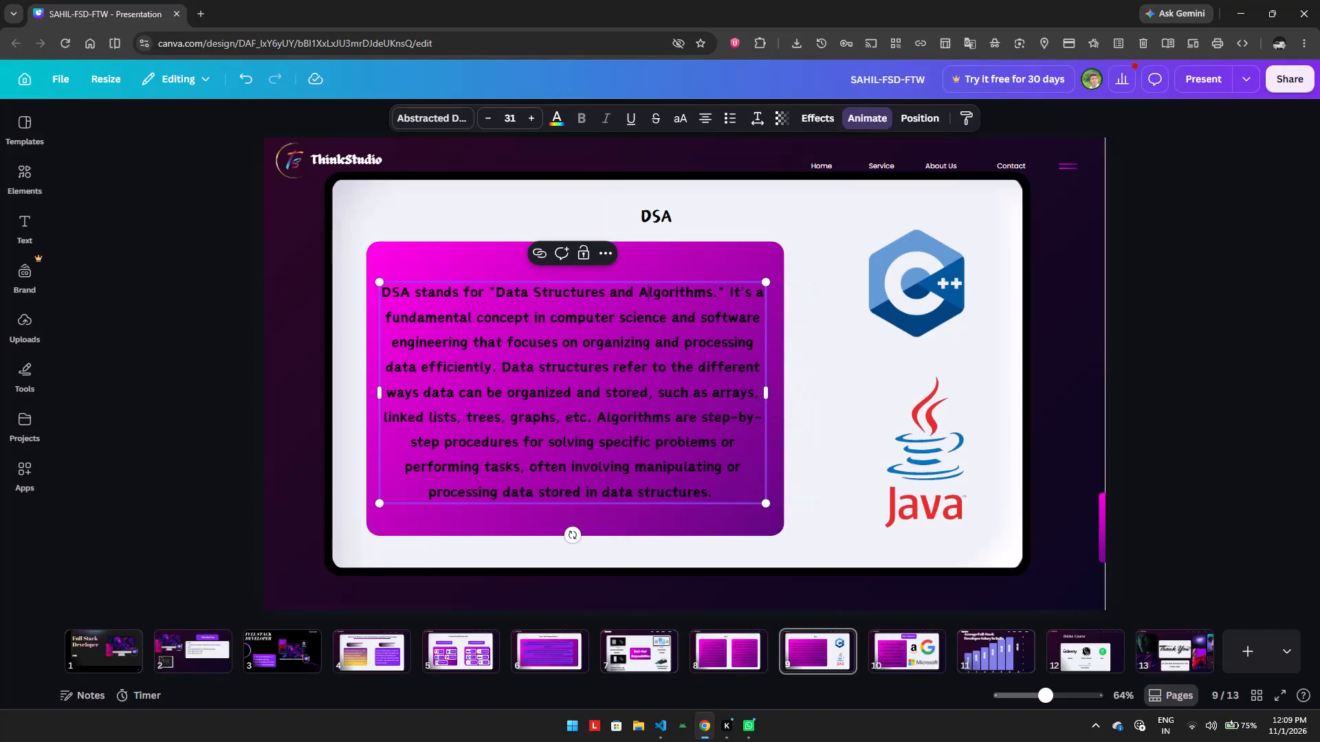
{"action": "left_click_drag", "start_coordinate": [715, 291], "coordinate": [494, 289]}
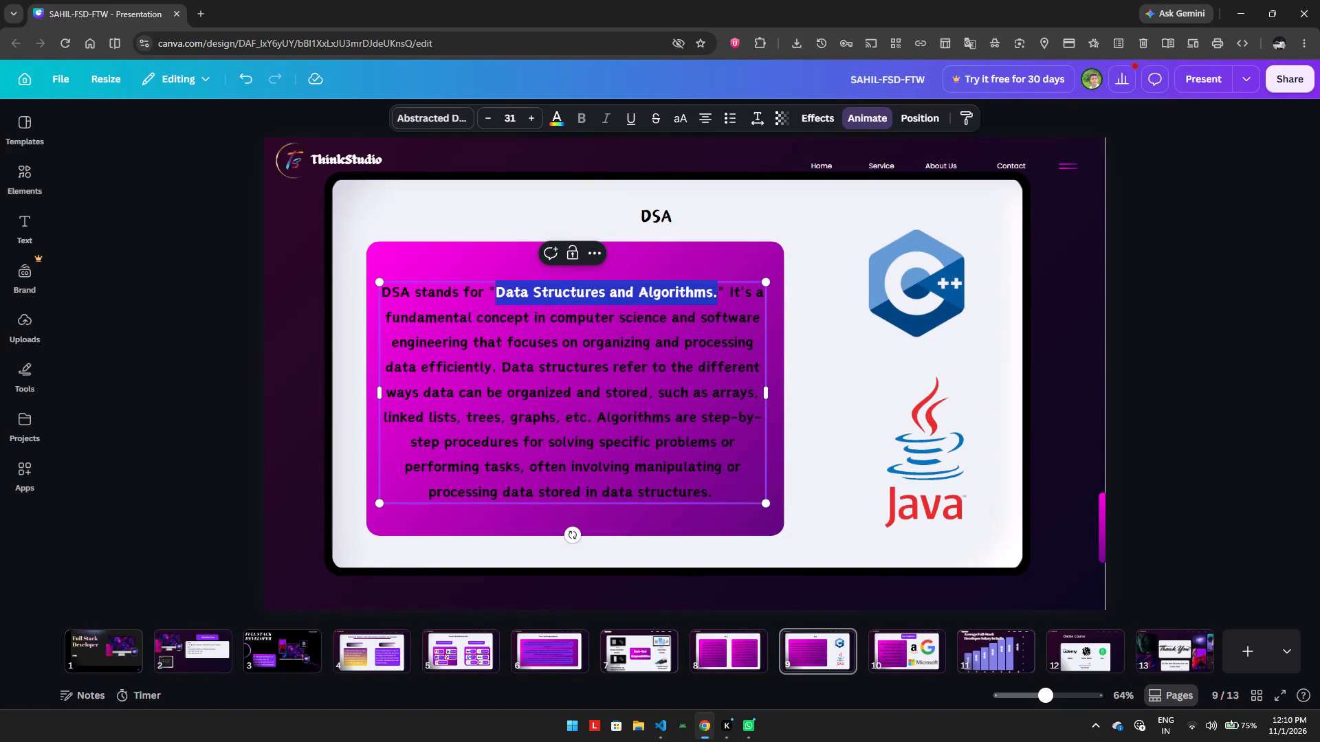
{"action": "left_click_drag", "start_coordinate": [494, 289], "coordinate": [494, 290]}
{"action": "key", "text": "ctrl+c"}
{"action": "left_click", "coordinate": [673, 218]}
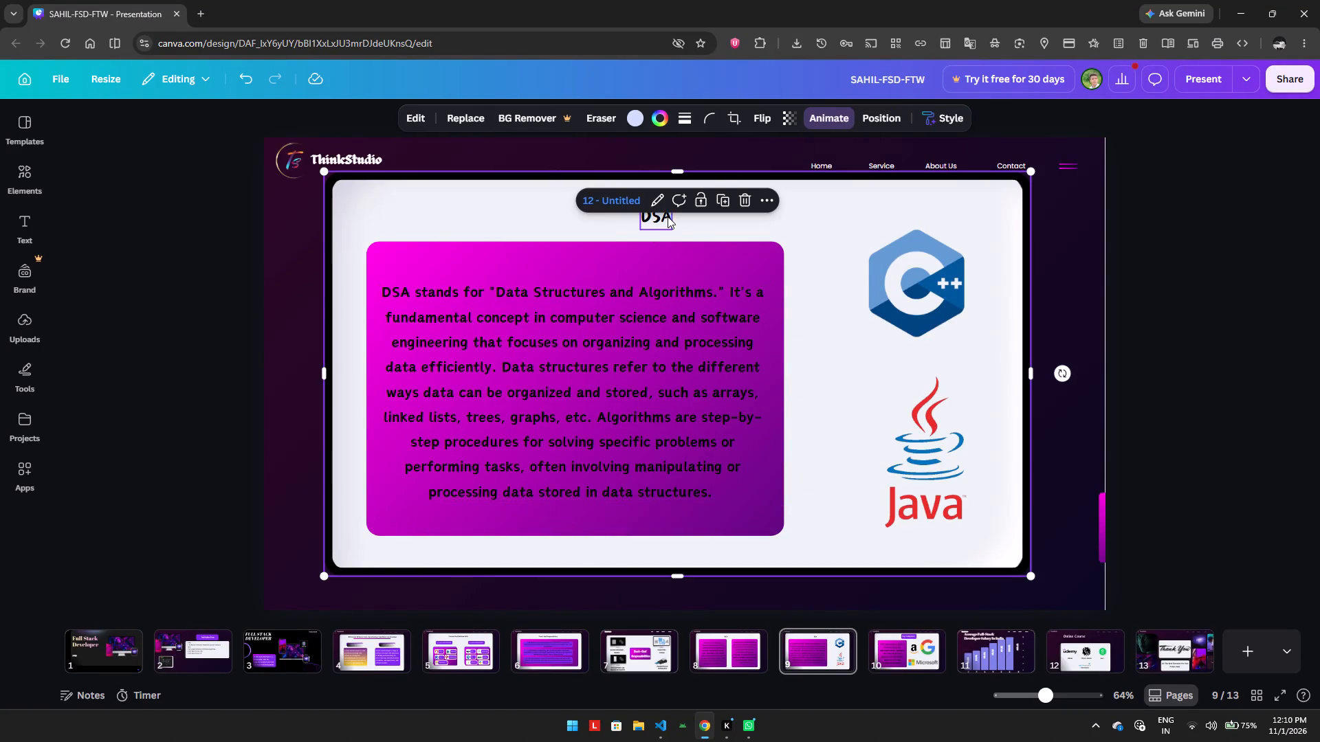
{"action": "left_click", "coordinate": [668, 216]}
{"action": "double_click", "coordinate": [668, 216]}
{"action": "key", "text": "Right"}
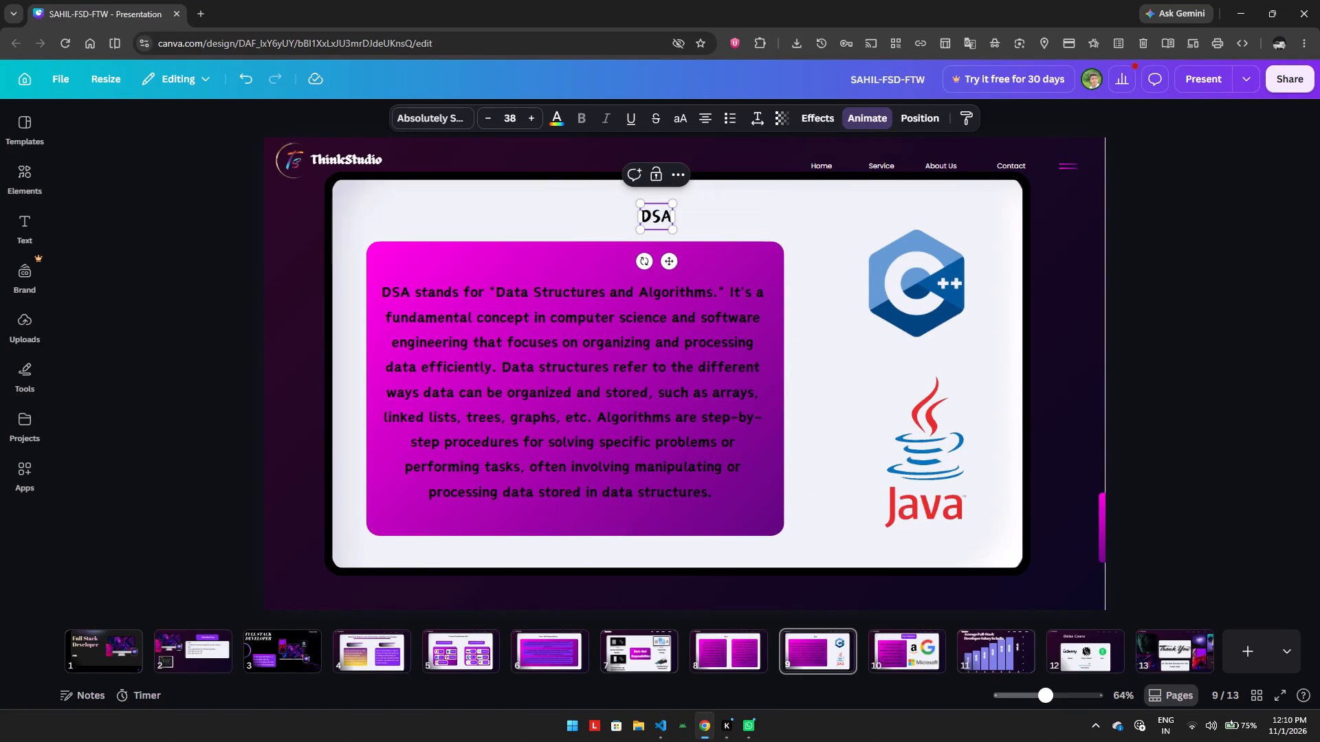
{"action": "key", "text": "space"}
{"action": "key", "text": "ctrl+v"}
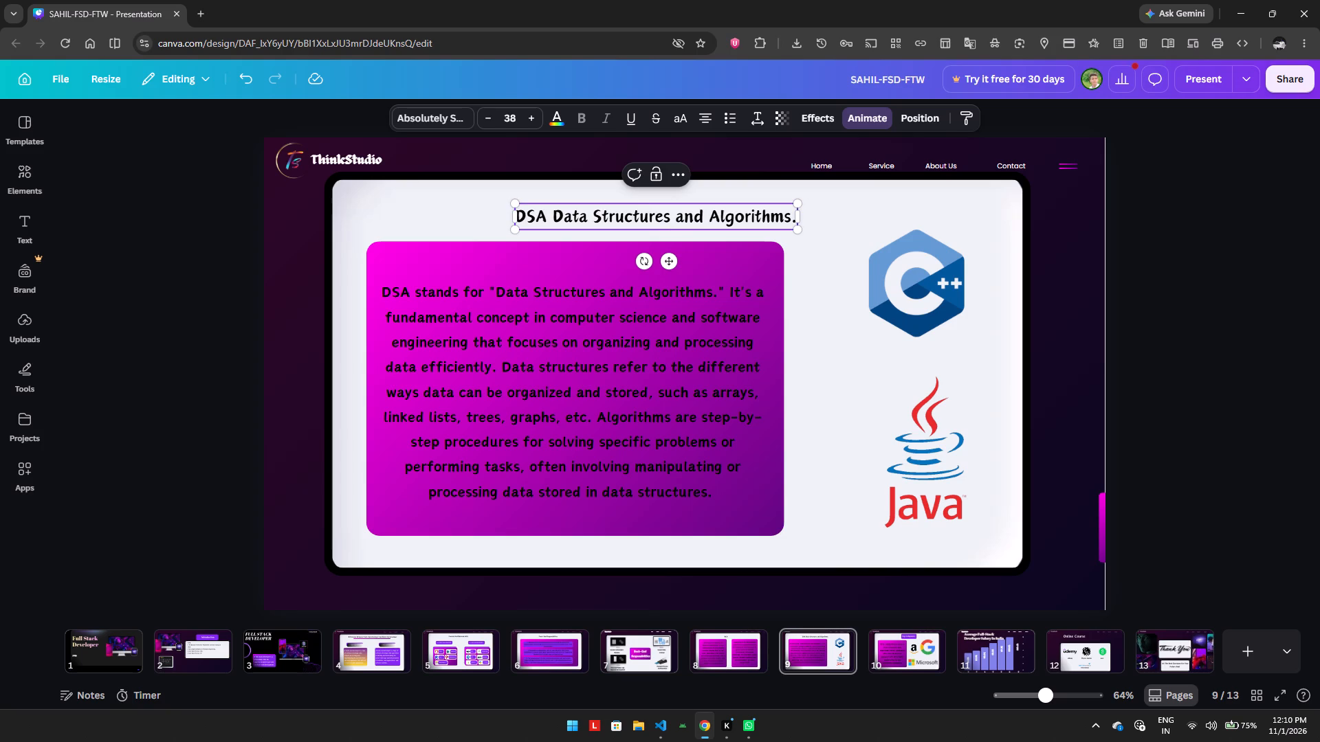
Replace the full stop at the end of the heading with a closing parenthesis.
{"action": "key", "text": "Left"}
{"action": "key", "text": "Right"}
{"action": "key", "text": "Right"}
{"action": "key", "text": "BackSpace"}
{"action": "key", "text": "shift+parenright"}
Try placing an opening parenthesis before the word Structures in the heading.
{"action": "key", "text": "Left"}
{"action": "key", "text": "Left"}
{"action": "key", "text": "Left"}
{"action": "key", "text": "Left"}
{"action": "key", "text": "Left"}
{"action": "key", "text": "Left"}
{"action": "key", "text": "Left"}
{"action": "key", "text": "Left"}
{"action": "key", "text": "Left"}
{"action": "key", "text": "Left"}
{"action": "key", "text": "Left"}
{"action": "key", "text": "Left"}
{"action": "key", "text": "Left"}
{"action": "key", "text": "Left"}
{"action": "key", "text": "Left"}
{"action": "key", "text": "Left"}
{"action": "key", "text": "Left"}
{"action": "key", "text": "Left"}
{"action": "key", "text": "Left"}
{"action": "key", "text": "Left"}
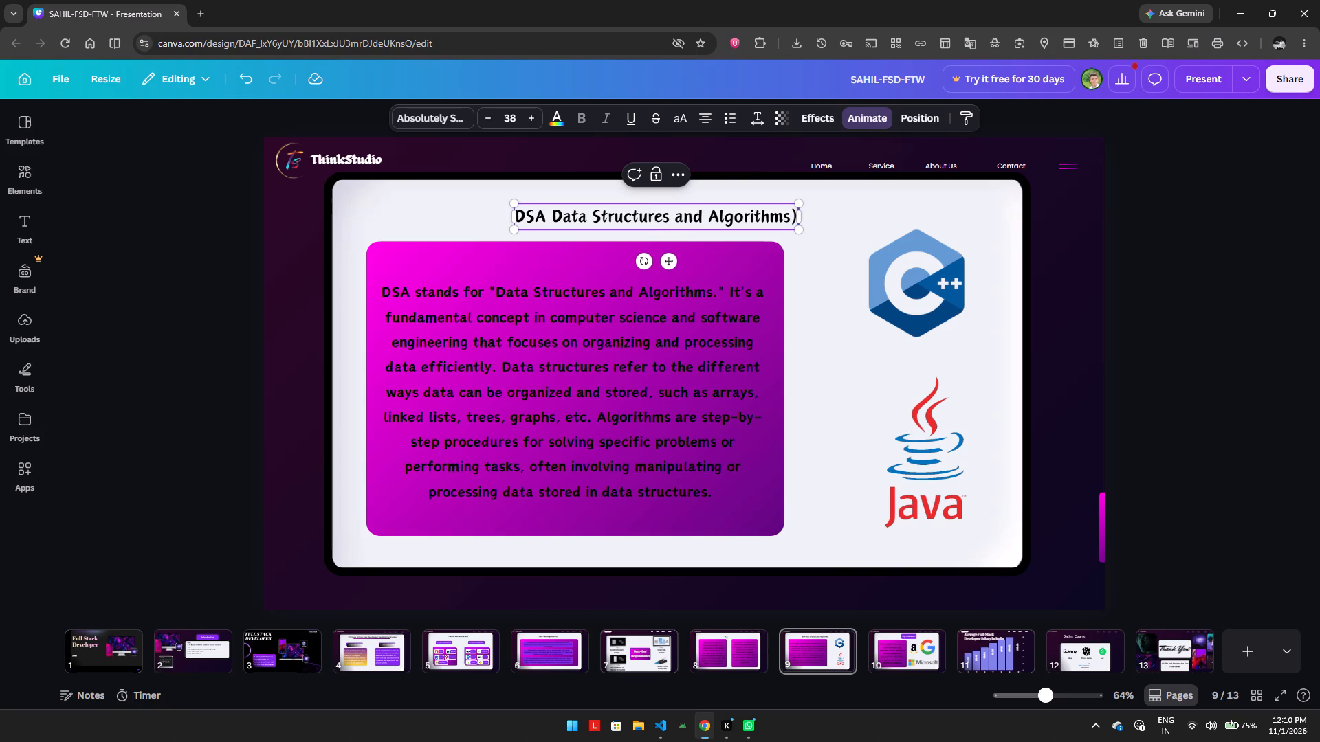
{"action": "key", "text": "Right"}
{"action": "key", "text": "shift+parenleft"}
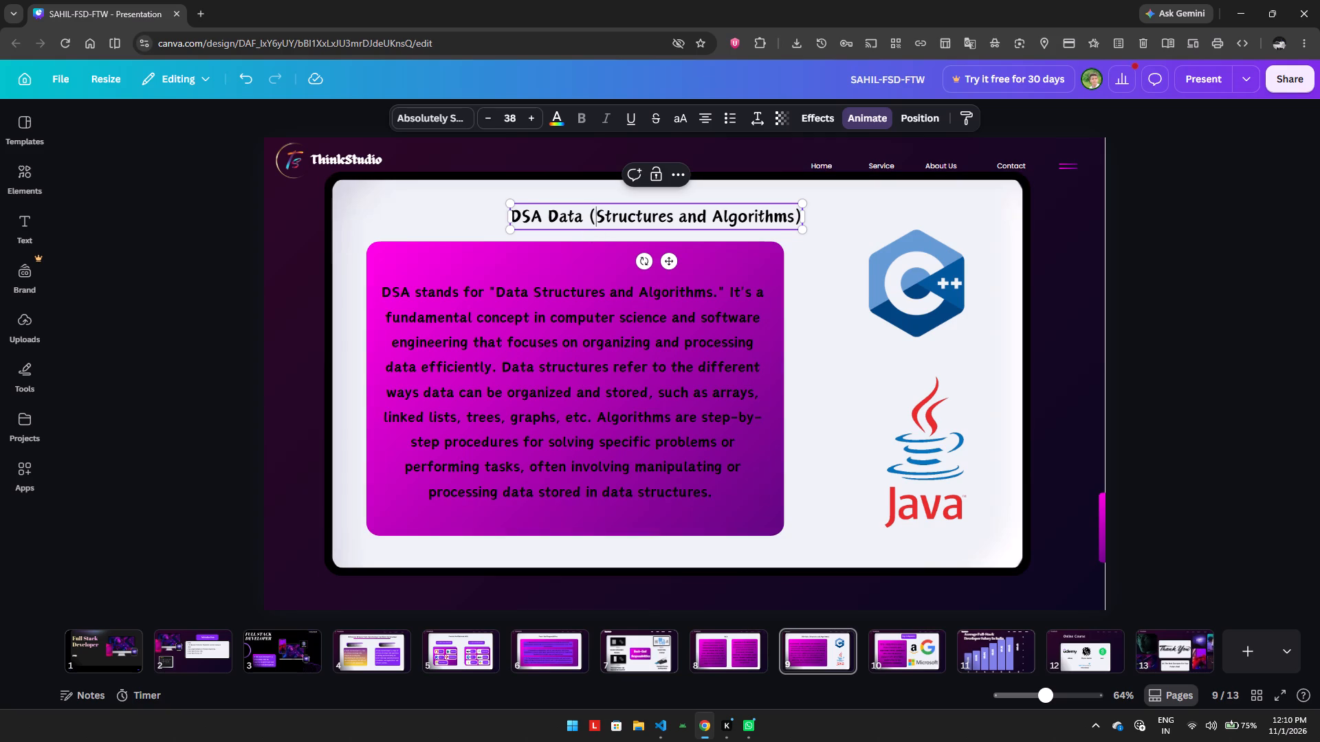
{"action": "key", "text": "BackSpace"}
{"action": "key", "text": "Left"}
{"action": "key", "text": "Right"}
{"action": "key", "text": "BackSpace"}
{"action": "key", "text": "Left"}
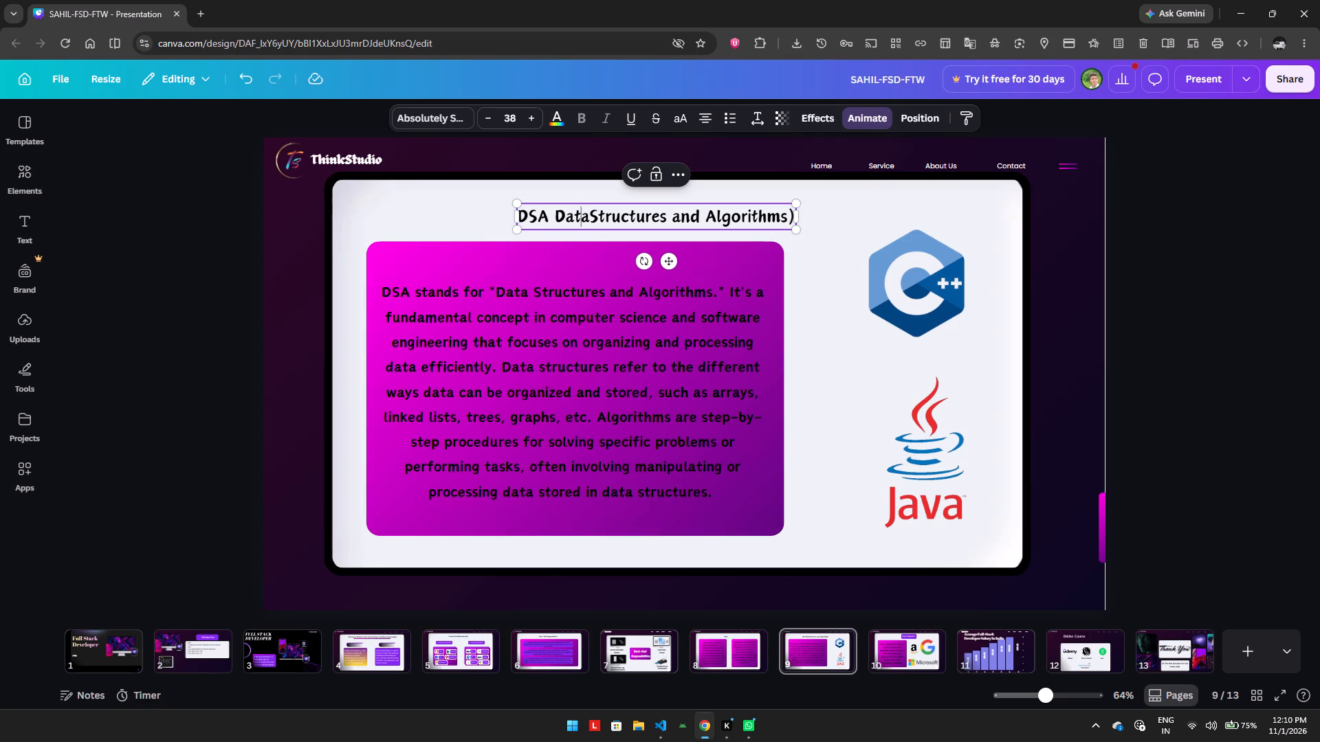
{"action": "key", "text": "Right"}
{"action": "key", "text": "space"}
Insert an opening parenthesis before Data so the heading reads "DSA (Data Structures and Algorithms)".
{"action": "key", "text": "Left"}
{"action": "key", "text": "Left"}
{"action": "key", "text": "Left"}
{"action": "key", "text": "Left"}
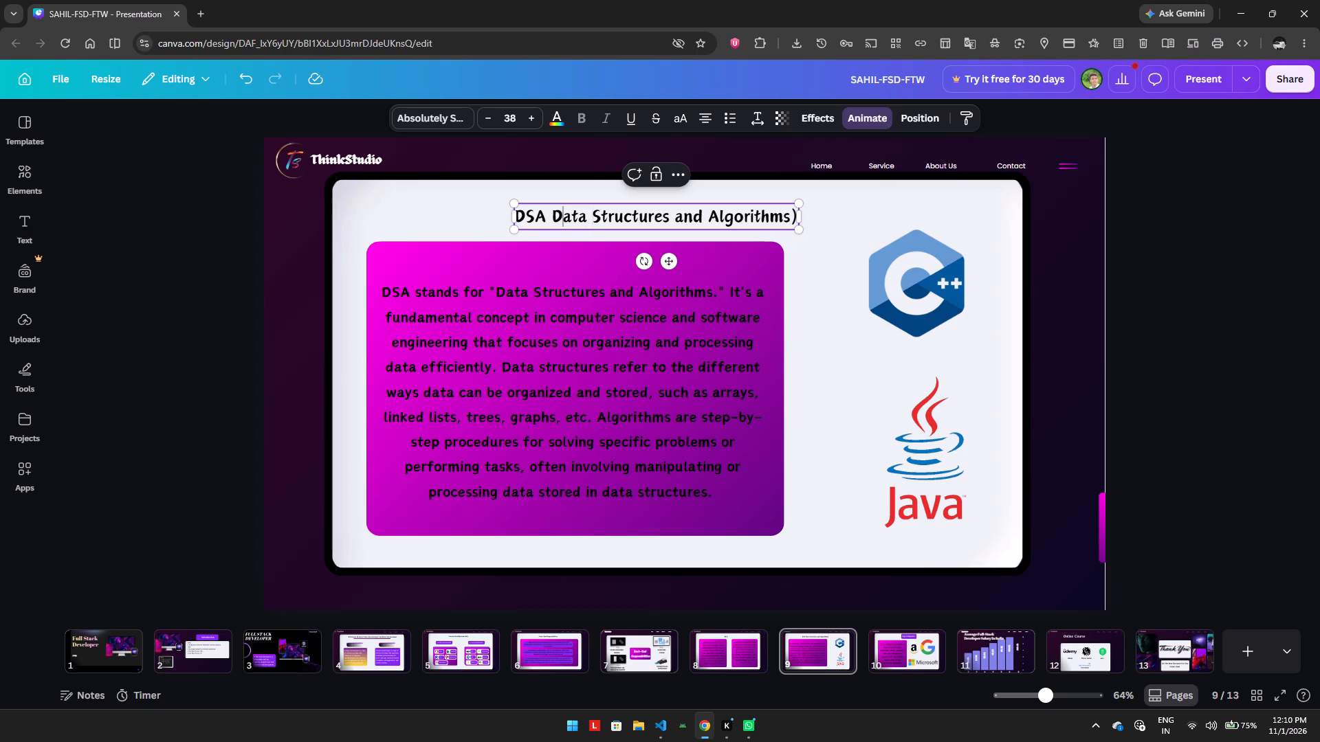
{"action": "key", "text": "Left"}
{"action": "key", "text": "shift+parenleft"}
{"action": "left_click", "coordinate": [621, 325]}
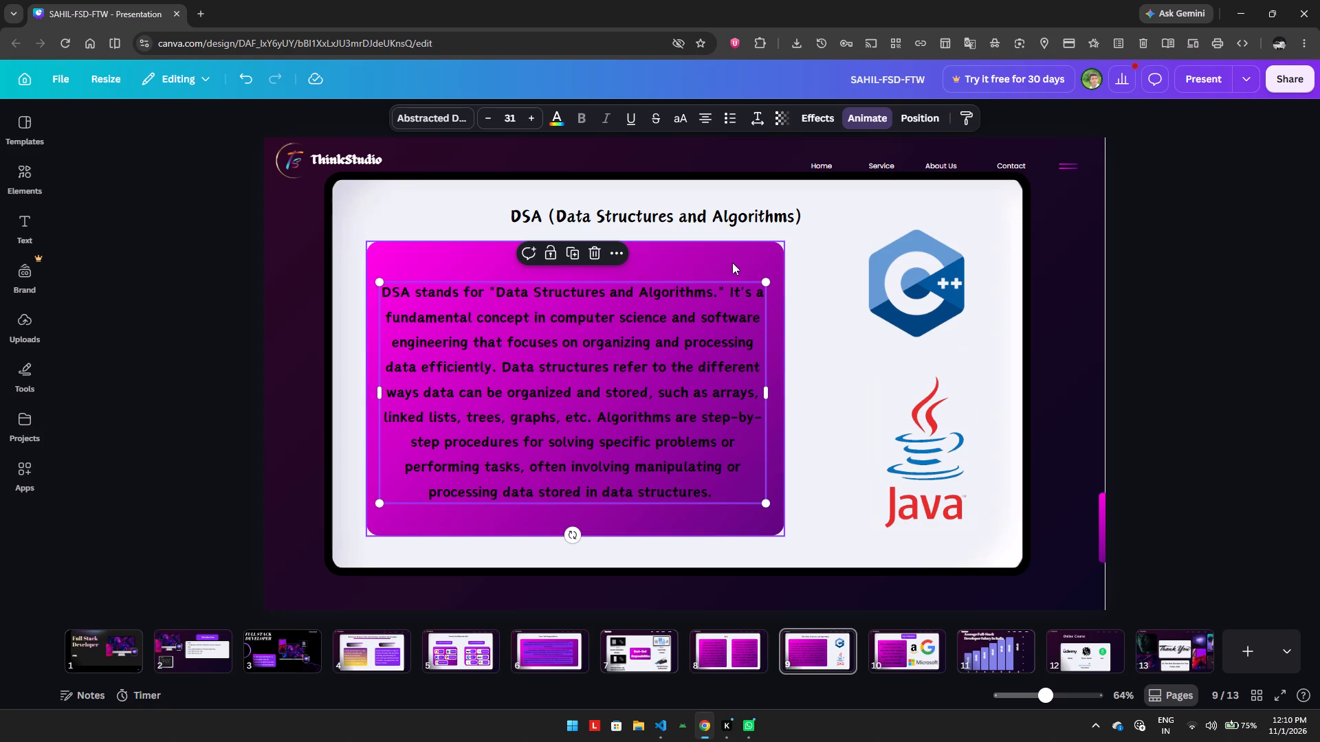
Move the DSA (Data Structures and Algorithms) heading up slightly towards the top edge of the white card.
{"action": "double_click", "coordinate": [775, 210]}
{"action": "left_click", "coordinate": [789, 269]}
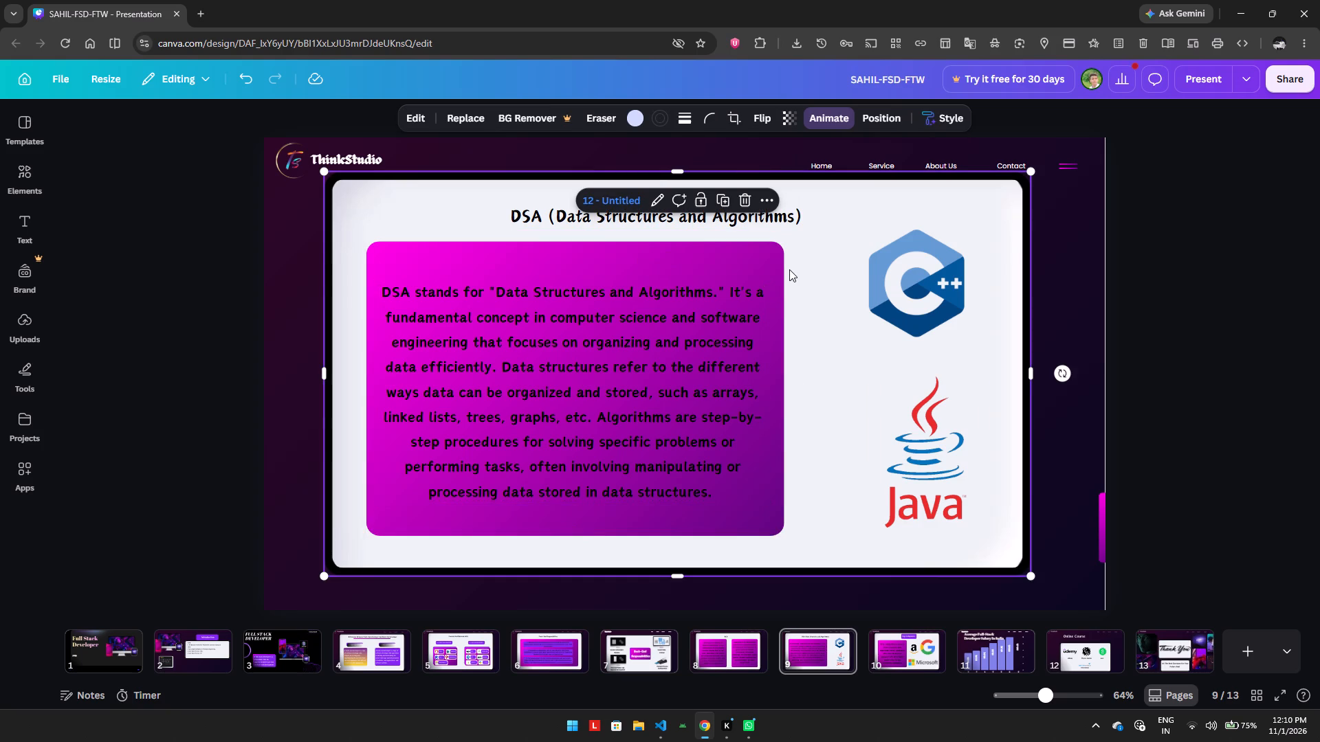
{"action": "left_click_drag", "start_coordinate": [735, 217], "coordinate": [735, 209]}
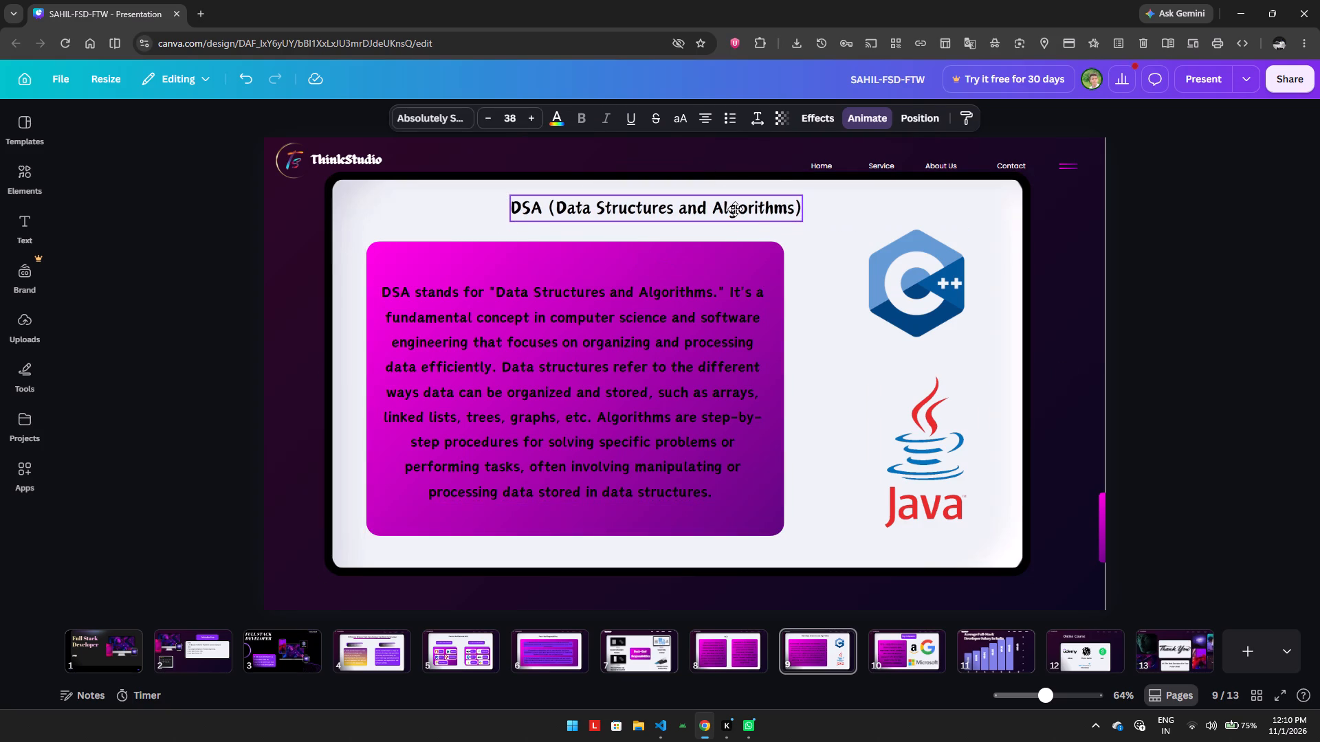
{"action": "left_click_drag", "start_coordinate": [735, 209], "coordinate": [735, 208]}
Nudge the magenta gradient box behind the DSA paragraph down slightly to leave more space beneath the heading.
{"action": "left_click", "coordinate": [741, 260]}
{"action": "key", "text": "Down"}
{"action": "key", "text": "Down"}
{"action": "key", "text": "Down"}
{"action": "key", "text": "Down"}
{"action": "key", "text": "Down"}
{"action": "key", "text": "Down"}
{"action": "key", "text": "Down"}
{"action": "key", "text": "Down"}
{"action": "key", "text": "Down"}
{"action": "key", "text": "Down"}
{"action": "key", "text": "Down"}
{"action": "key", "text": "Down"}
{"action": "key", "text": "Down"}
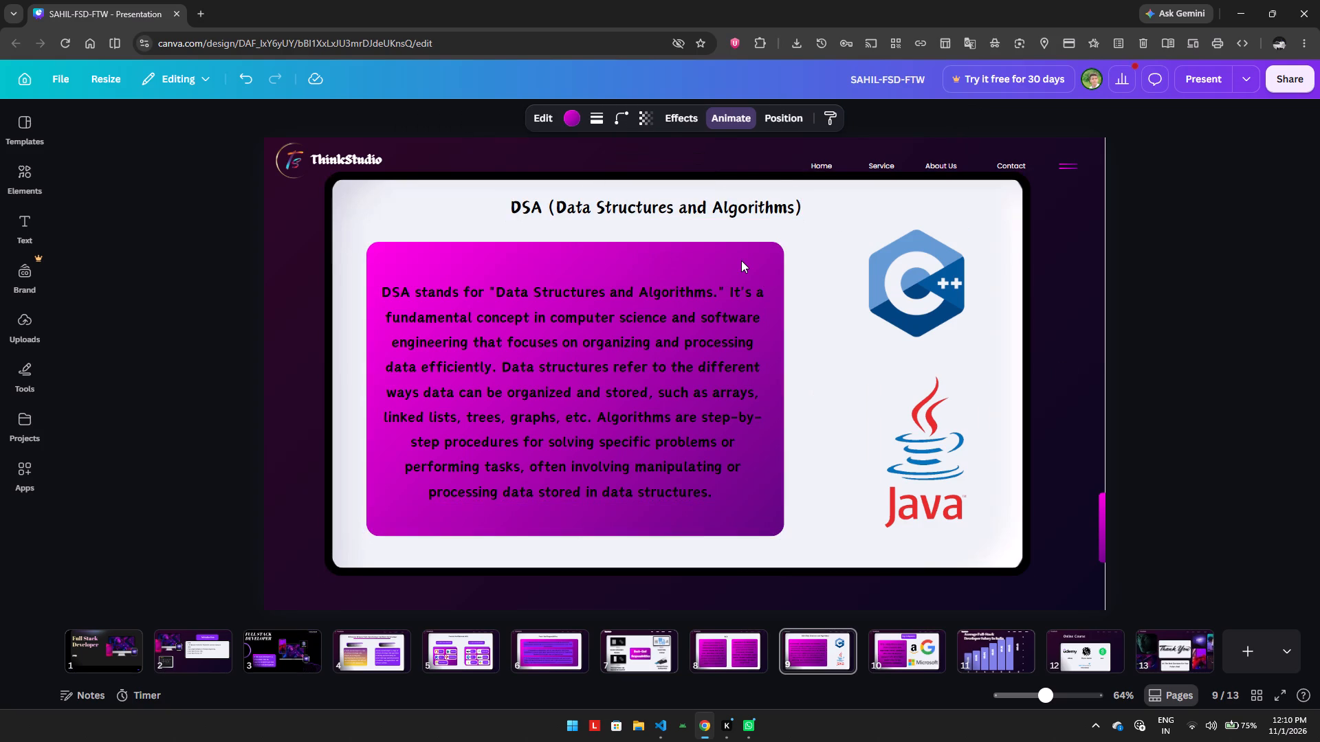
{"action": "key", "text": "Down"}
{"action": "key", "text": "Down"}
{"action": "key", "text": "Up"}
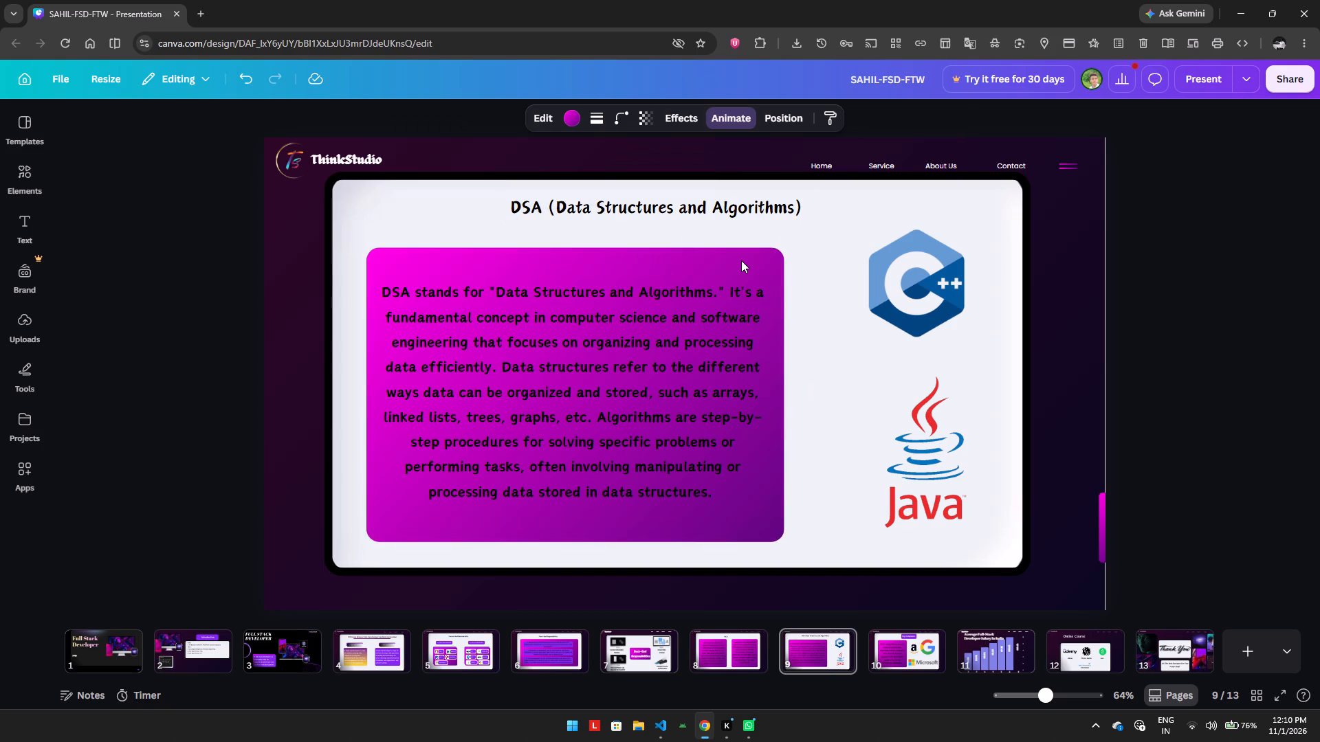
Duplicate the lower short magenta line of the menu icon beside Contact on the same slide.
{"action": "left_click", "coordinate": [1074, 166]}
{"action": "left_click", "coordinate": [1065, 169]}
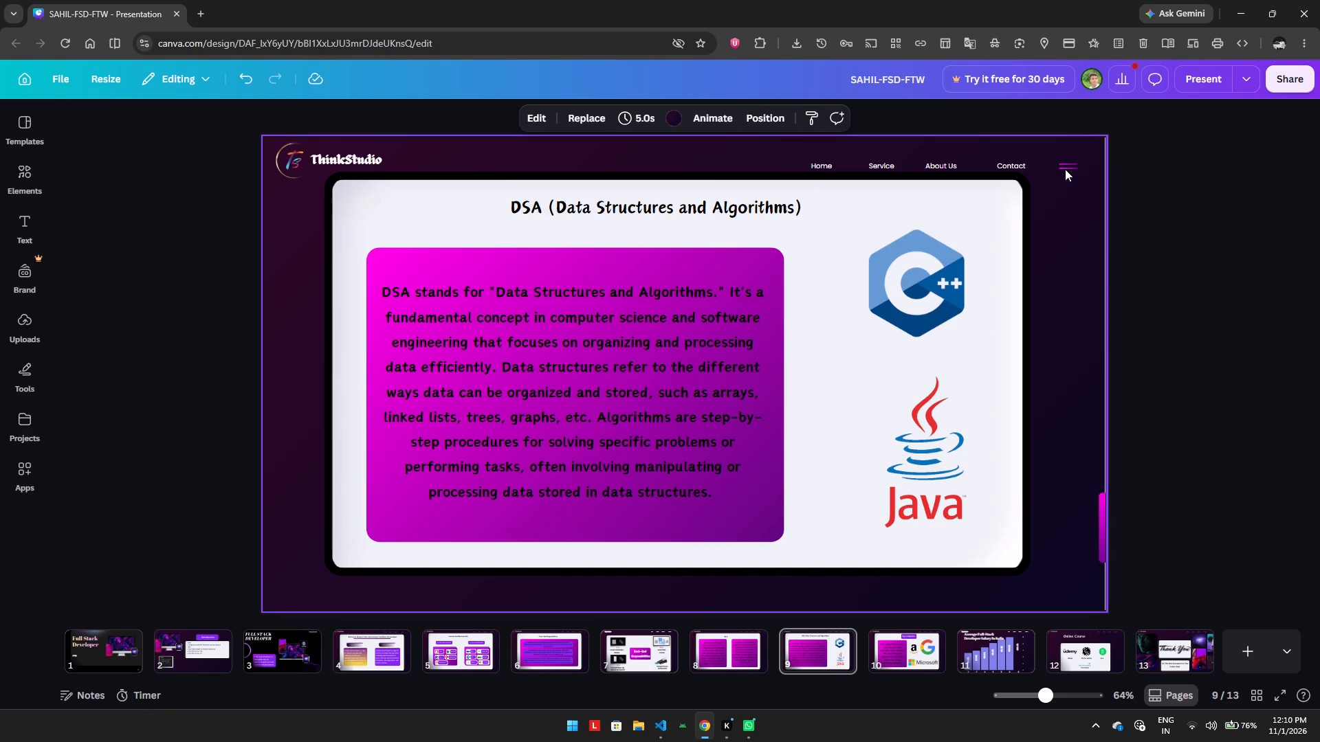
{"action": "left_click", "coordinate": [1066, 168]}
{"action": "key", "text": "ctrl+c"}
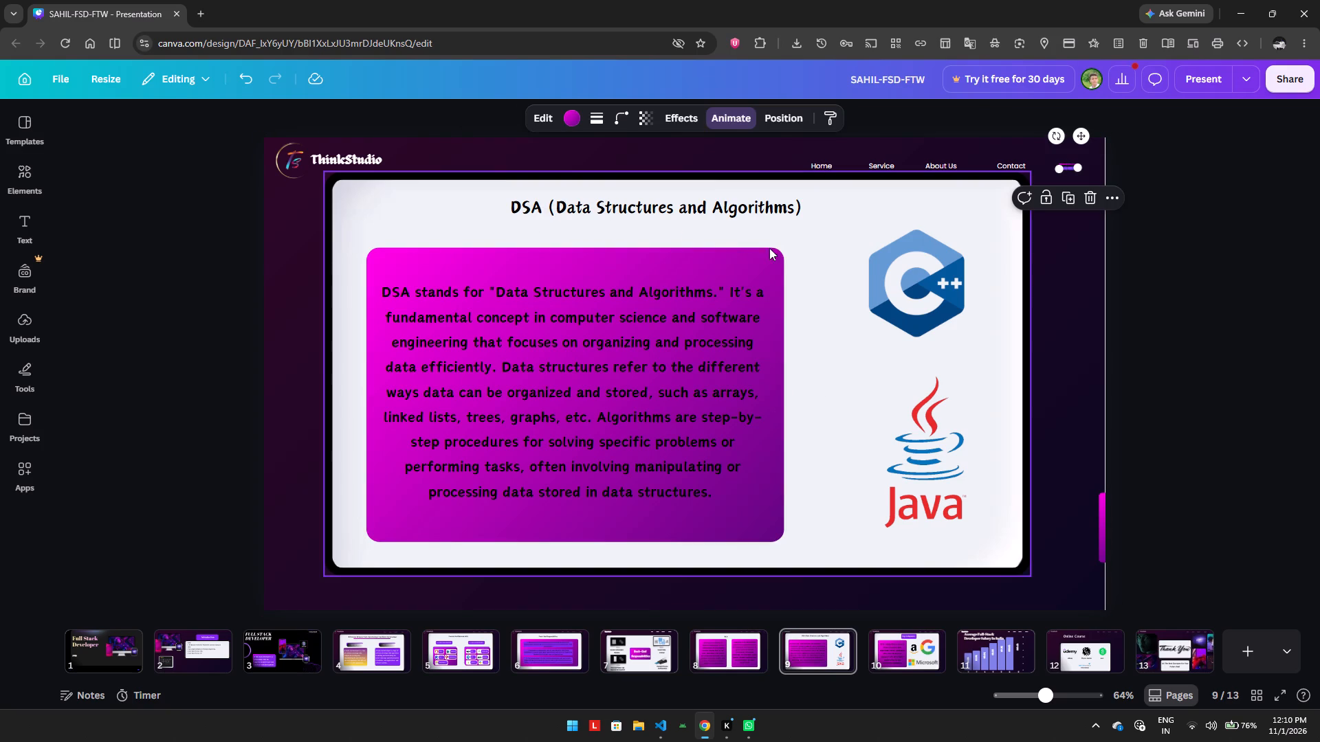
{"action": "left_click", "coordinate": [839, 229]}
{"action": "key", "text": "ctrl+v"}
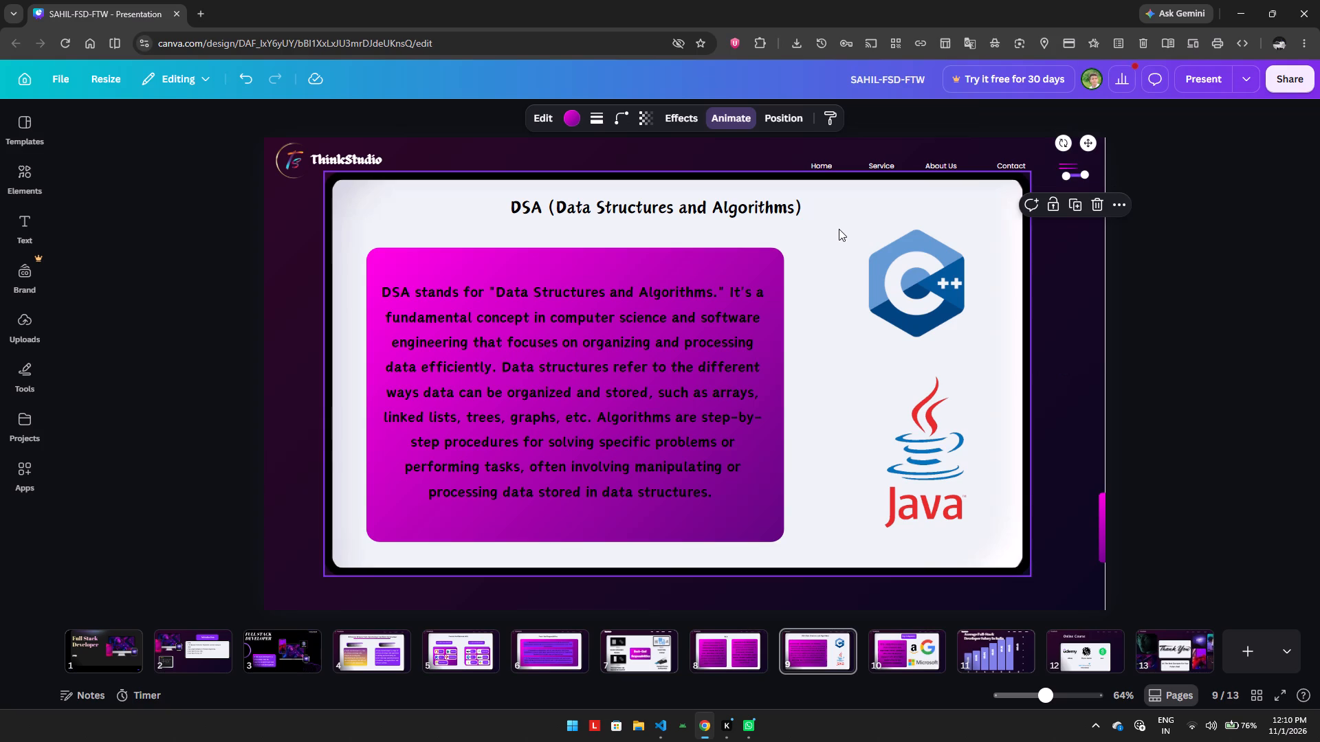
Nudge the duplicated line left and down onto the white card, near its upper-right corner at heading height.
{"action": "key", "text": "Left"}
{"action": "key", "text": "Left"}
{"action": "key", "text": "Left"}
{"action": "key", "text": "Left"}
{"action": "key", "text": "Left"}
{"action": "key", "text": "Left"}
{"action": "key", "text": "Left"}
{"action": "key", "text": "Left"}
{"action": "key", "text": "Left"}
{"action": "key", "text": "Left"}
{"action": "key", "text": "Left"}
{"action": "key", "text": "Left"}
{"action": "key", "text": "Left"}
{"action": "key", "text": "Left"}
{"action": "key", "text": "Left"}
{"action": "key", "text": "Left"}
{"action": "key", "text": "Left"}
{"action": "key", "text": "Left"}
{"action": "key", "text": "Left"}
{"action": "key", "text": "Left"}
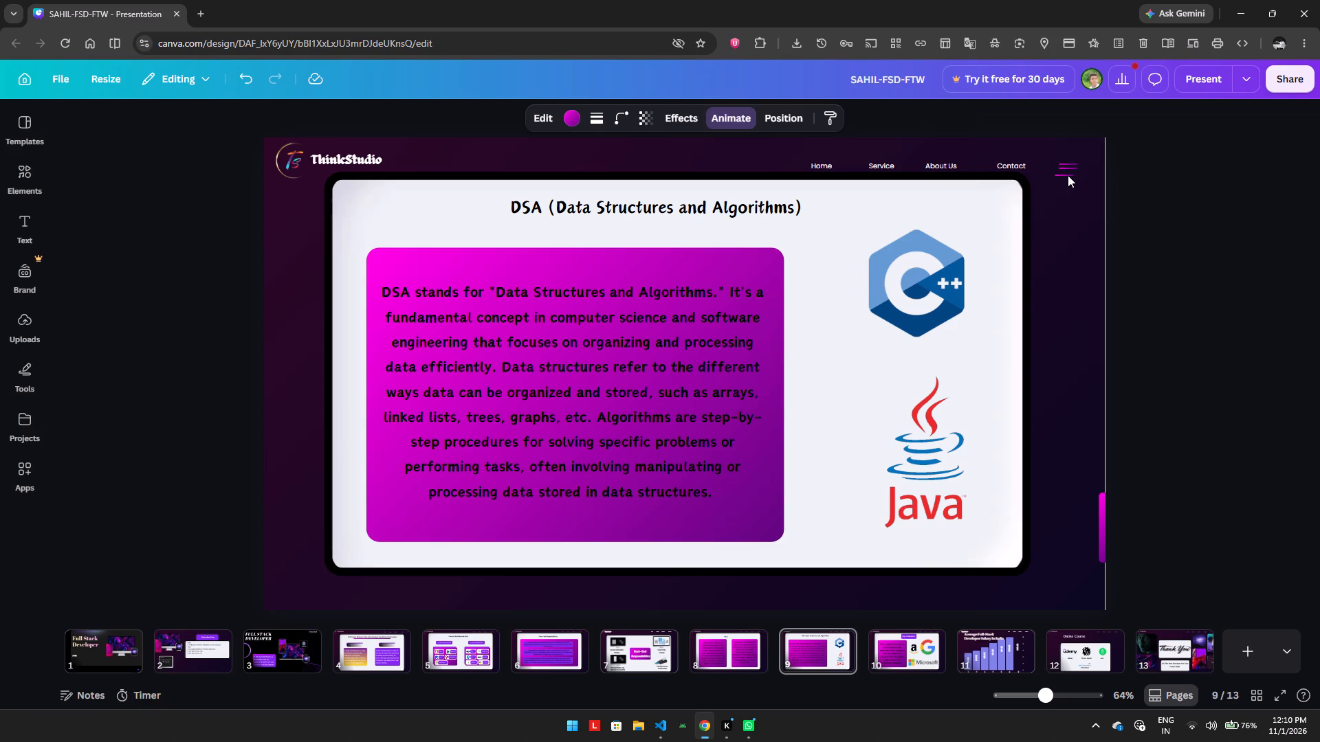
{"action": "key", "text": "Down"}
{"action": "key", "text": "Down"}
{"action": "key", "text": "Down"}
{"action": "key", "text": "Down"}
{"action": "key", "text": "Down"}
{"action": "key", "text": "Down"}
{"action": "key", "text": "Down"}
{"action": "key", "text": "Down"}
{"action": "key", "text": "Down"}
{"action": "key", "text": "Down"}
{"action": "key", "text": "Down"}
{"action": "key", "text": "Down"}
{"action": "key", "text": "Down"}
{"action": "key", "text": "Down"}
{"action": "key", "text": "Down"}
{"action": "key", "text": "Down"}
{"action": "key", "text": "Down"}
{"action": "key", "text": "Down"}
{"action": "key", "text": "Down"}
{"action": "key", "text": "Down"}
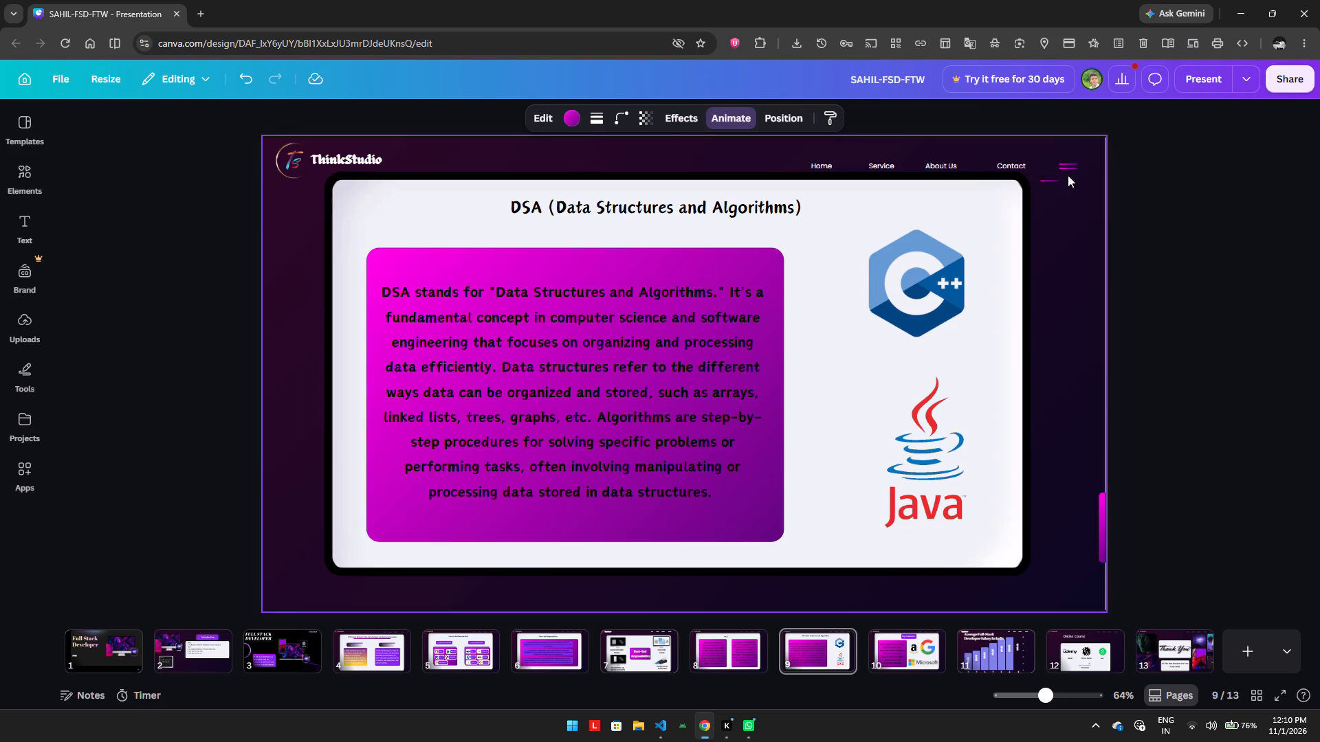
{"action": "key", "text": "Left"}
{"action": "key", "text": "Left"}
{"action": "key", "text": "Left"}
{"action": "key", "text": "Left"}
{"action": "key", "text": "Left"}
{"action": "key", "text": "Left"}
{"action": "key", "text": "Left"}
{"action": "key", "text": "Left"}
{"action": "key", "text": "Left"}
{"action": "key", "text": "Left"}
{"action": "key", "text": "Left"}
{"action": "key", "text": "Left"}
{"action": "key", "text": "Left"}
{"action": "key", "text": "Left"}
{"action": "key", "text": "Left"}
{"action": "key", "text": "Left"}
{"action": "key", "text": "Left"}
{"action": "key", "text": "Left"}
{"action": "key", "text": "Left"}
{"action": "key", "text": "Left"}
Stretch the duplicated line horizontally into a long line extending past the slide's right edge.
{"action": "left_click", "coordinate": [1006, 199]}
{"action": "left_click_drag", "start_coordinate": [1015, 199], "coordinate": [1214, 203]}
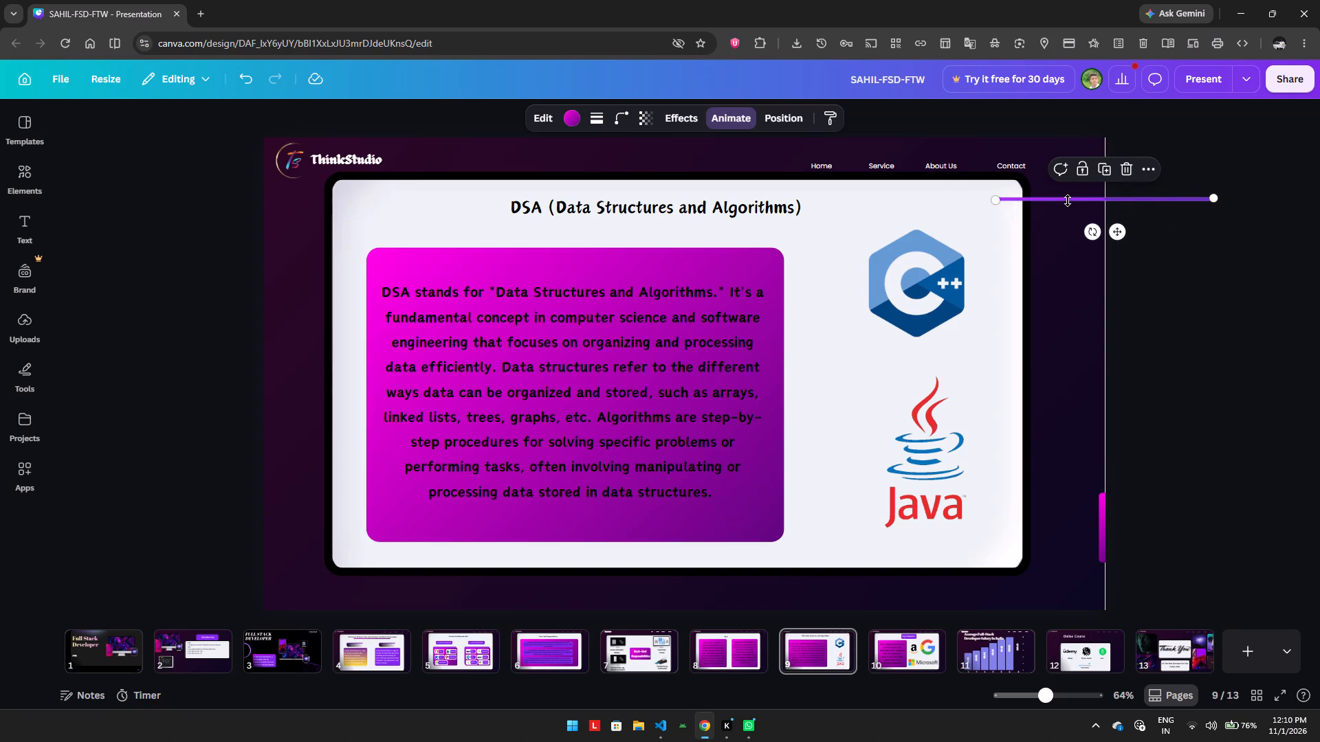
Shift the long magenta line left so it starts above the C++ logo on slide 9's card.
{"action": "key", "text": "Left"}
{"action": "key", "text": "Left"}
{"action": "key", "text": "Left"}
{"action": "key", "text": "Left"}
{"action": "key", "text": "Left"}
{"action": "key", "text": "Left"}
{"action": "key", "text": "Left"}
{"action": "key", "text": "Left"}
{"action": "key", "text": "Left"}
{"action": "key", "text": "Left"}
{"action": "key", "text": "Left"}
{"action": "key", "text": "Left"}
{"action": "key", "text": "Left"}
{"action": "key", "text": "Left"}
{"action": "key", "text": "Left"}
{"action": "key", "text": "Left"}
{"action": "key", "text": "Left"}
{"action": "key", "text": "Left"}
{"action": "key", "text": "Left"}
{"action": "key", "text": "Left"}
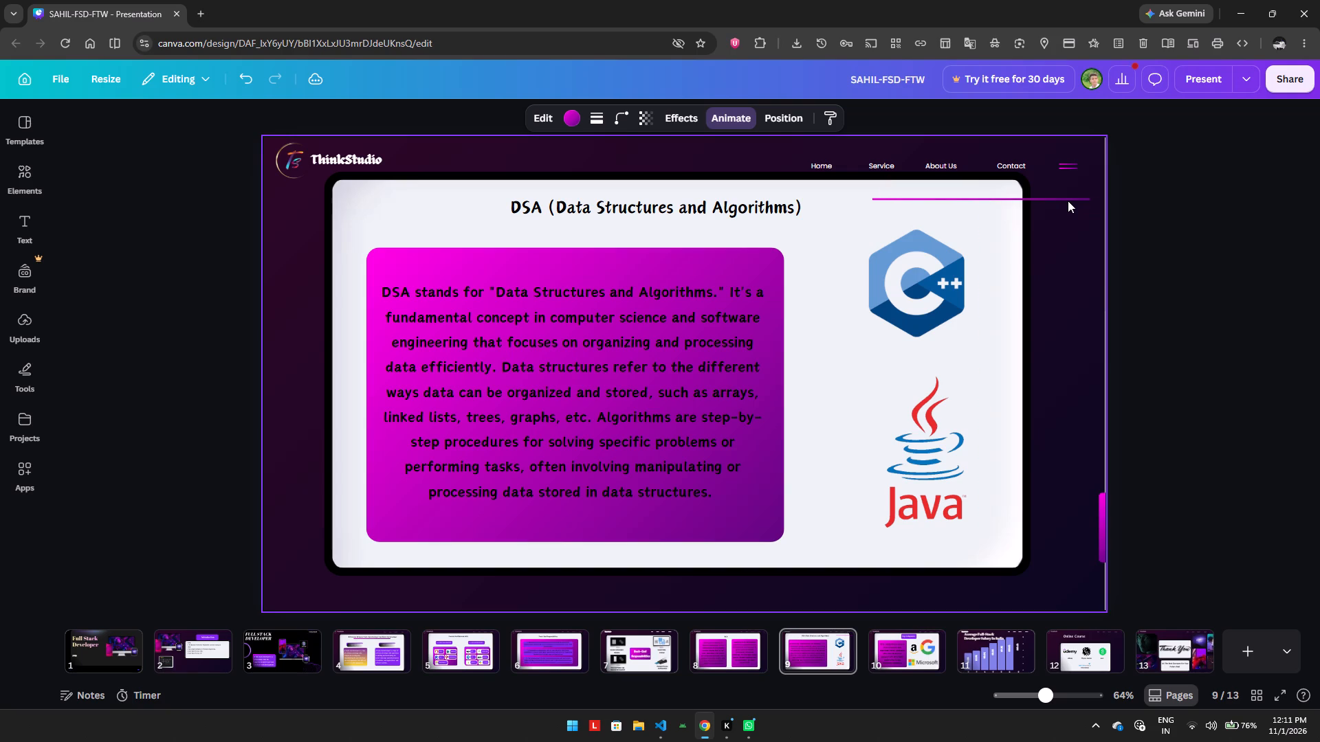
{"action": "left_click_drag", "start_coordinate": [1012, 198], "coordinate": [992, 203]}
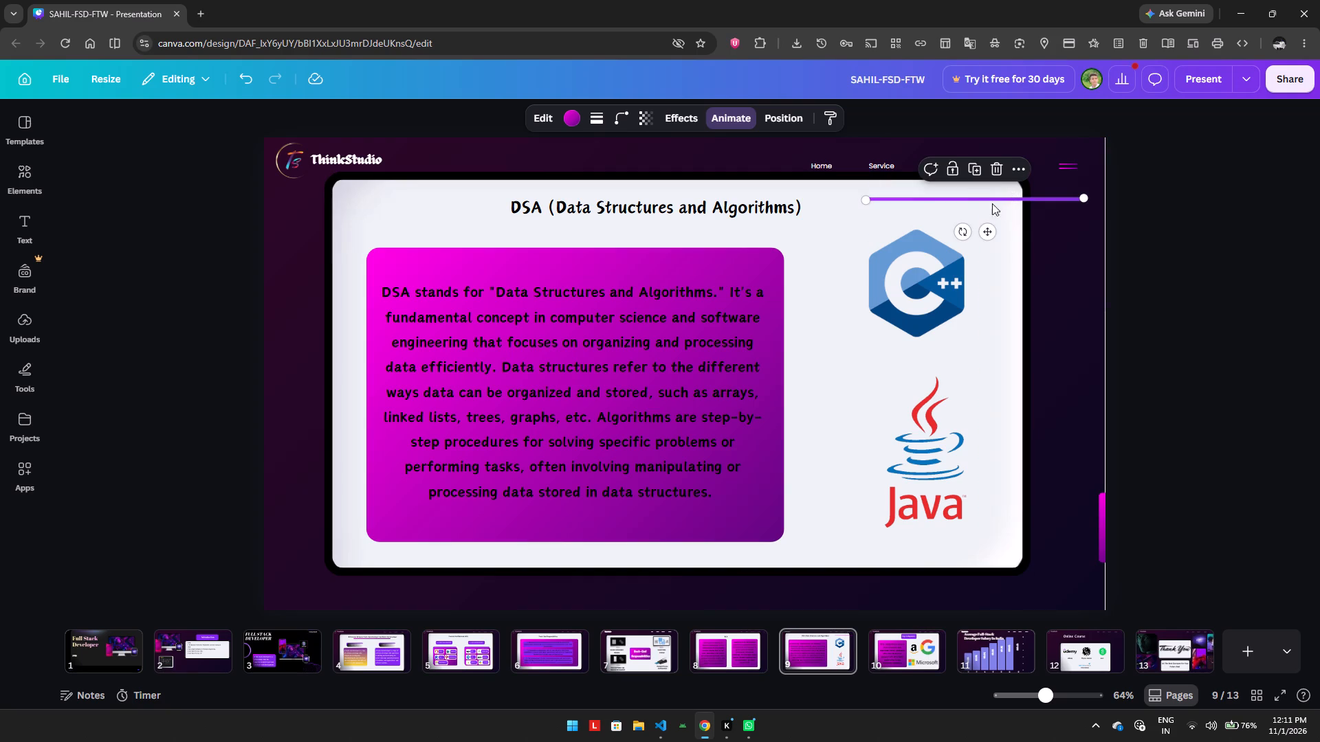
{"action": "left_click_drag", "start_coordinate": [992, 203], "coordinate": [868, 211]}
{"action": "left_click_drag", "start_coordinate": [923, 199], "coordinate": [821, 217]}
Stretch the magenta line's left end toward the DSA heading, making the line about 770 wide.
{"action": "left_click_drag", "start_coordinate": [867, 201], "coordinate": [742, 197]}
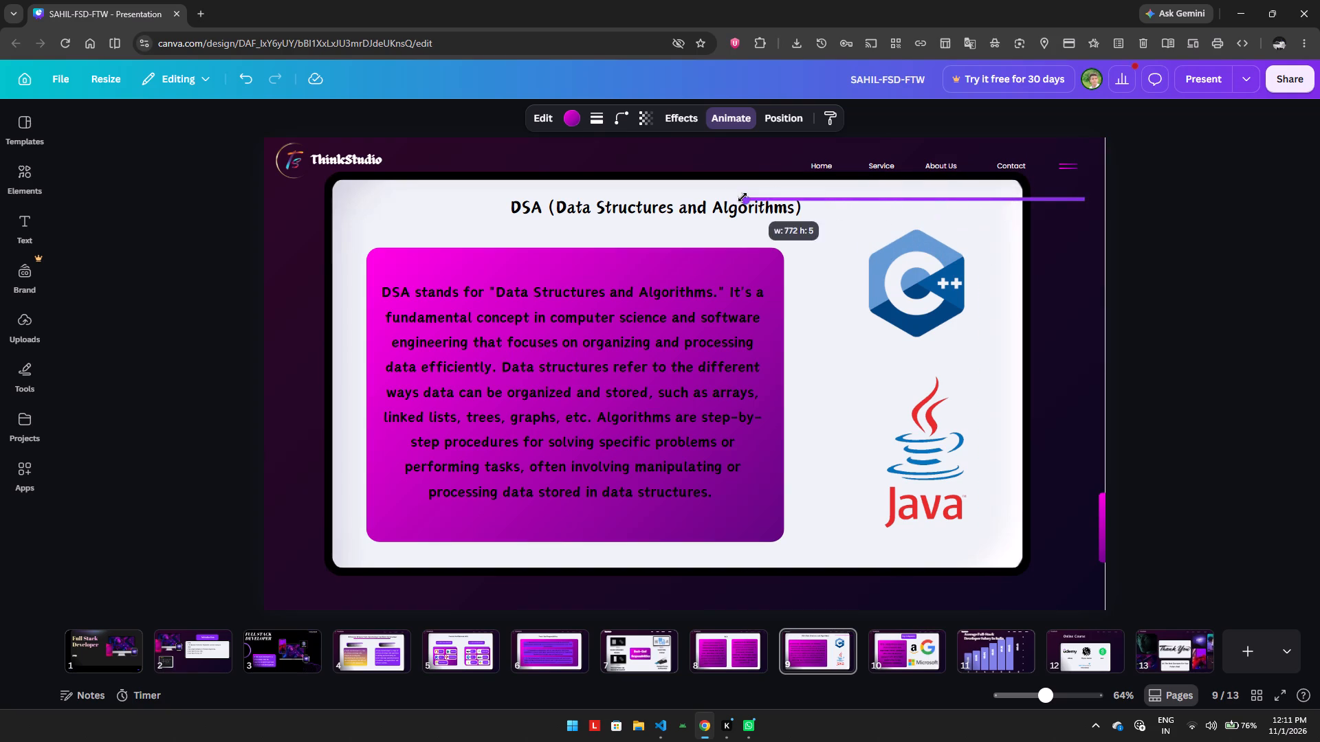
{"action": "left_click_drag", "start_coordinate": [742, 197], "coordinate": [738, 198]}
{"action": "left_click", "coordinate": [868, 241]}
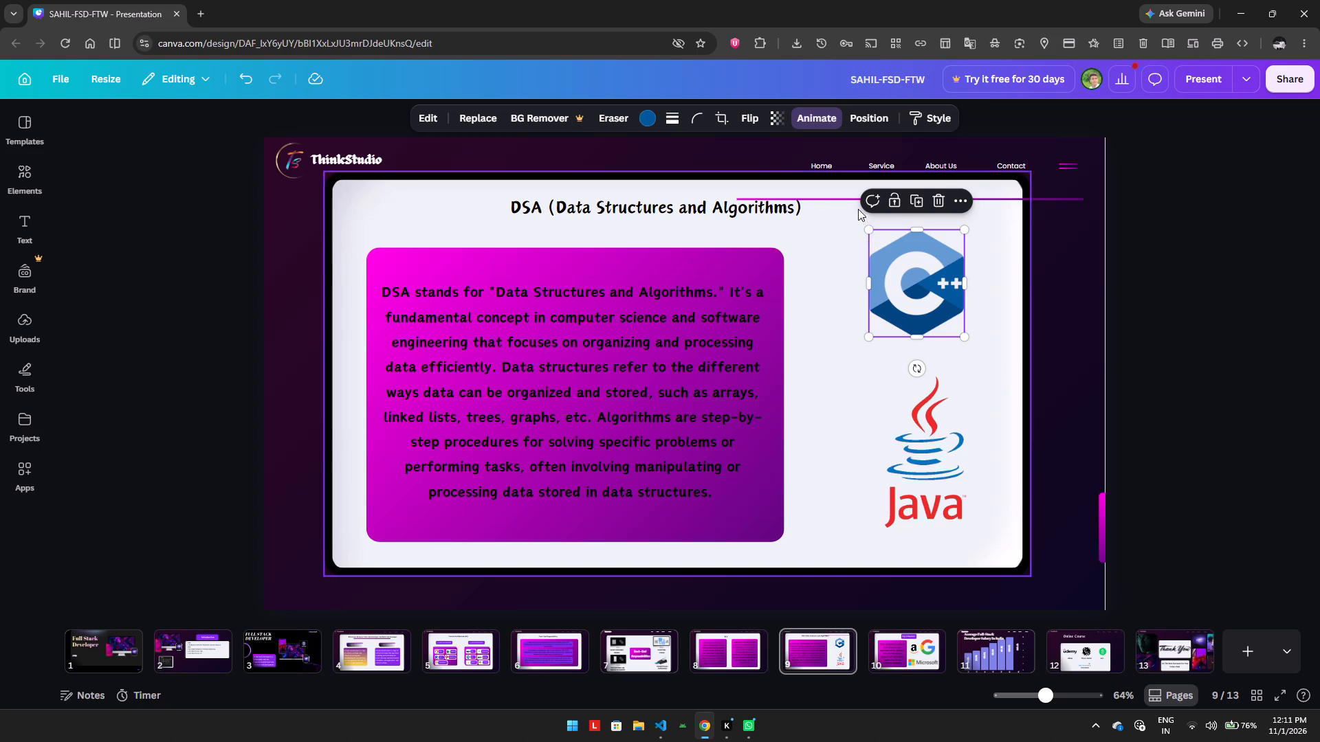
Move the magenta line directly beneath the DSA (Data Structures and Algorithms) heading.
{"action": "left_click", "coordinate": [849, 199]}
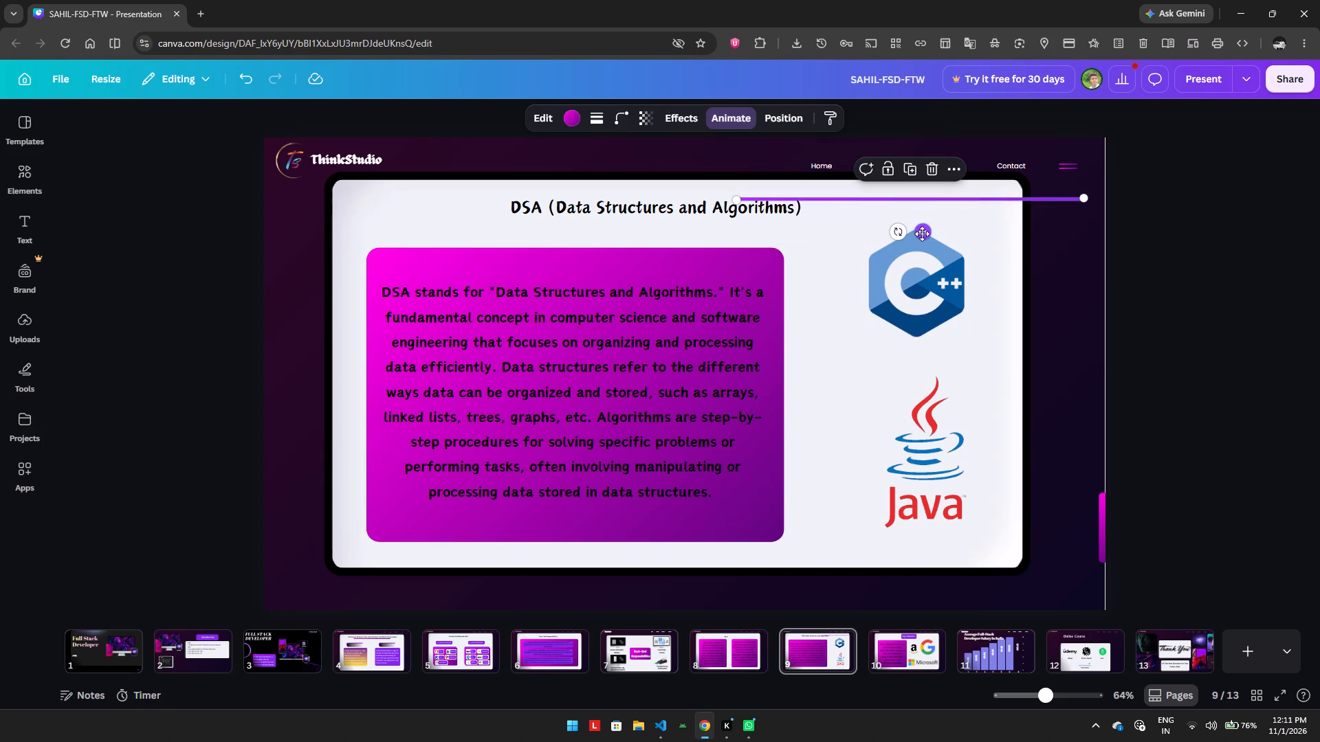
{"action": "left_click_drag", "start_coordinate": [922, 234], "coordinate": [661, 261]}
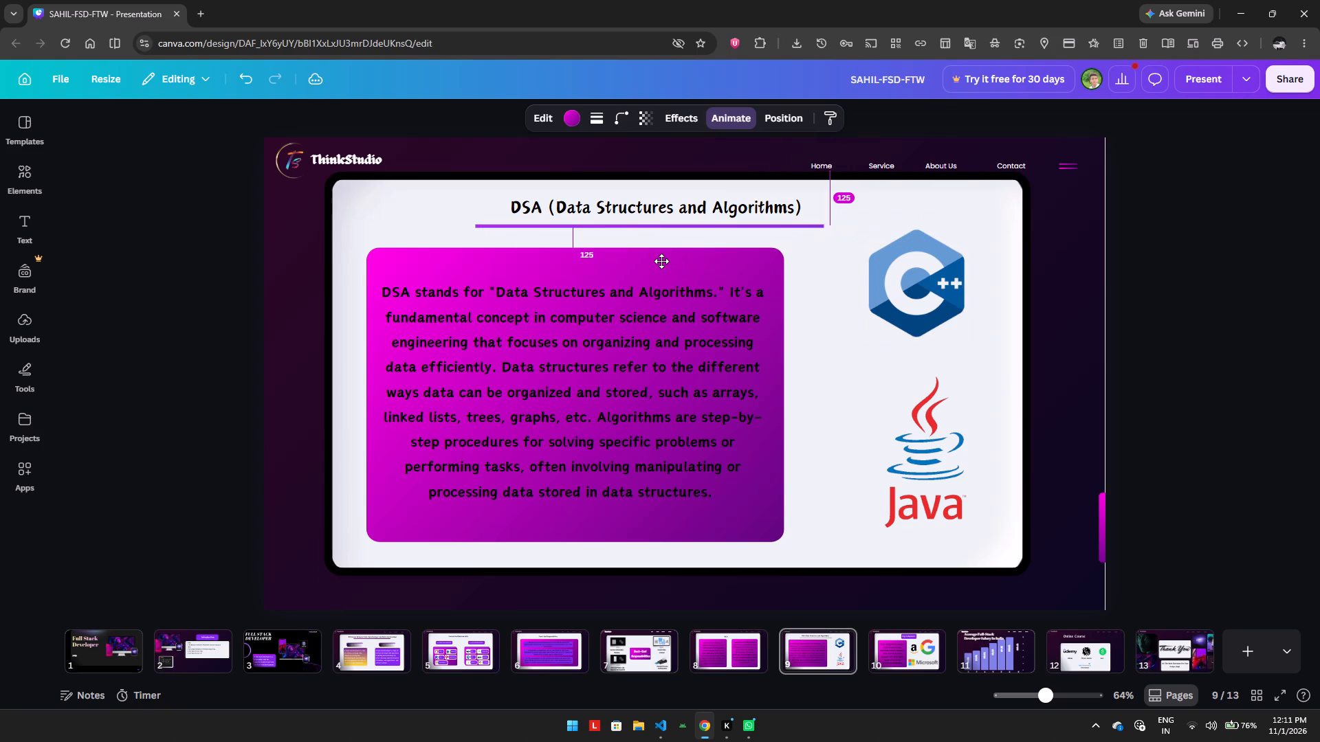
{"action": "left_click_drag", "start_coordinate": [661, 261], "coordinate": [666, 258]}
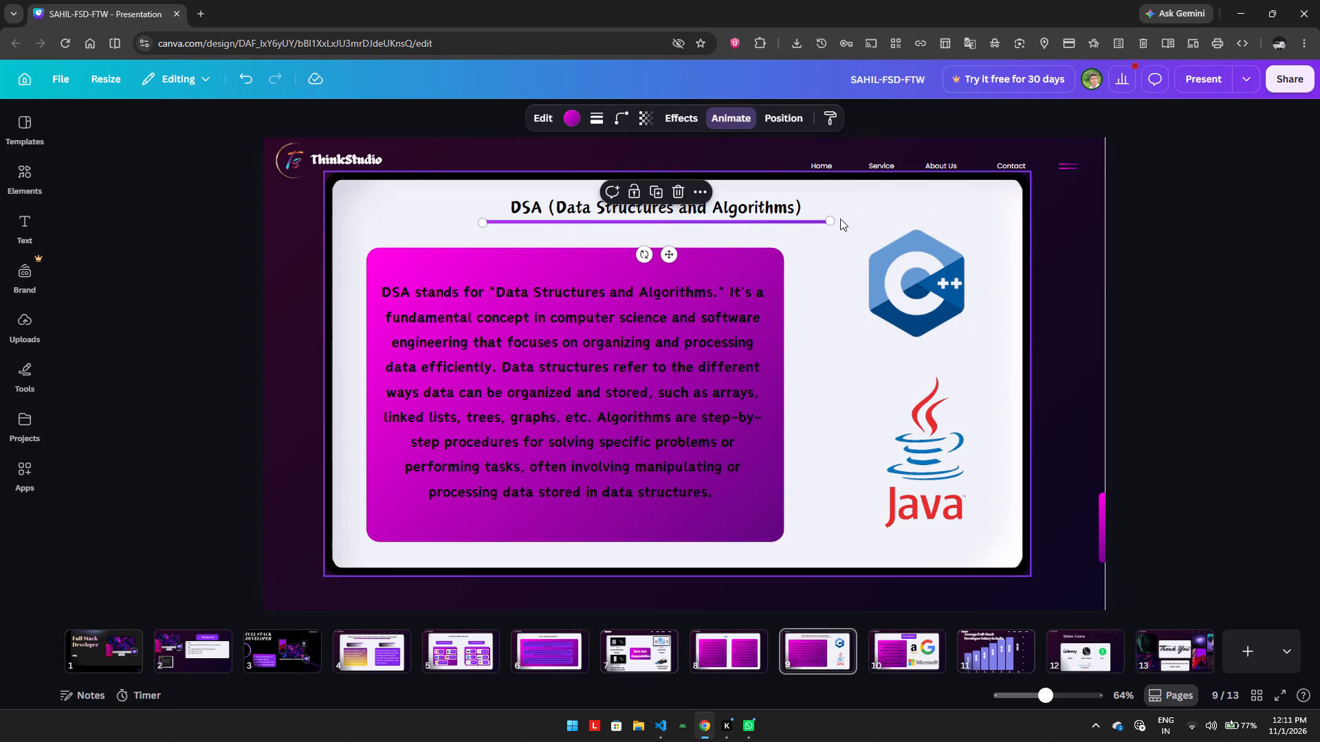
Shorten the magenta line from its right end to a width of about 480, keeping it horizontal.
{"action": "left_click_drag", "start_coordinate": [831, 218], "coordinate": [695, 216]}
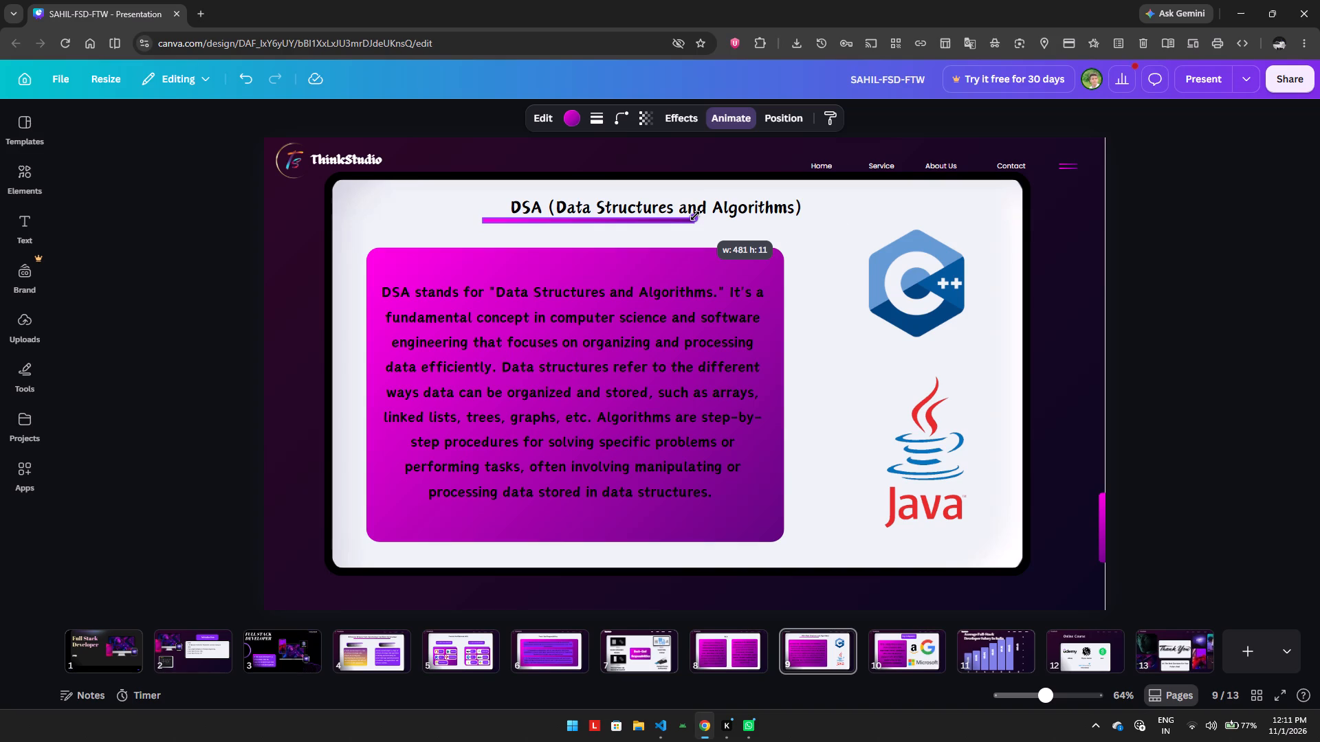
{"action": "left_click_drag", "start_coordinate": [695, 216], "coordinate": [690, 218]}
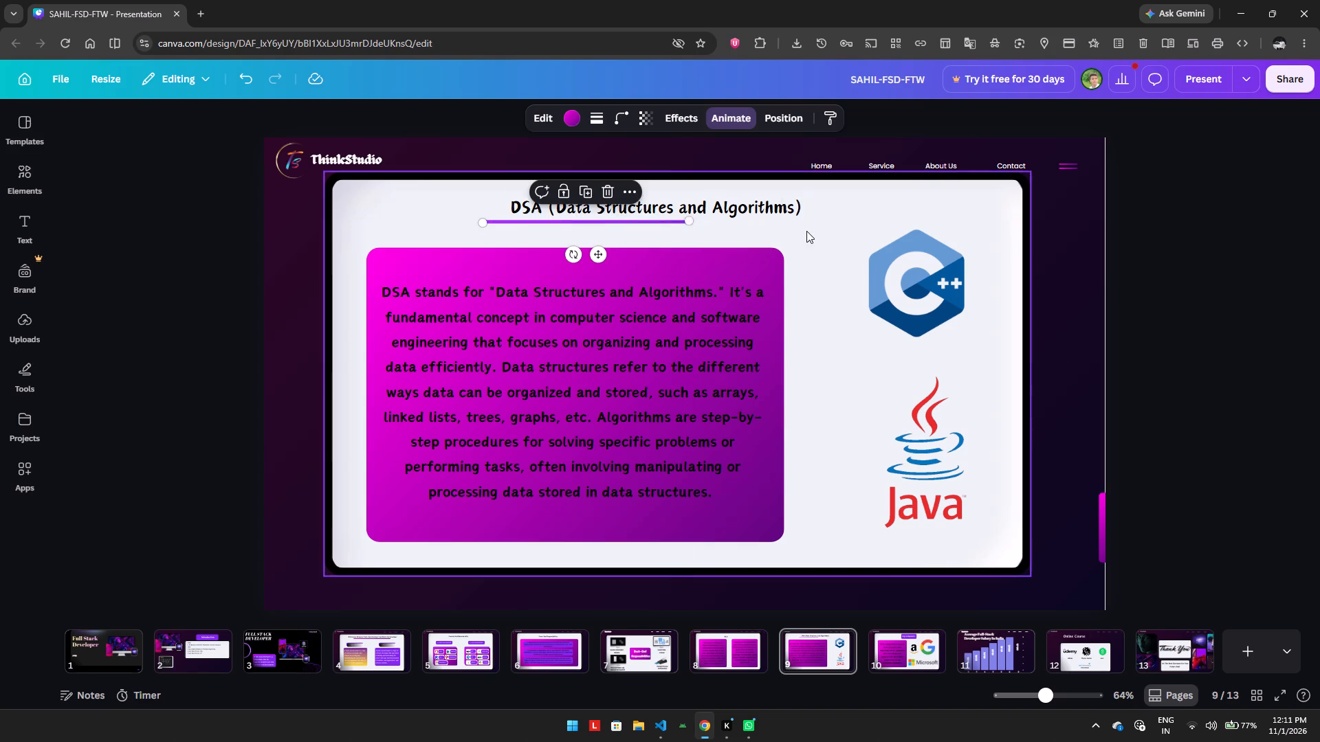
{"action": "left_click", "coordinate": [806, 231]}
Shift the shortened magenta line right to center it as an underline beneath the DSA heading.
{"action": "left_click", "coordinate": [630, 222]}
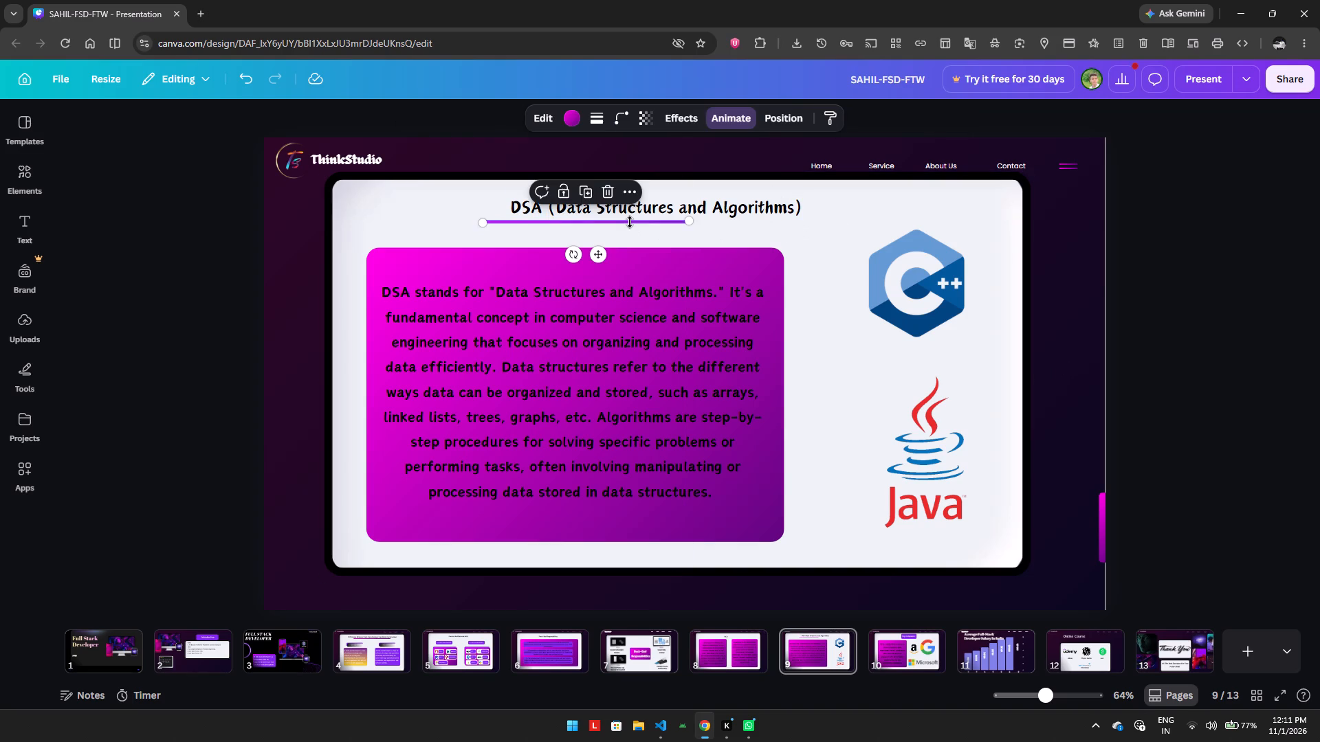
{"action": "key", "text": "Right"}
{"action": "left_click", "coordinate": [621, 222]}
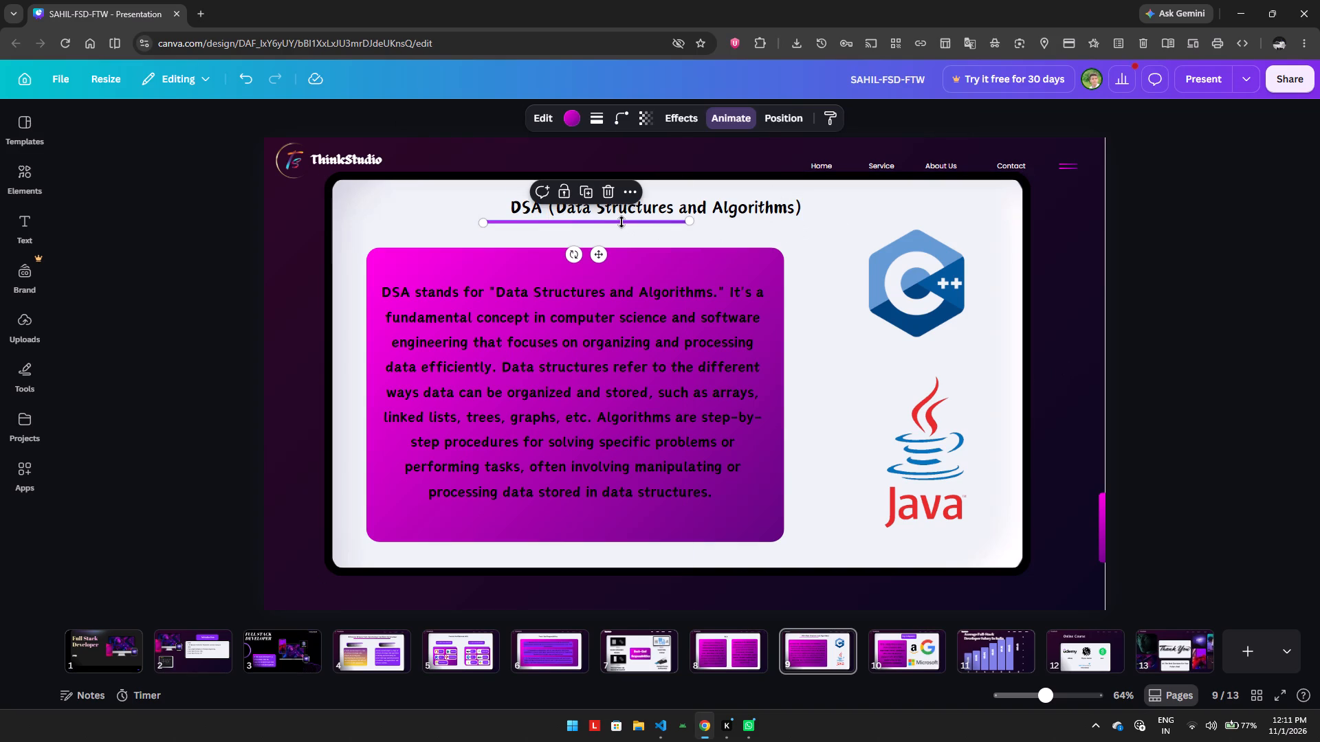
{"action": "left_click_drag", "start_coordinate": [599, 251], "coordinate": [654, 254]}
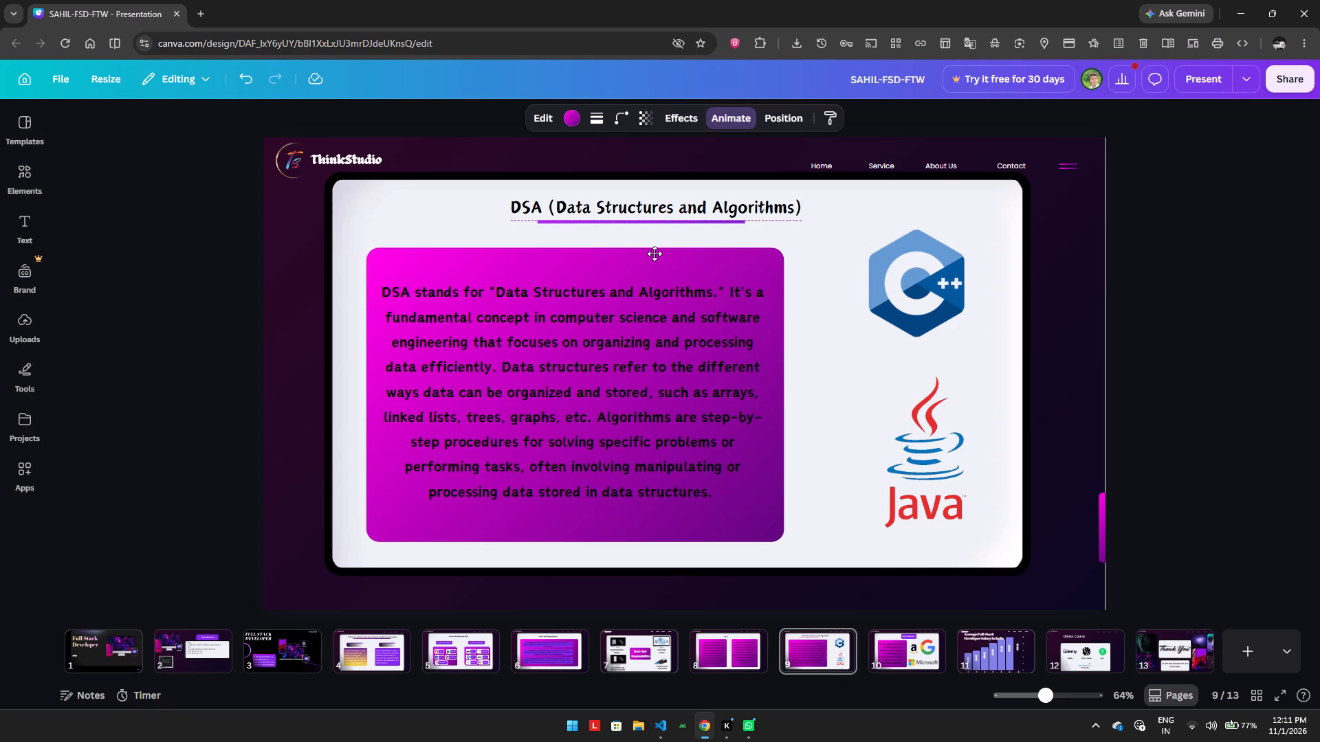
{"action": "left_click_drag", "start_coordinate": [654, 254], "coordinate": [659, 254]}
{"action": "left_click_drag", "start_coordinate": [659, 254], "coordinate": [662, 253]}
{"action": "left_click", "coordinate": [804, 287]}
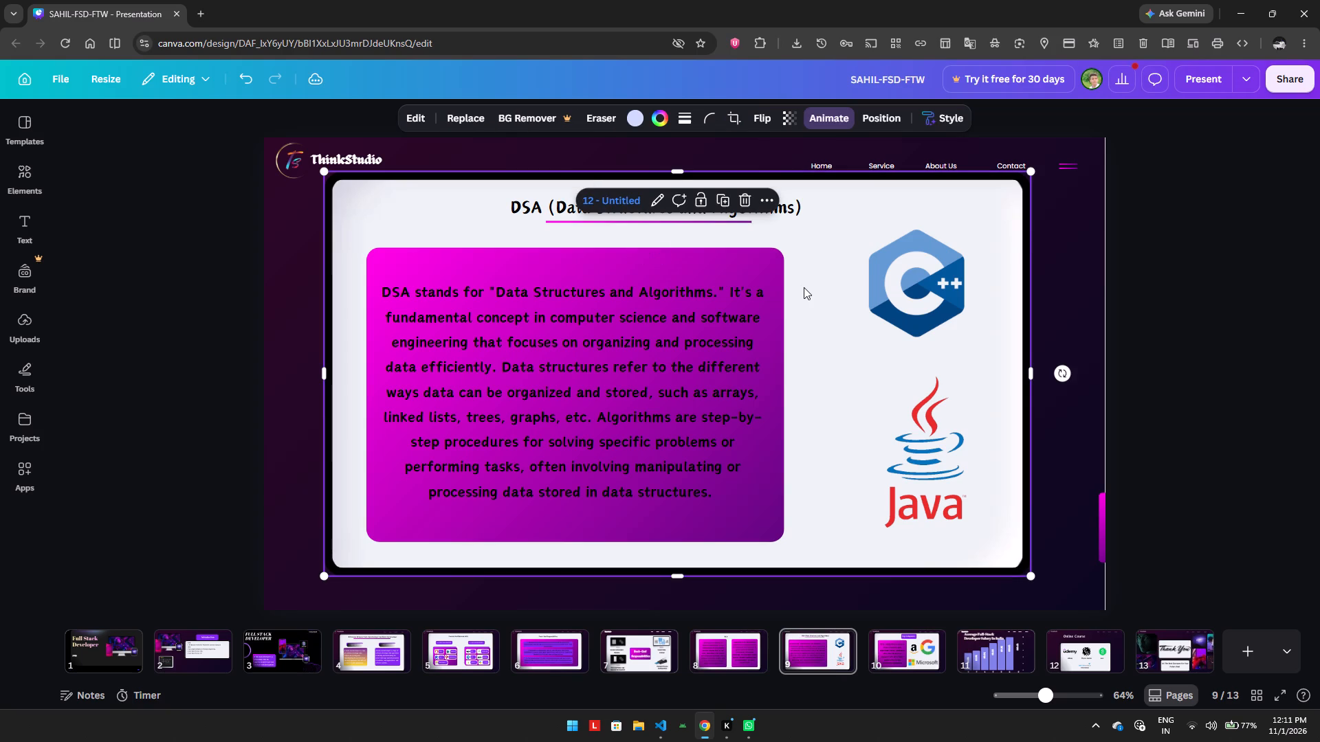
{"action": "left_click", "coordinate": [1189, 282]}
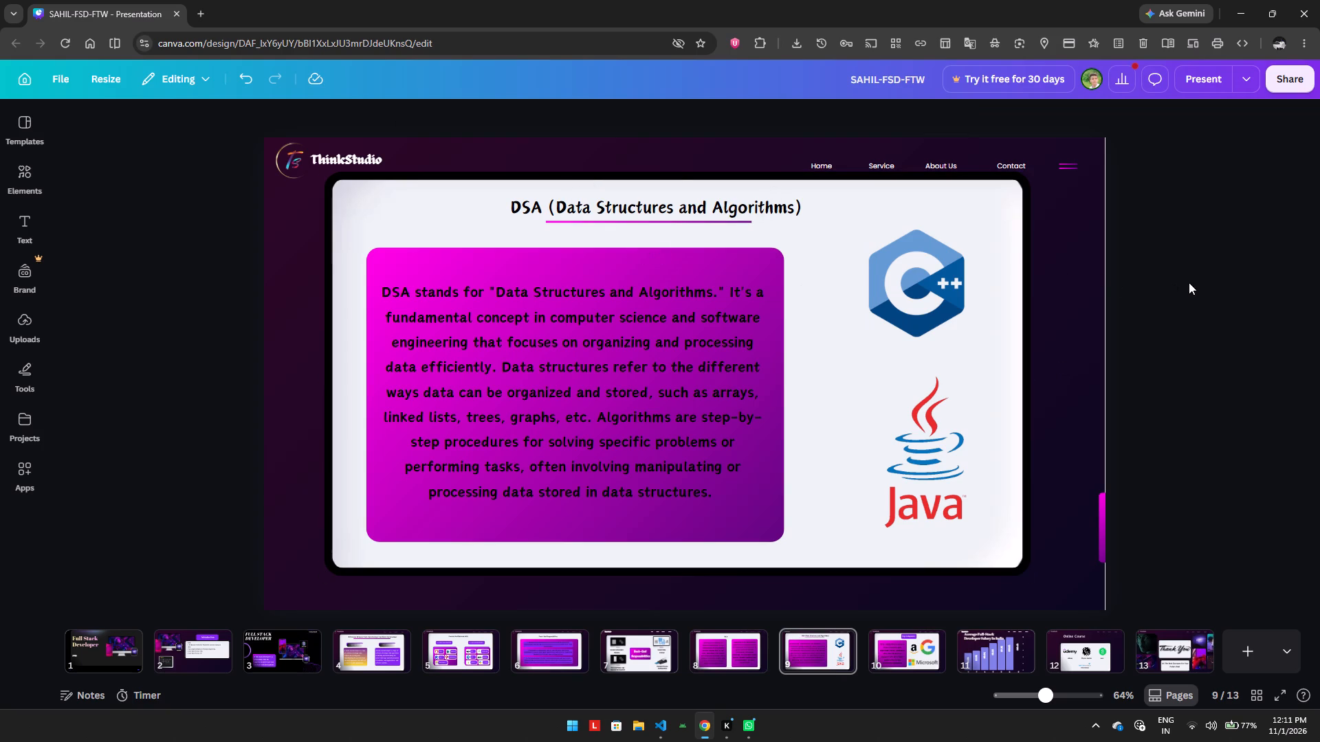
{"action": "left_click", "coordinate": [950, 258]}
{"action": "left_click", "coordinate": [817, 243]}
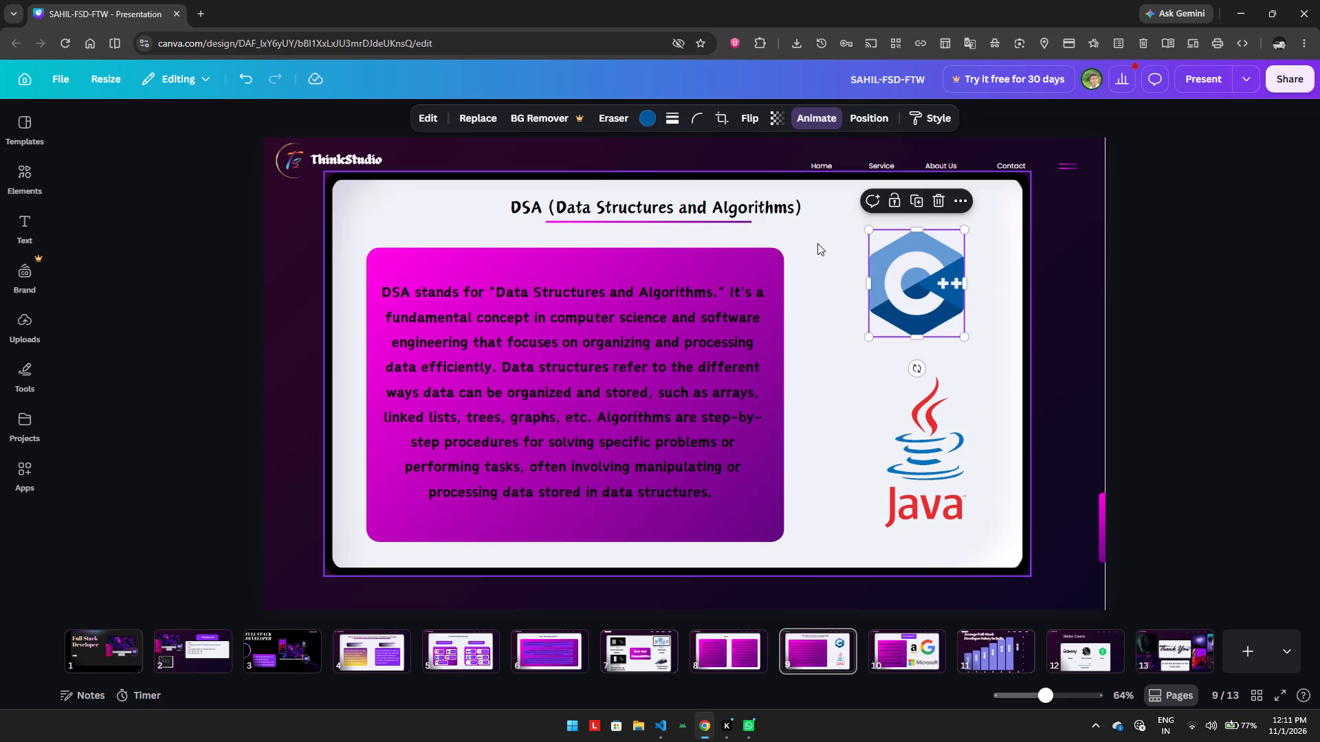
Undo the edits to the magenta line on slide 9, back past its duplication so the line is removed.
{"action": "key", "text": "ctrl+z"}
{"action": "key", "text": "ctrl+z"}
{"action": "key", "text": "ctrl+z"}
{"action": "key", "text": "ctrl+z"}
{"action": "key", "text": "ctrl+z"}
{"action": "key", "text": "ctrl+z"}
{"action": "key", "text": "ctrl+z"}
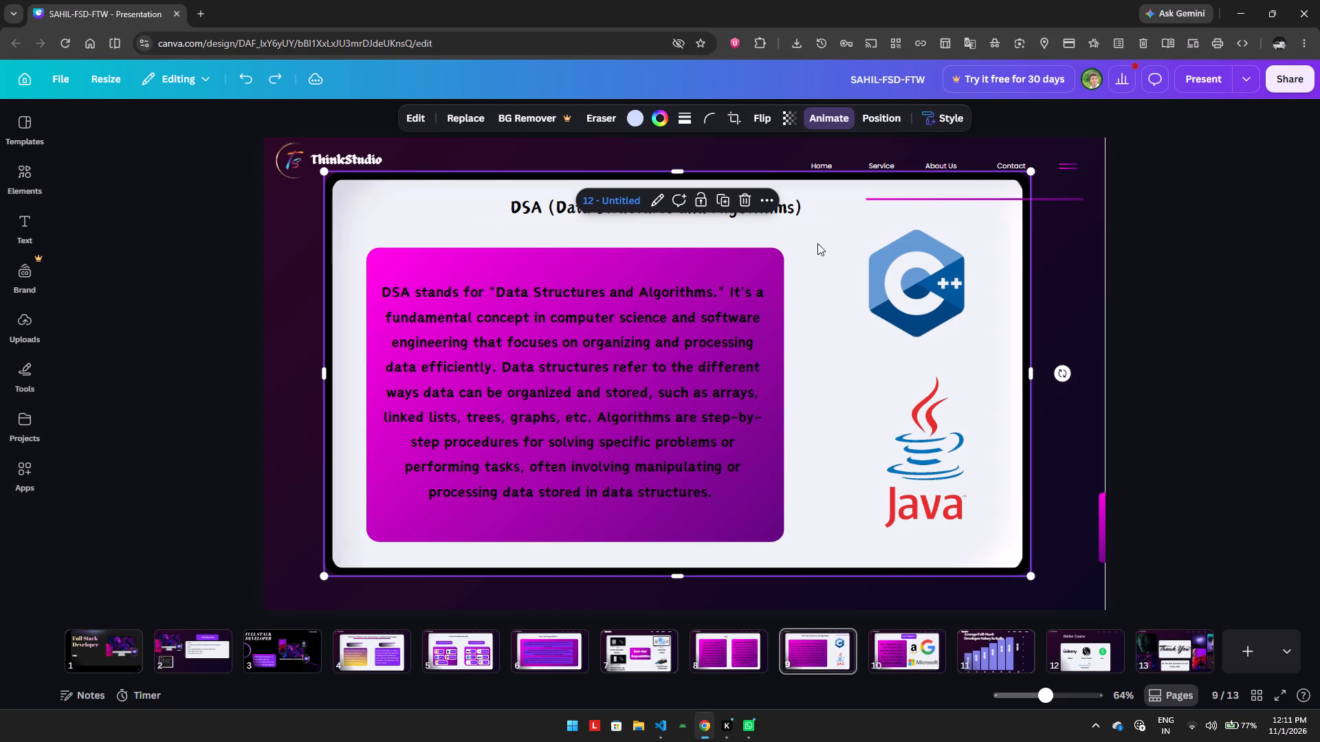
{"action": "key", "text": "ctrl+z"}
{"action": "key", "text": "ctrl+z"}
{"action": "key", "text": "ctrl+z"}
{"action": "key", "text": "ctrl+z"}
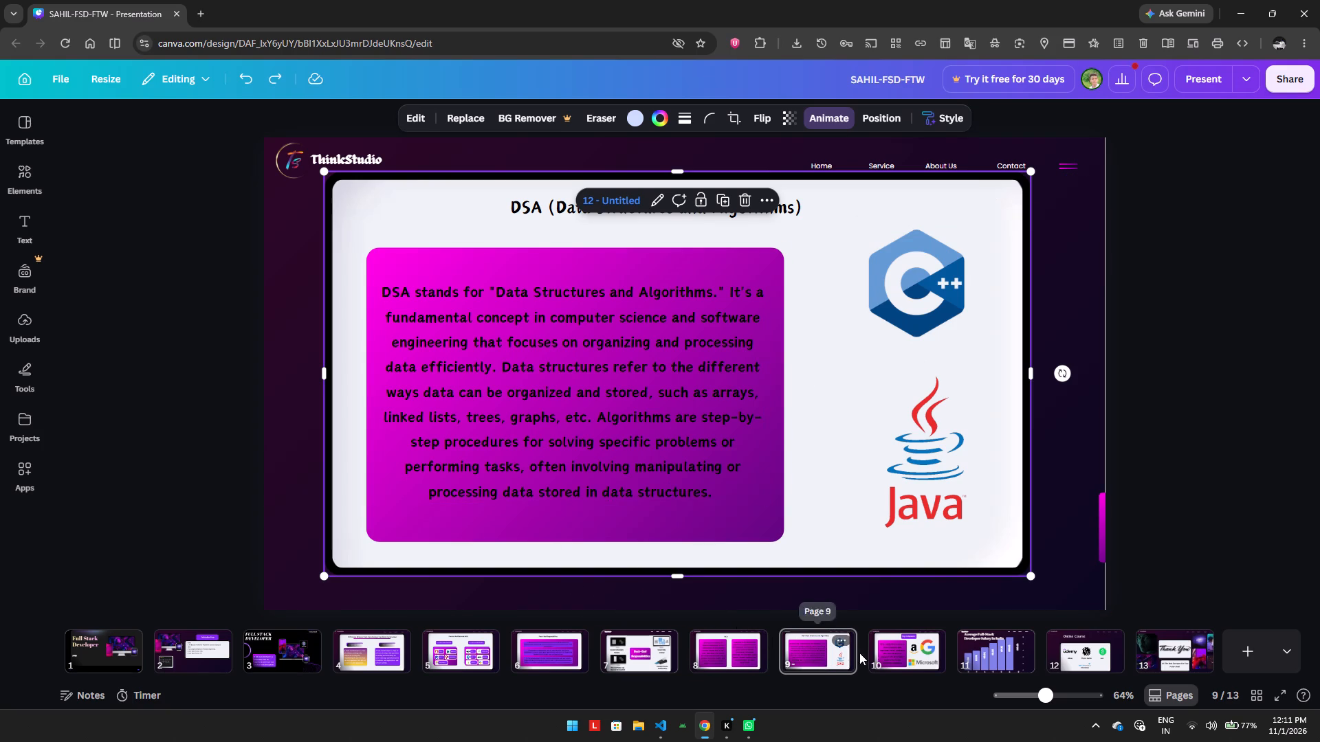
On slide 10, nudge the purple Top Companies heading box left toward the card's center and slightly down.
{"action": "left_click", "coordinate": [907, 652]}
{"action": "scroll", "coordinate": [863, 644], "scroll_direction": "left", "scroll_amount": 3}
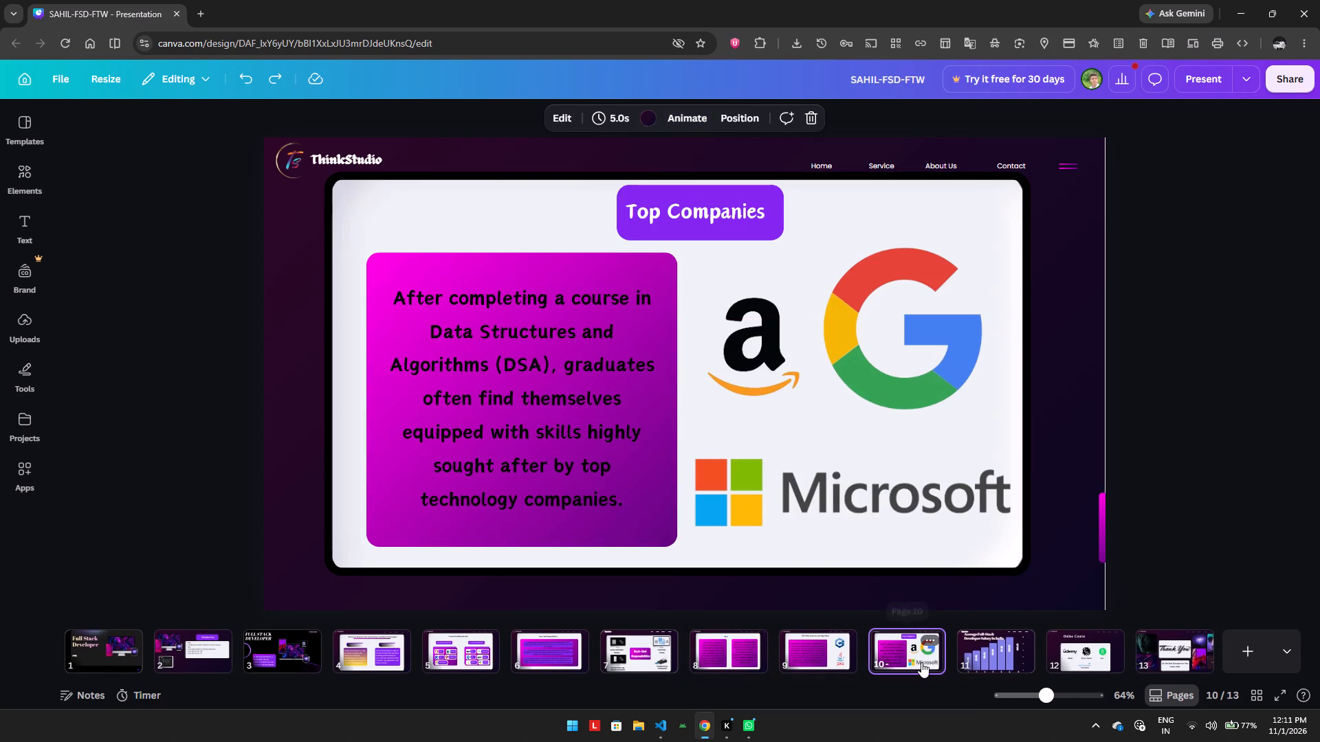
{"action": "scroll", "coordinate": [919, 662], "scroll_direction": "left", "scroll_amount": 2}
{"action": "left_click", "coordinate": [933, 641]}
{"action": "left_click", "coordinate": [837, 458]}
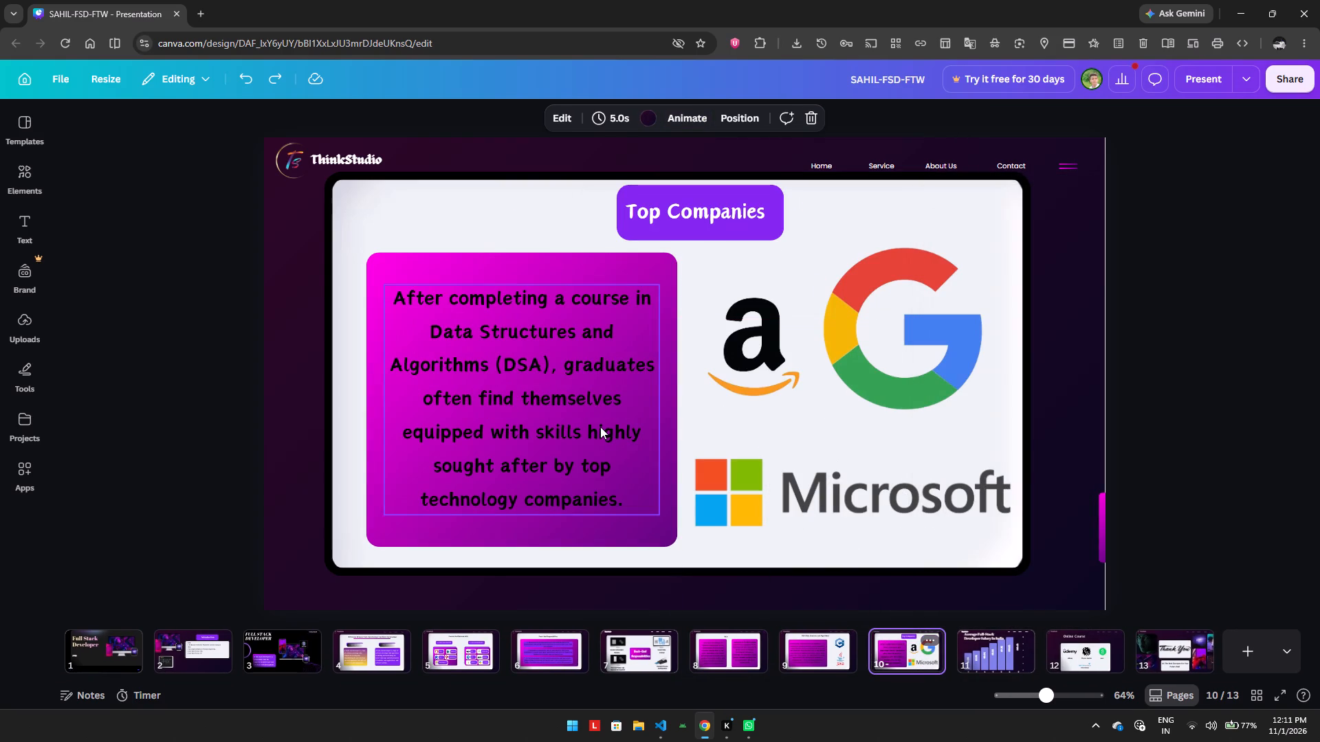
{"action": "left_click", "coordinate": [600, 427]}
{"action": "scroll", "coordinate": [558, 412], "scroll_direction": "down", "scroll_amount": 2}
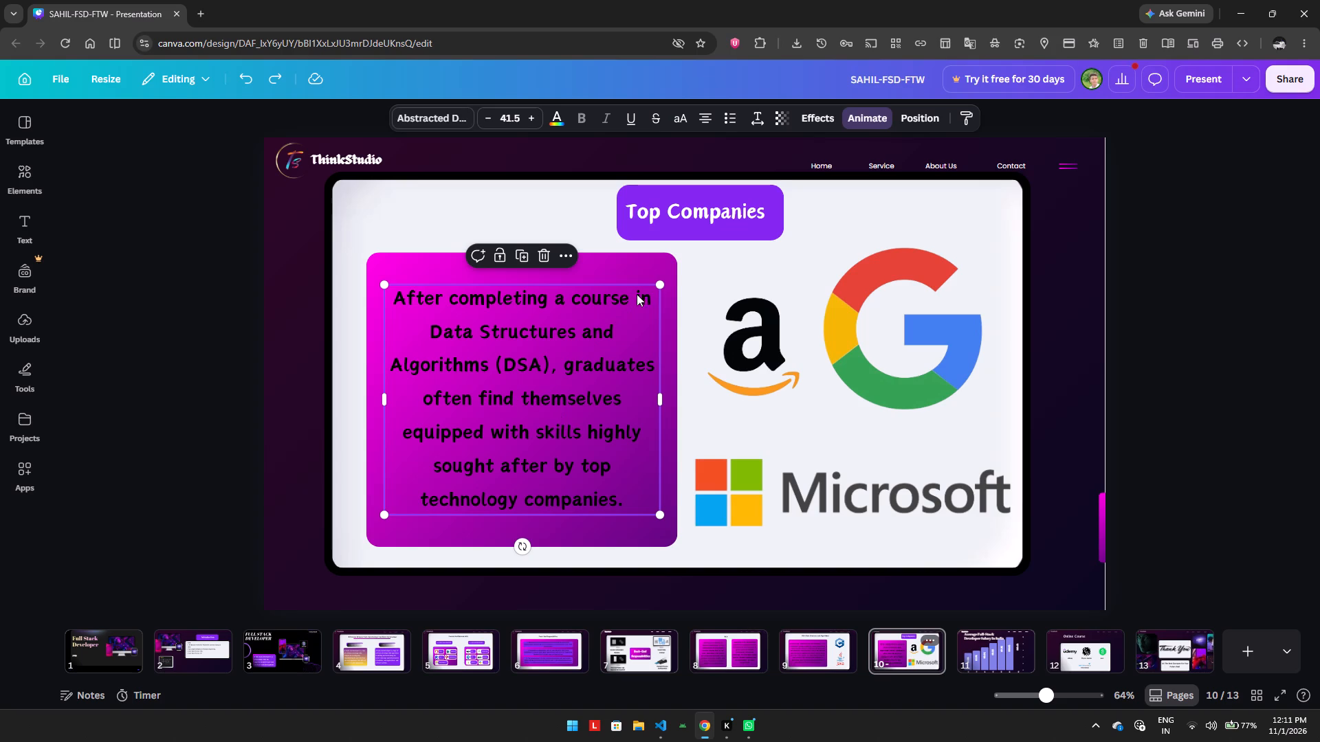
{"action": "left_click", "coordinate": [720, 233]}
{"action": "key", "text": "Left"}
{"action": "key", "text": "Left"}
{"action": "key", "text": "Left"}
{"action": "key", "text": "Left"}
{"action": "key", "text": "Left"}
{"action": "key", "text": "Left"}
{"action": "key", "text": "Left"}
{"action": "key", "text": "Left"}
{"action": "key", "text": "Left"}
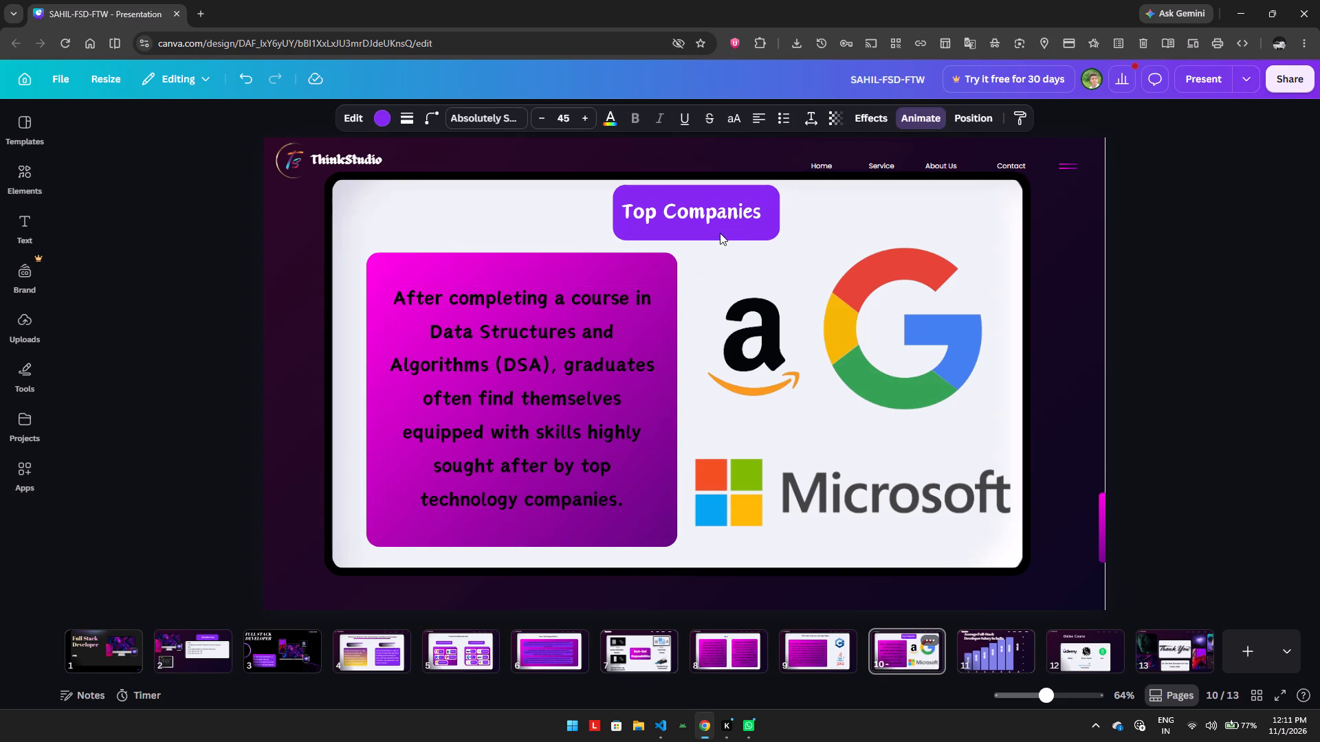
{"action": "key", "text": "Left"}
{"action": "key", "text": "Left"}
{"action": "key", "text": "Left"}
{"action": "key", "text": "Left"}
{"action": "key", "text": "Left"}
{"action": "key", "text": "Left"}
{"action": "key", "text": "Left"}
{"action": "key", "text": "Left"}
{"action": "key", "text": "Left"}
{"action": "key", "text": "Left"}
{"action": "key", "text": "Left"}
{"action": "key", "text": "Left"}
{"action": "key", "text": "Left"}
{"action": "key", "text": "Left"}
{"action": "key", "text": "Left"}
{"action": "key", "text": "Left"}
{"action": "key", "text": "Left"}
{"action": "key", "text": "Left"}
{"action": "key", "text": "Left"}
{"action": "key", "text": "Left"}
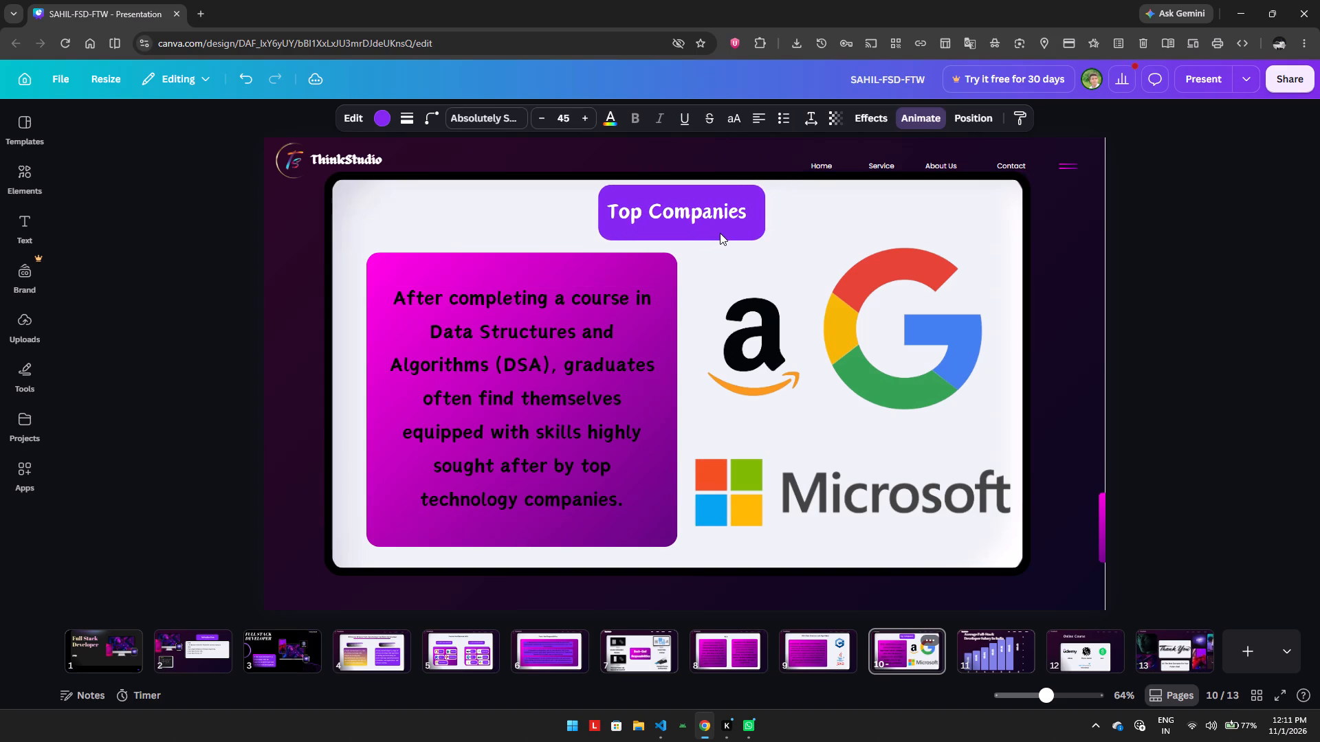
{"action": "key", "text": "Right"}
{"action": "key", "text": "Right"}
{"action": "key", "text": "Right"}
{"action": "key", "text": "Right"}
{"action": "key", "text": "Right"}
{"action": "key", "text": "Right"}
{"action": "key", "text": "Down"}
{"action": "key", "text": "Down"}
{"action": "key", "text": "Down"}
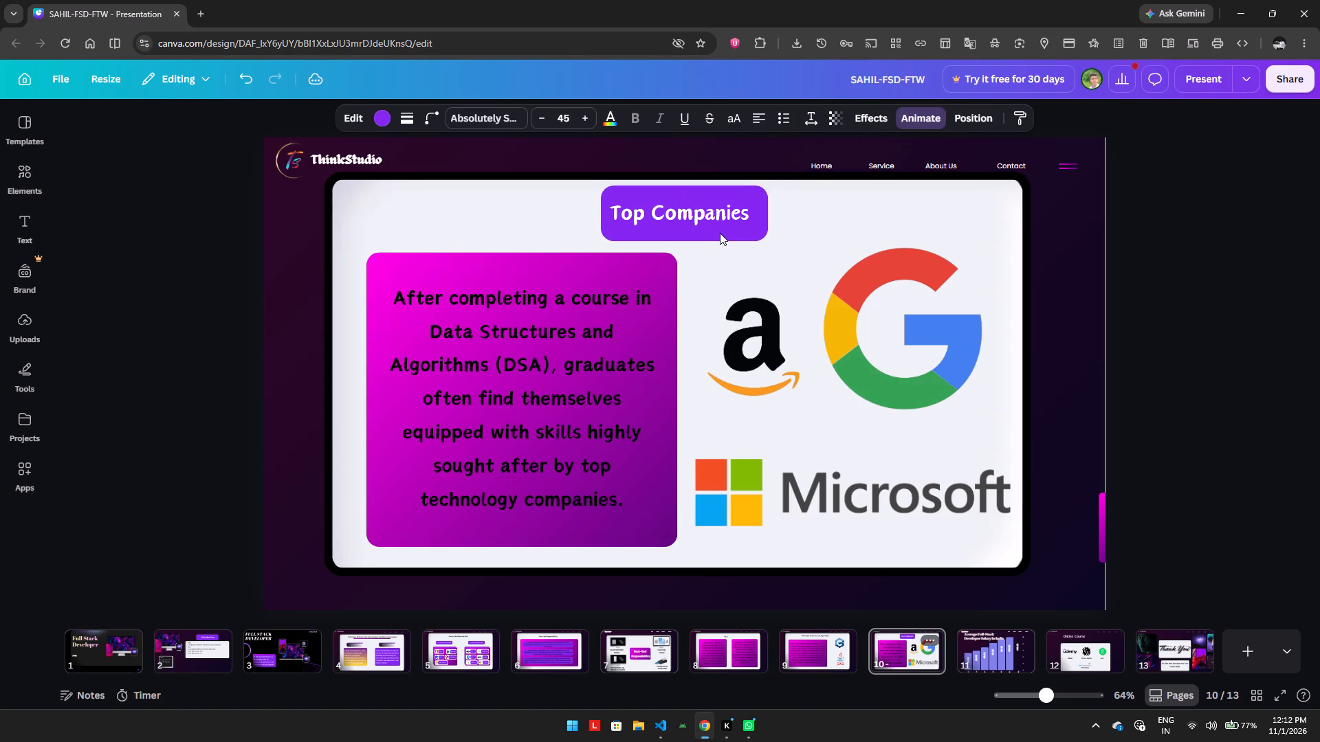
{"action": "key", "text": "Down"}
{"action": "key", "text": "Down"}
{"action": "key", "text": "Down"}
{"action": "key", "text": "Down"}
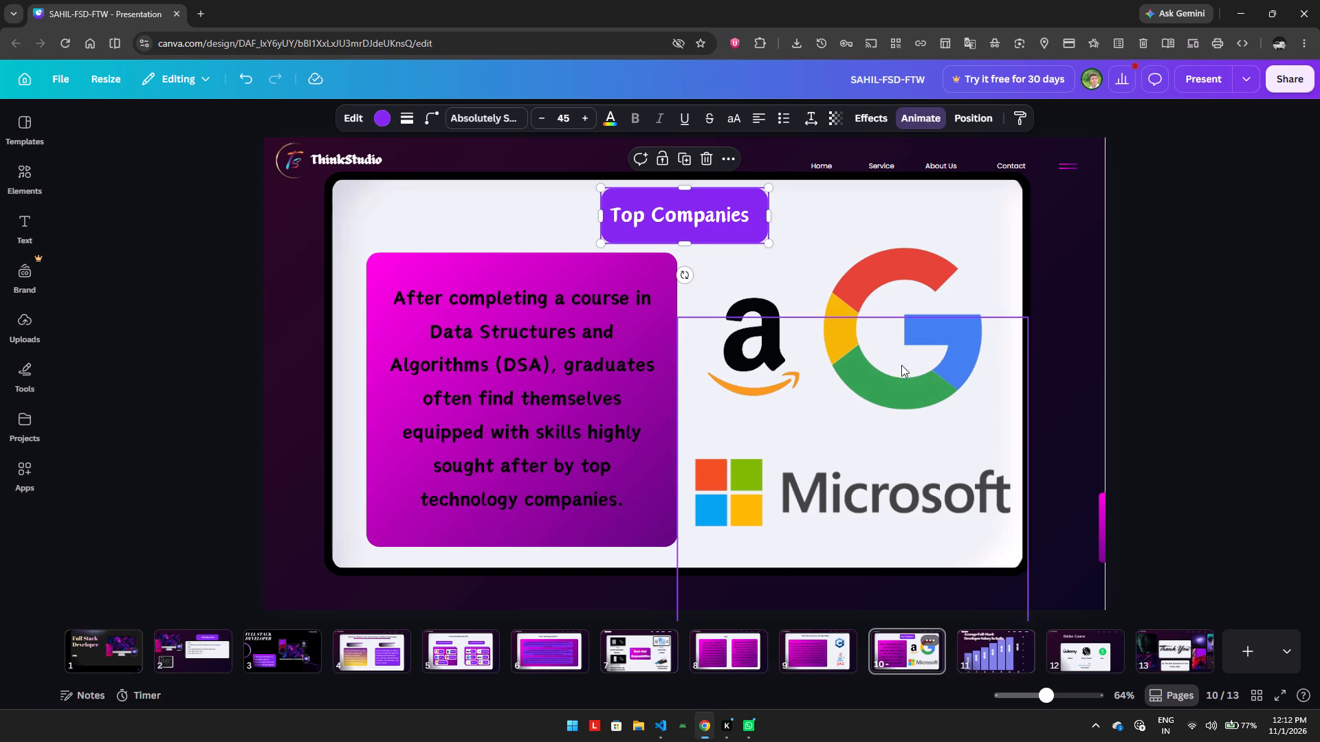
Nudge the Google logo on slide 10 slightly right and down, farther from the Amazon logo.
{"action": "left_click", "coordinate": [895, 431]}
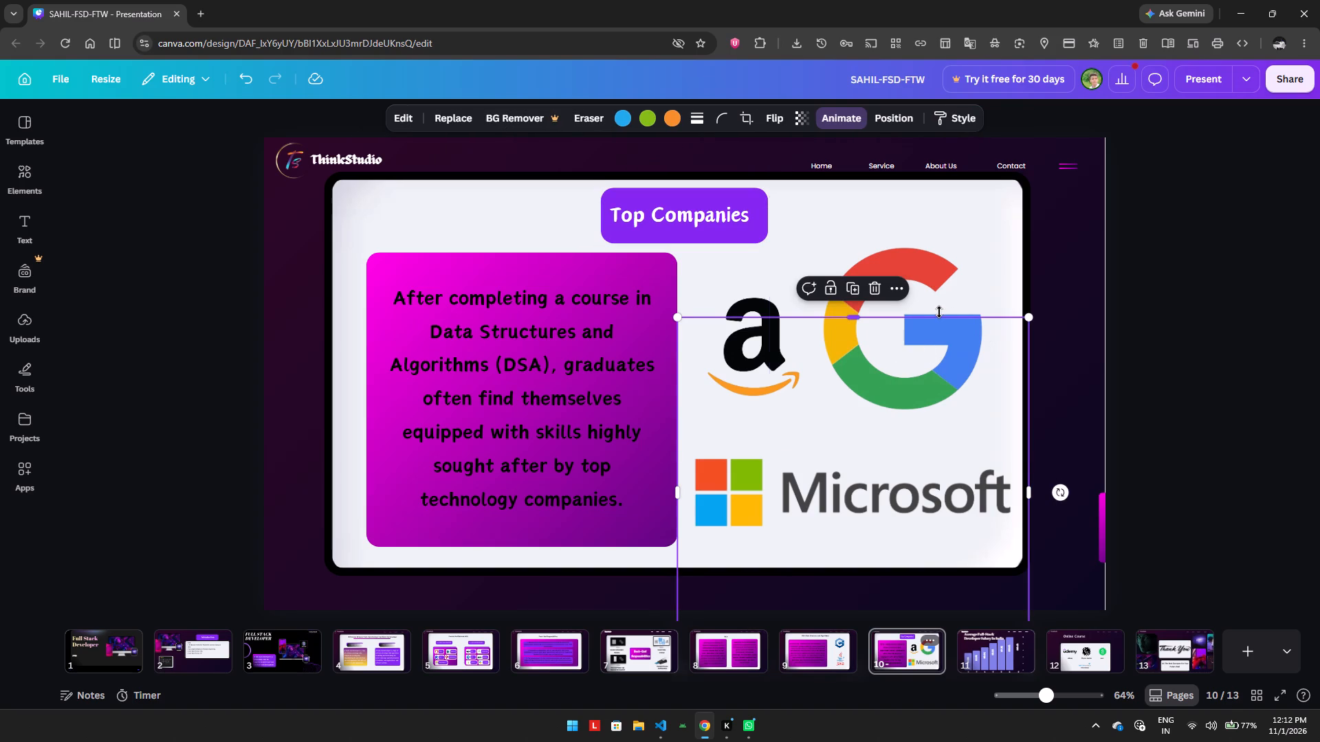
{"action": "left_click", "coordinate": [916, 291]}
{"action": "key", "text": "Up"}
{"action": "key", "text": "Right"}
{"action": "key", "text": "Right"}
{"action": "key", "text": "Right"}
{"action": "key", "text": "Right"}
{"action": "key", "text": "Right"}
{"action": "key", "text": "Right"}
{"action": "key", "text": "Right"}
{"action": "key", "text": "Right"}
{"action": "key", "text": "Right"}
{"action": "key", "text": "Right"}
{"action": "key", "text": "Right"}
{"action": "key", "text": "Right"}
{"action": "key", "text": "Right"}
{"action": "key", "text": "Right"}
{"action": "key", "text": "Right"}
{"action": "key", "text": "Right"}
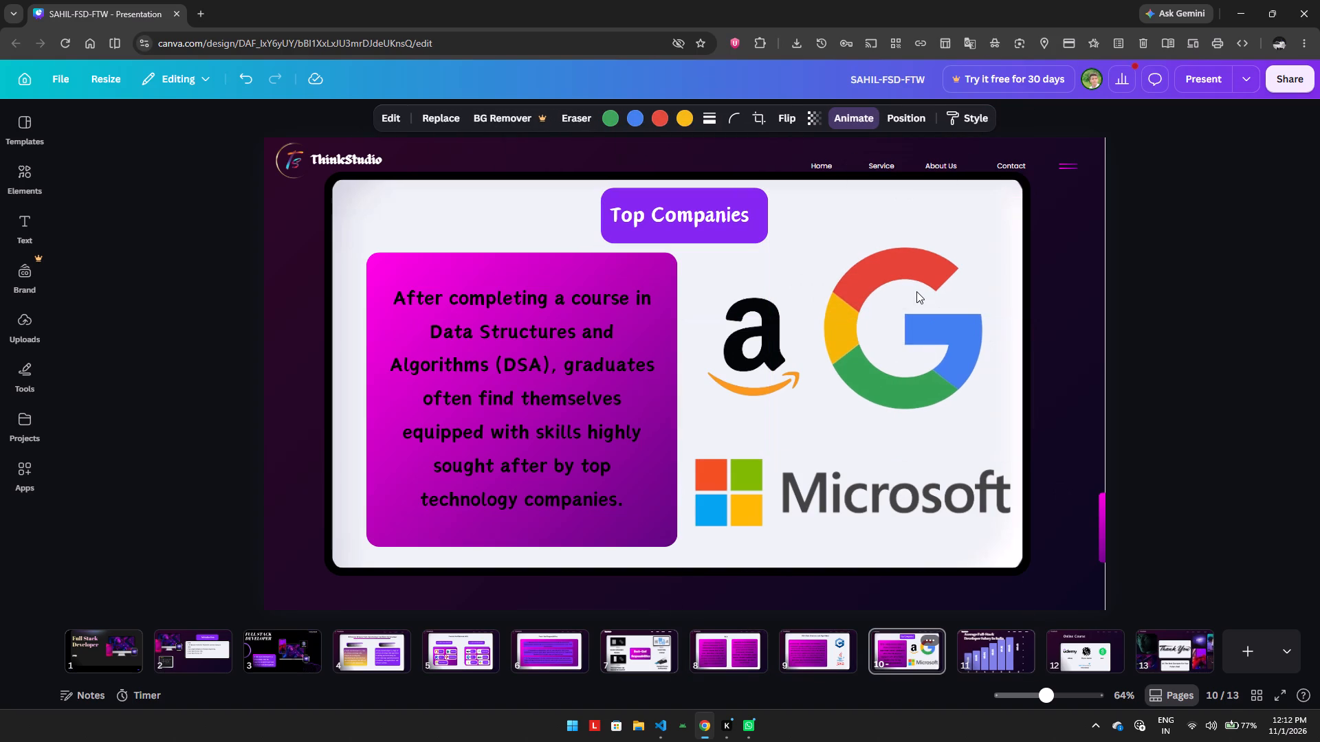
{"action": "key", "text": "Left"}
{"action": "key", "text": "Left"}
{"action": "key", "text": "Down"}
{"action": "key", "text": "Down"}
{"action": "key", "text": "Down"}
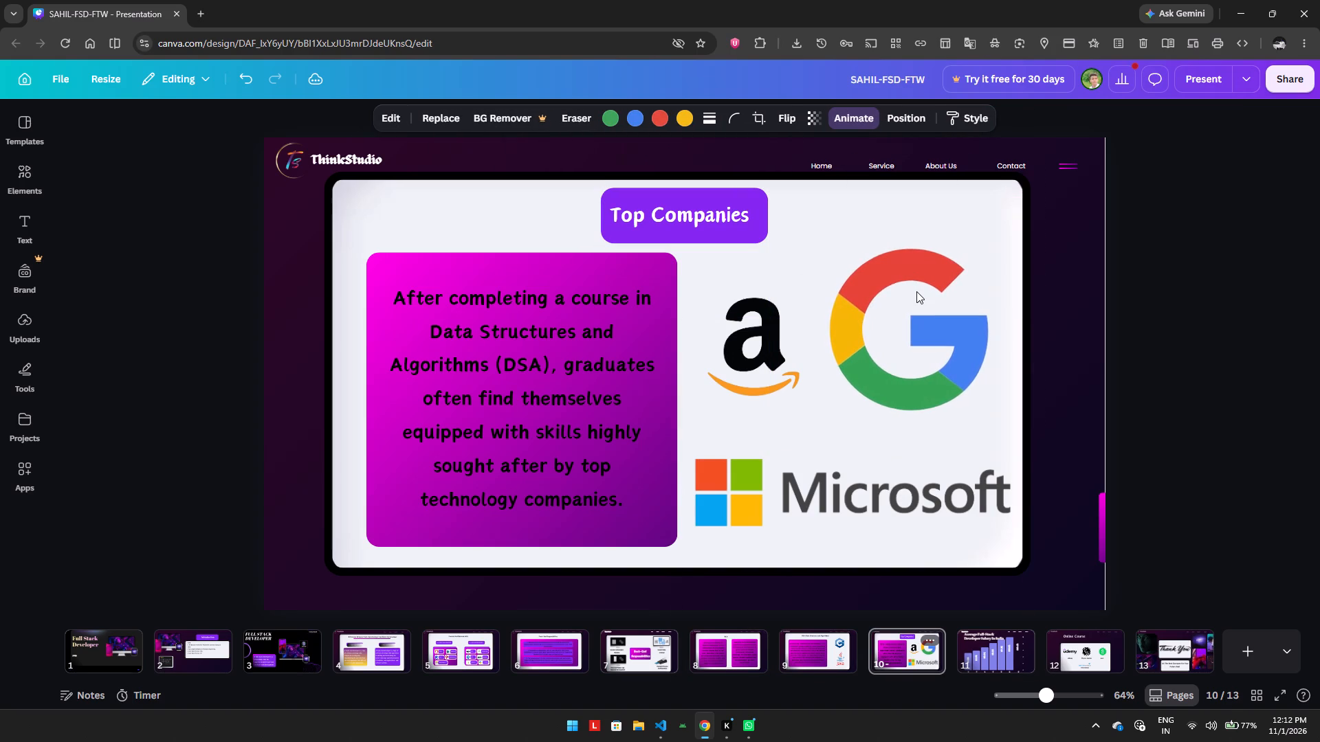
{"action": "key", "text": "Down"}
Move the Microsoft logo on slide 10 up and slightly left, closer beneath the Amazon and Google logos.
{"action": "left_click", "coordinate": [883, 490]}
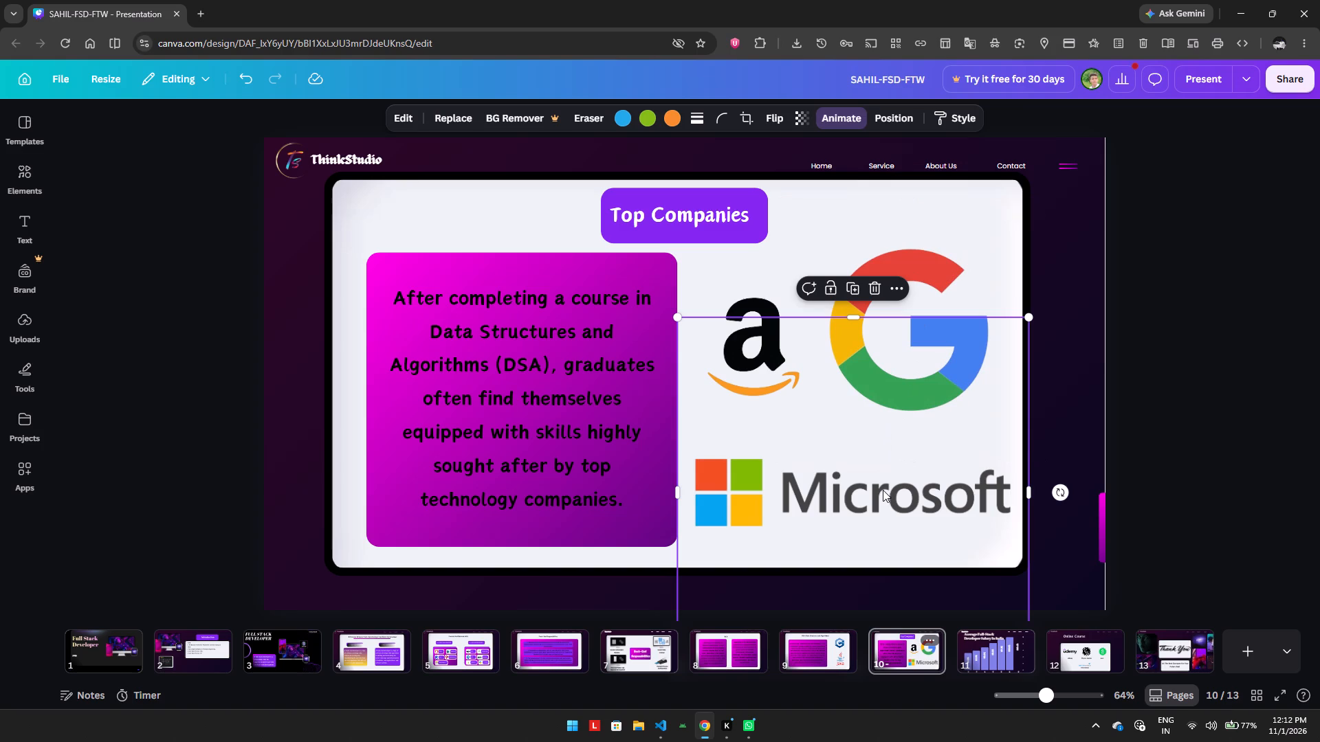
{"action": "left_click", "coordinate": [817, 500]}
{"action": "key", "text": "Up"}
{"action": "key", "text": "Up"}
{"action": "key", "text": "Up"}
{"action": "key", "text": "Up"}
{"action": "key", "text": "Up"}
{"action": "key", "text": "Up"}
{"action": "key", "text": "Up"}
{"action": "key", "text": "Up"}
{"action": "key", "text": "Up"}
{"action": "key", "text": "Up"}
{"action": "key", "text": "Up"}
{"action": "key", "text": "Up"}
{"action": "key", "text": "Up"}
{"action": "key", "text": "Up"}
{"action": "key", "text": "Up"}
{"action": "key", "text": "Up"}
{"action": "key", "text": "Up"}
{"action": "key", "text": "Up"}
{"action": "key", "text": "Up"}
{"action": "key", "text": "Up"}
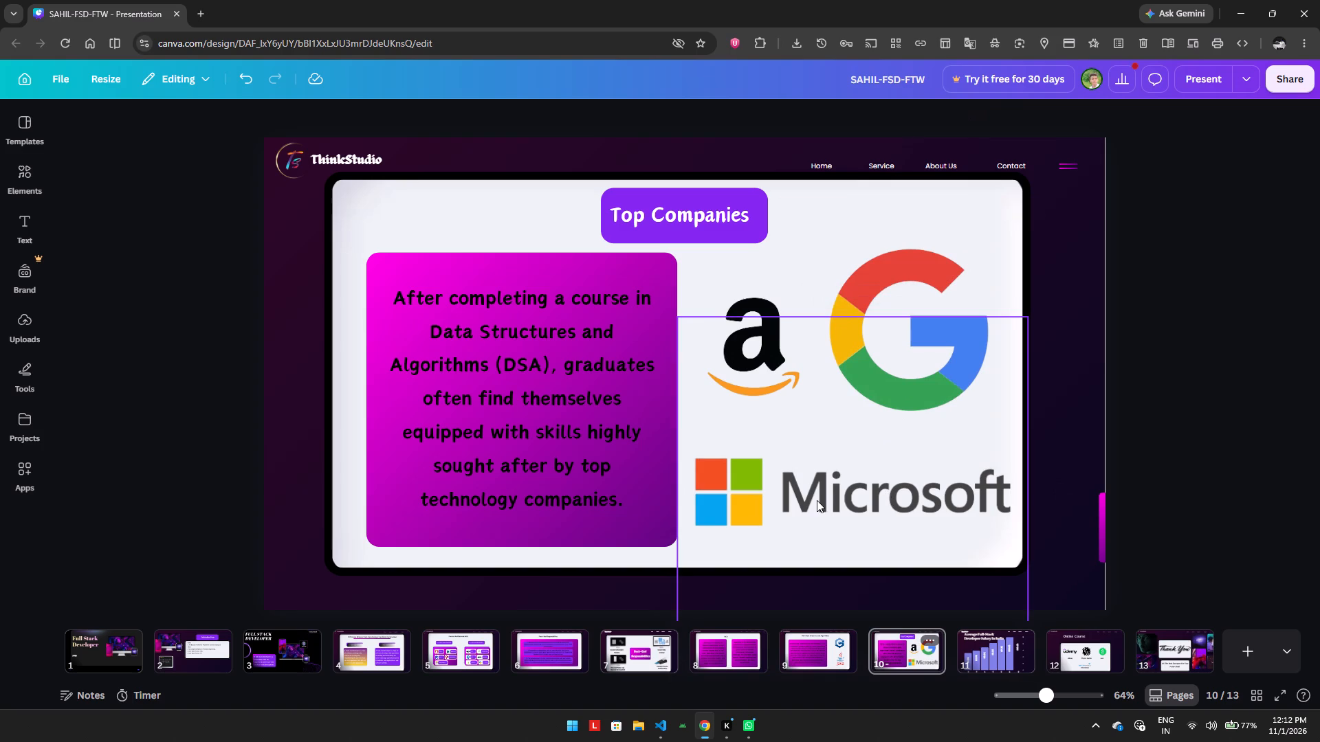
{"action": "key", "text": "Up"}
{"action": "key", "text": "Up"}
{"action": "key", "text": "Up"}
{"action": "key", "text": "Up"}
{"action": "key", "text": "Up"}
{"action": "key", "text": "Up"}
{"action": "key", "text": "Up"}
{"action": "key", "text": "Up"}
{"action": "key", "text": "Up"}
{"action": "key", "text": "Up"}
{"action": "key", "text": "Up"}
{"action": "key", "text": "Up"}
{"action": "left_click_drag", "start_coordinate": [817, 503], "coordinate": [814, 469]}
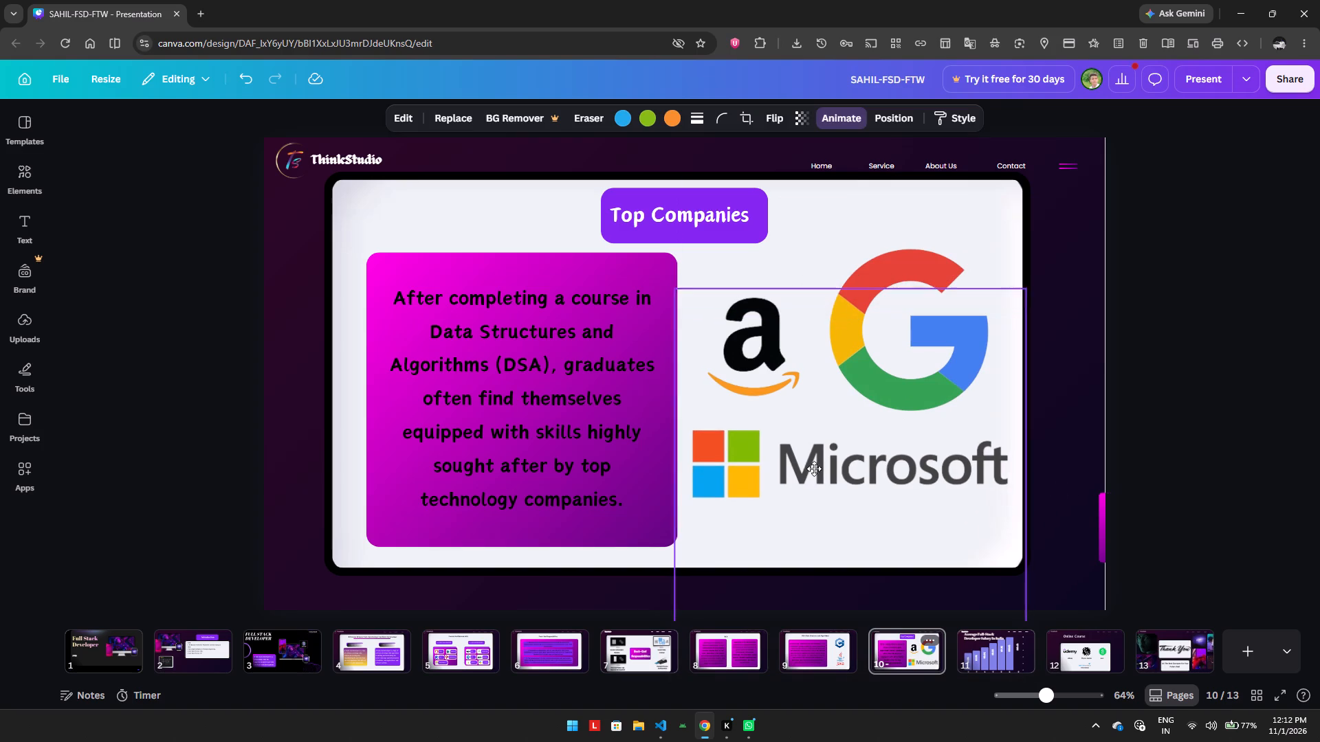
{"action": "left_click_drag", "start_coordinate": [814, 469], "coordinate": [814, 474]}
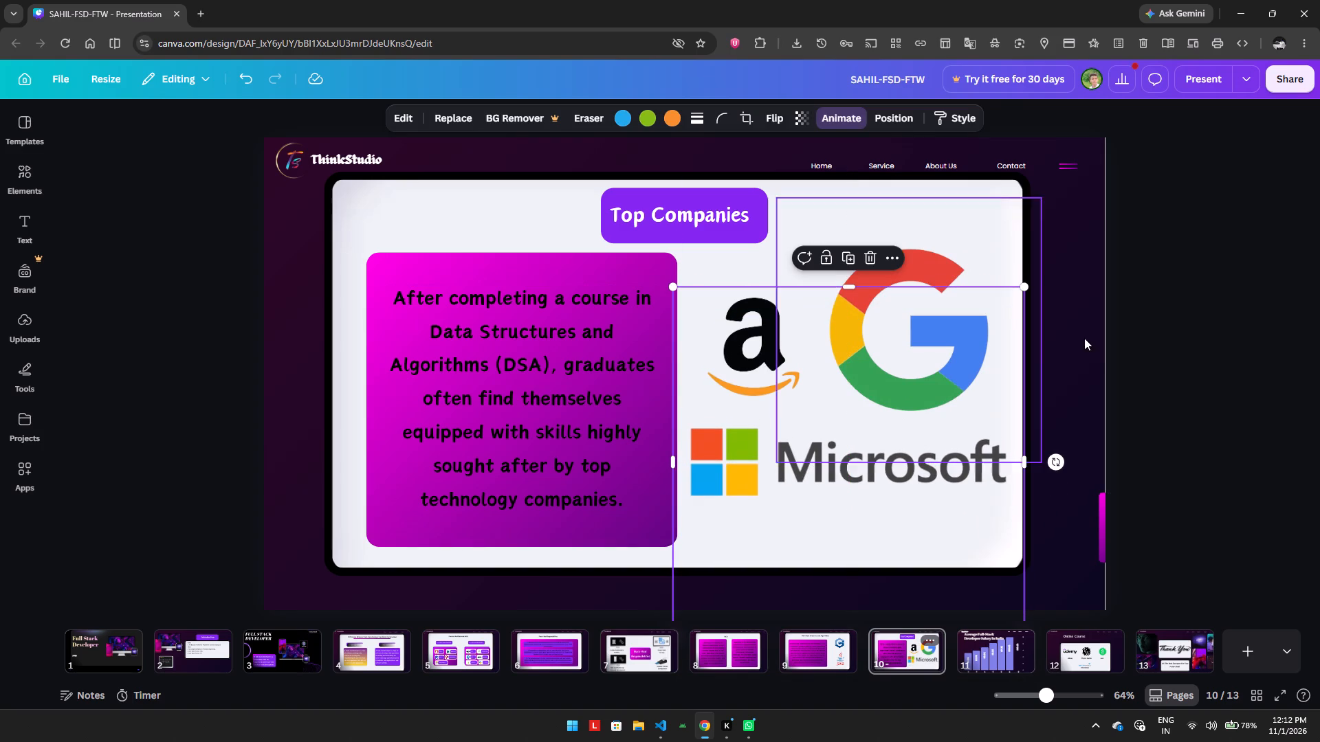
{"action": "left_click", "coordinate": [1141, 338]}
{"action": "left_click", "coordinate": [1152, 333]}
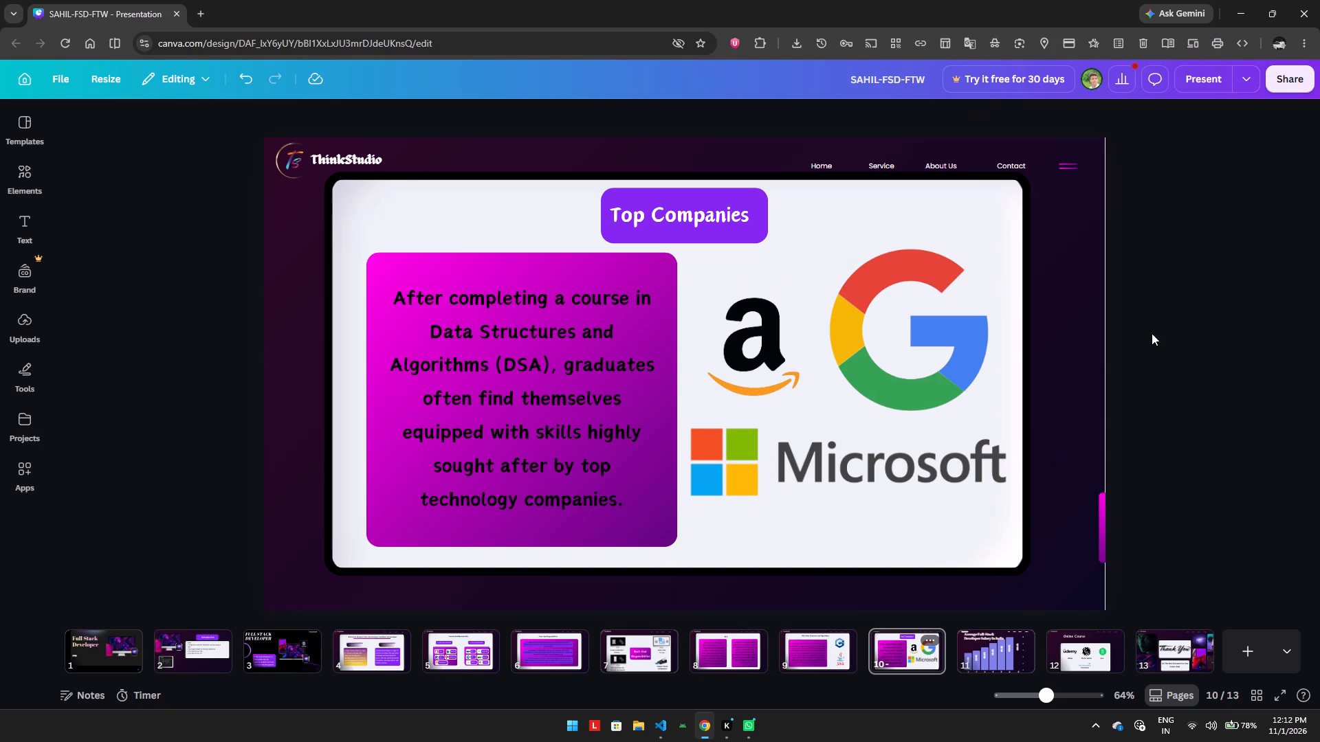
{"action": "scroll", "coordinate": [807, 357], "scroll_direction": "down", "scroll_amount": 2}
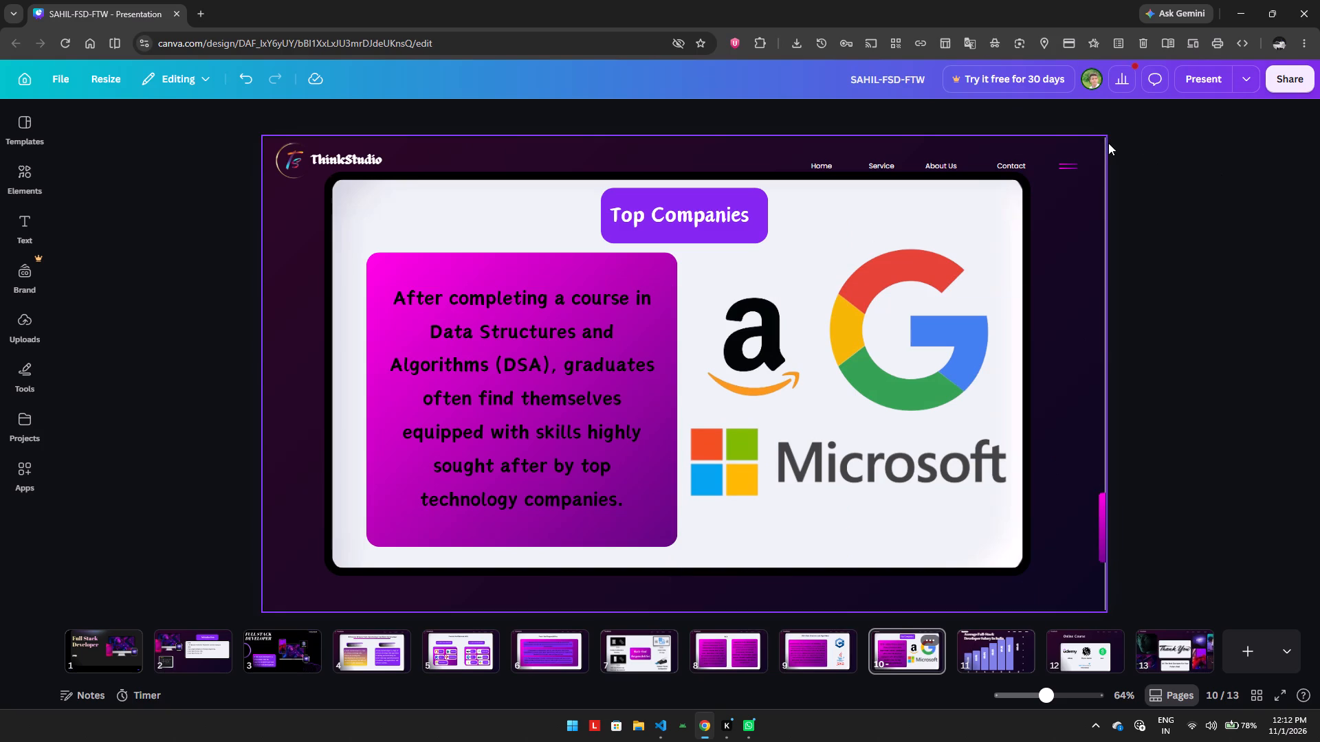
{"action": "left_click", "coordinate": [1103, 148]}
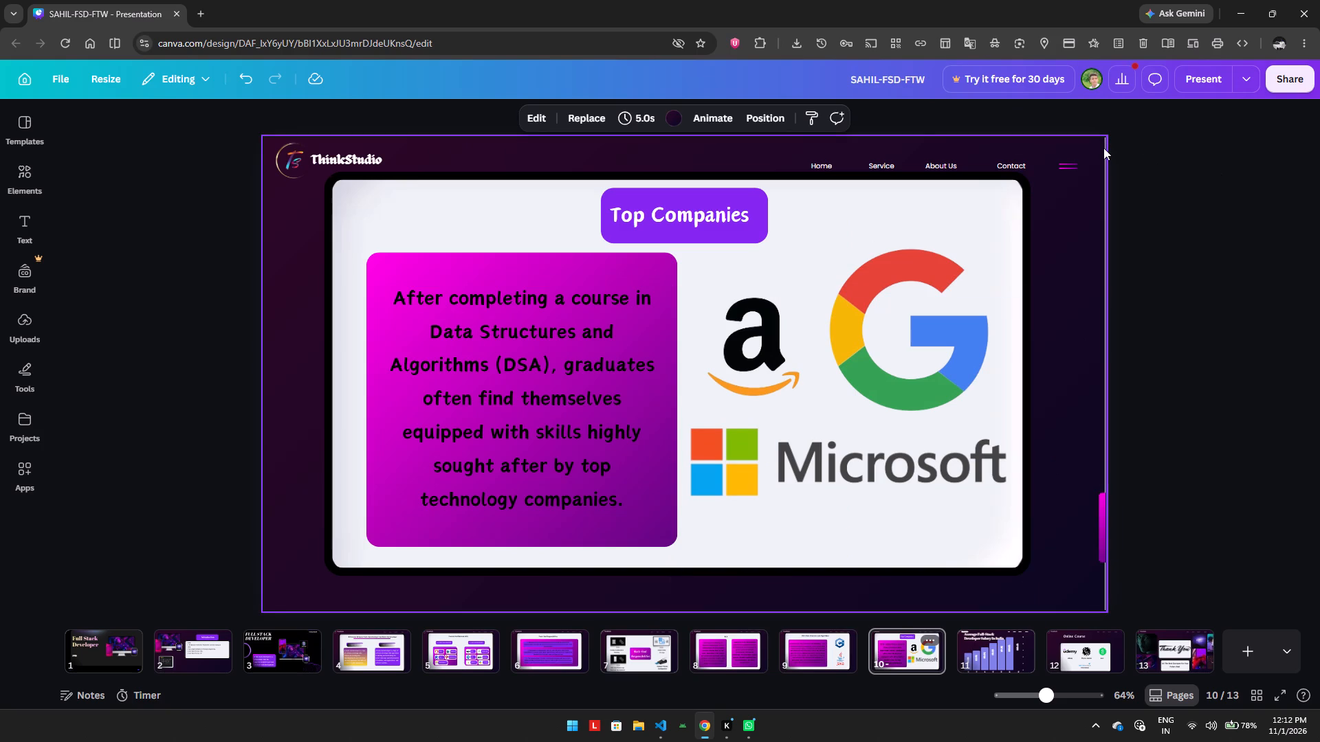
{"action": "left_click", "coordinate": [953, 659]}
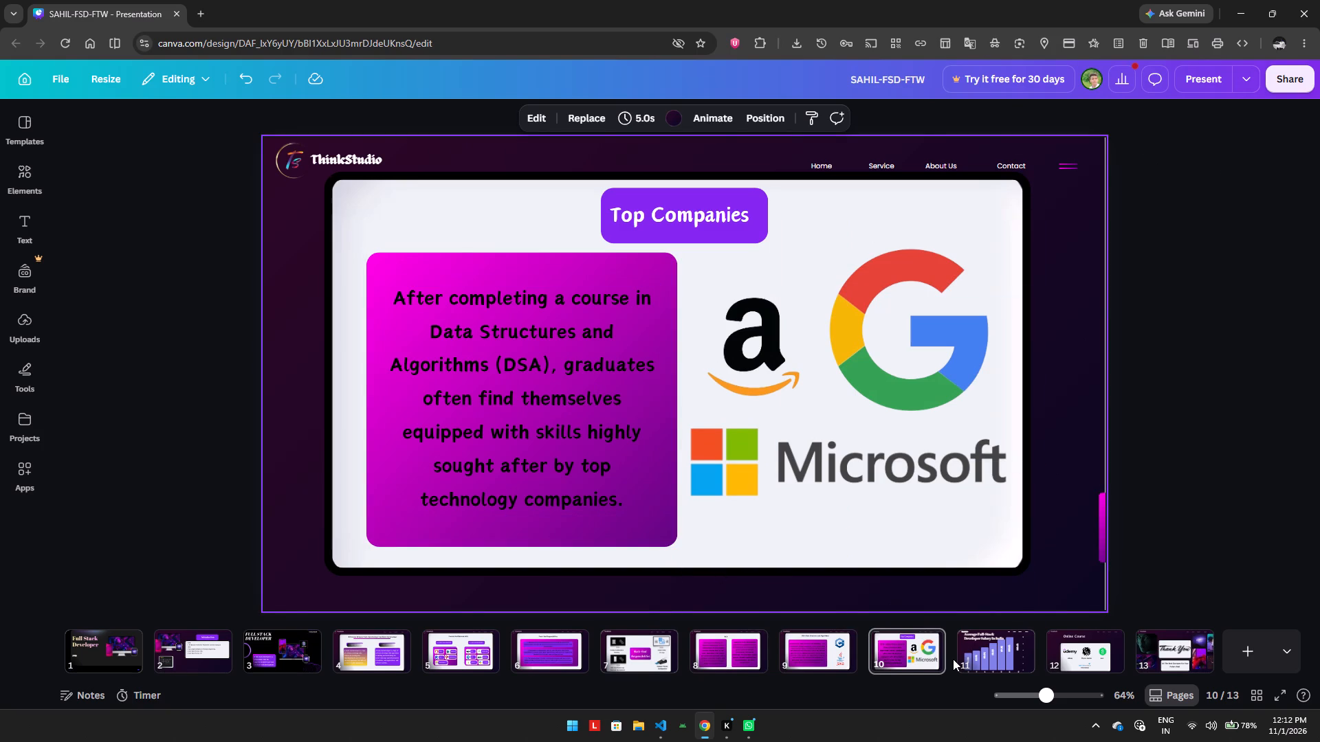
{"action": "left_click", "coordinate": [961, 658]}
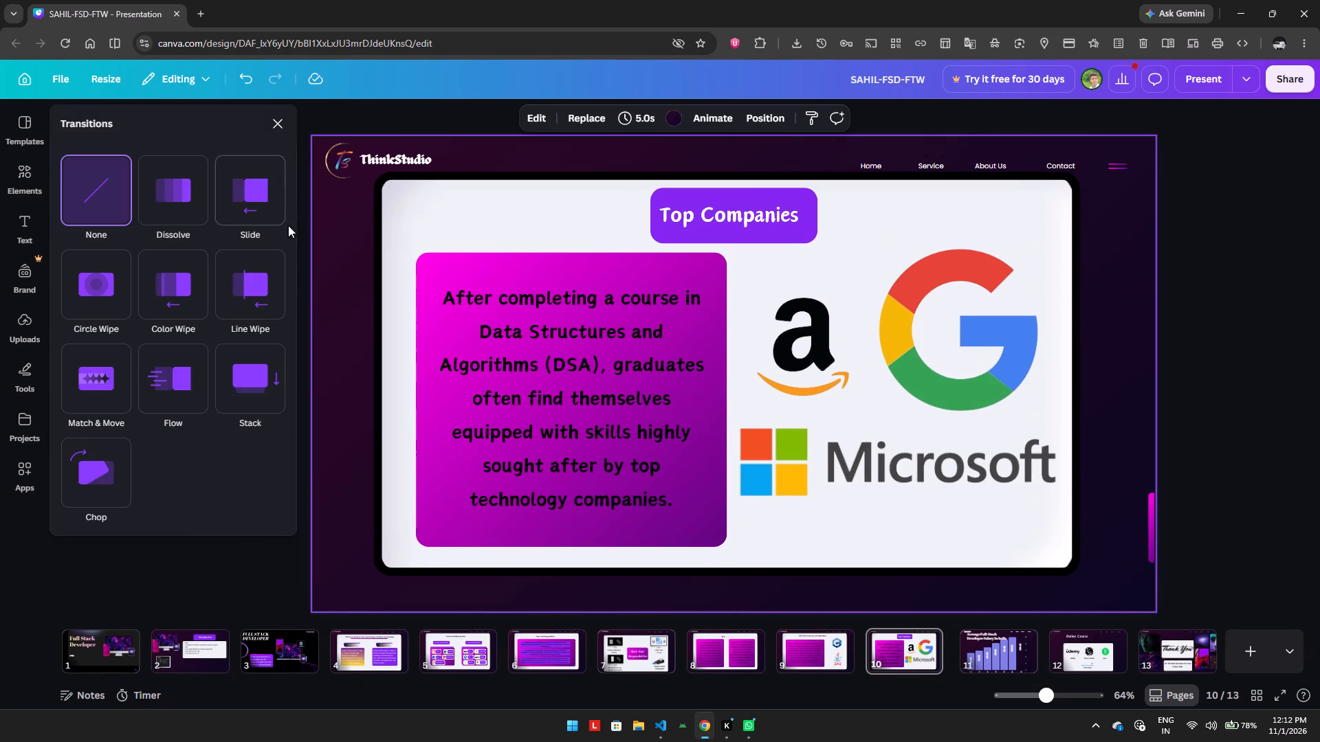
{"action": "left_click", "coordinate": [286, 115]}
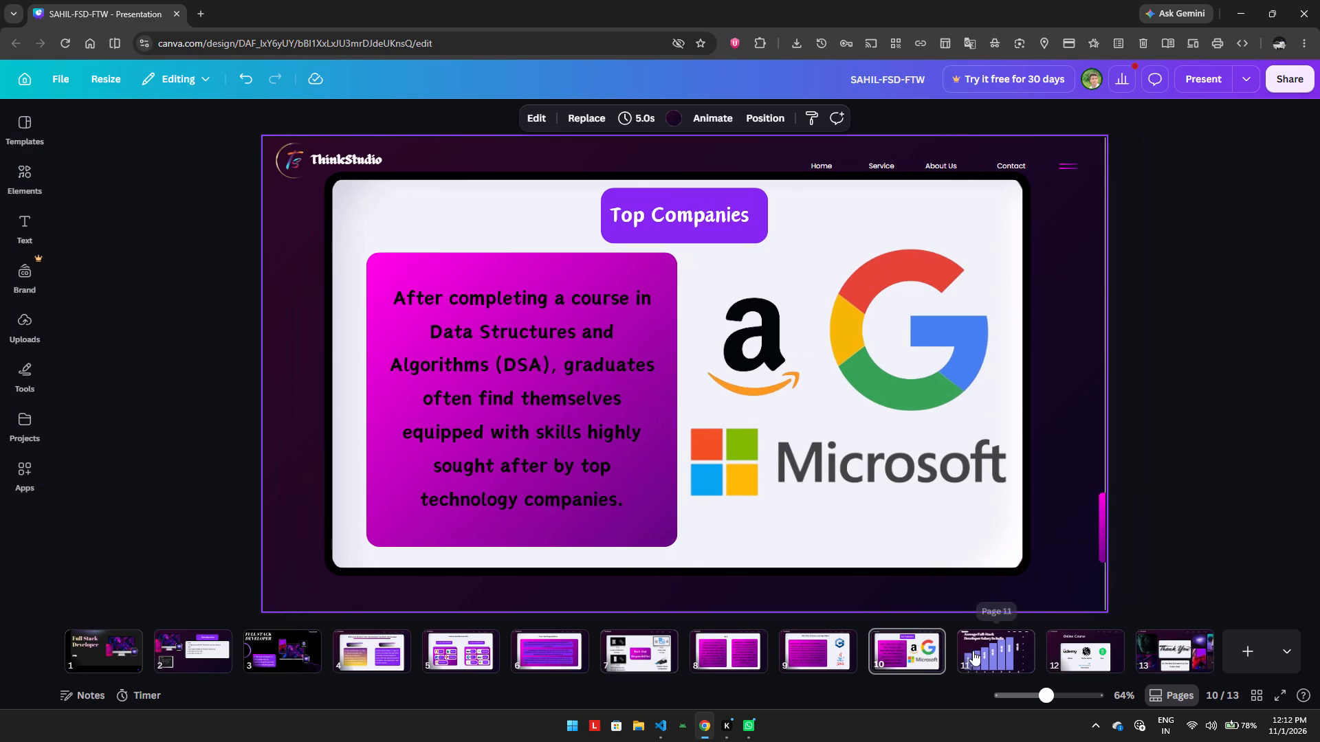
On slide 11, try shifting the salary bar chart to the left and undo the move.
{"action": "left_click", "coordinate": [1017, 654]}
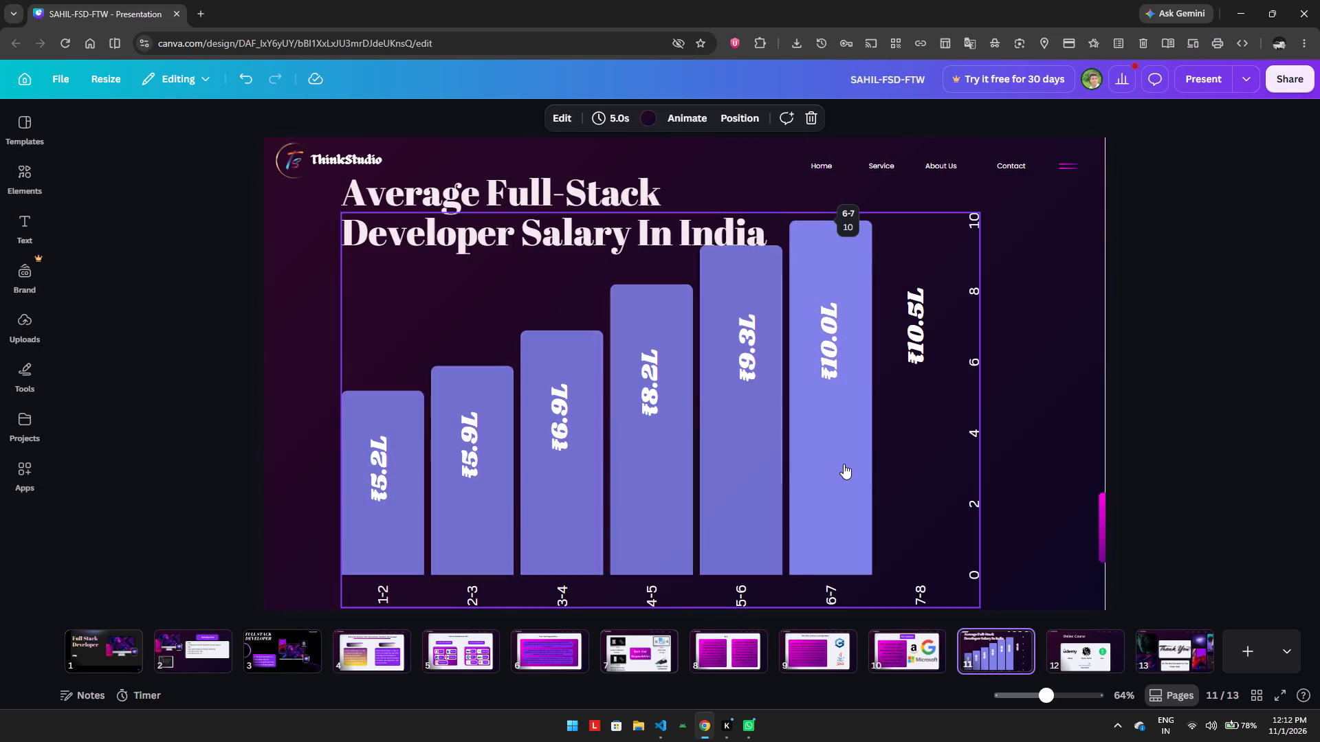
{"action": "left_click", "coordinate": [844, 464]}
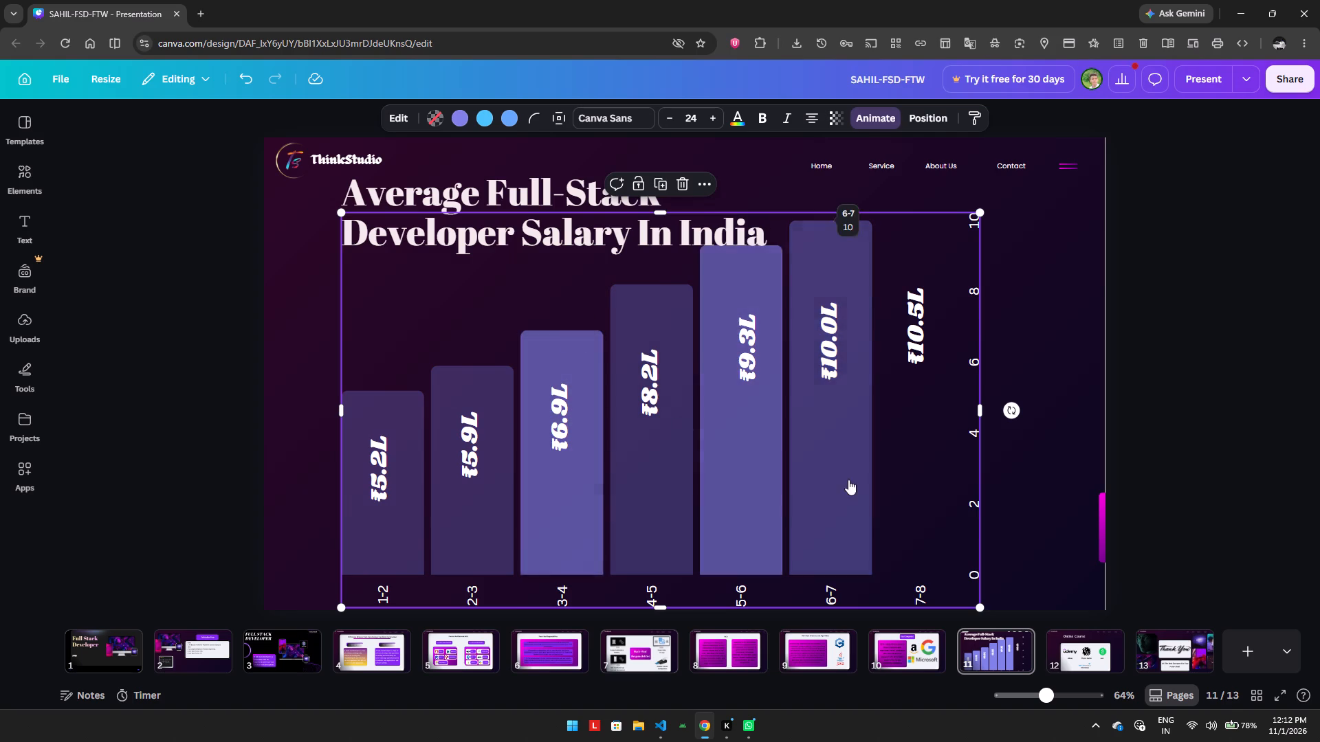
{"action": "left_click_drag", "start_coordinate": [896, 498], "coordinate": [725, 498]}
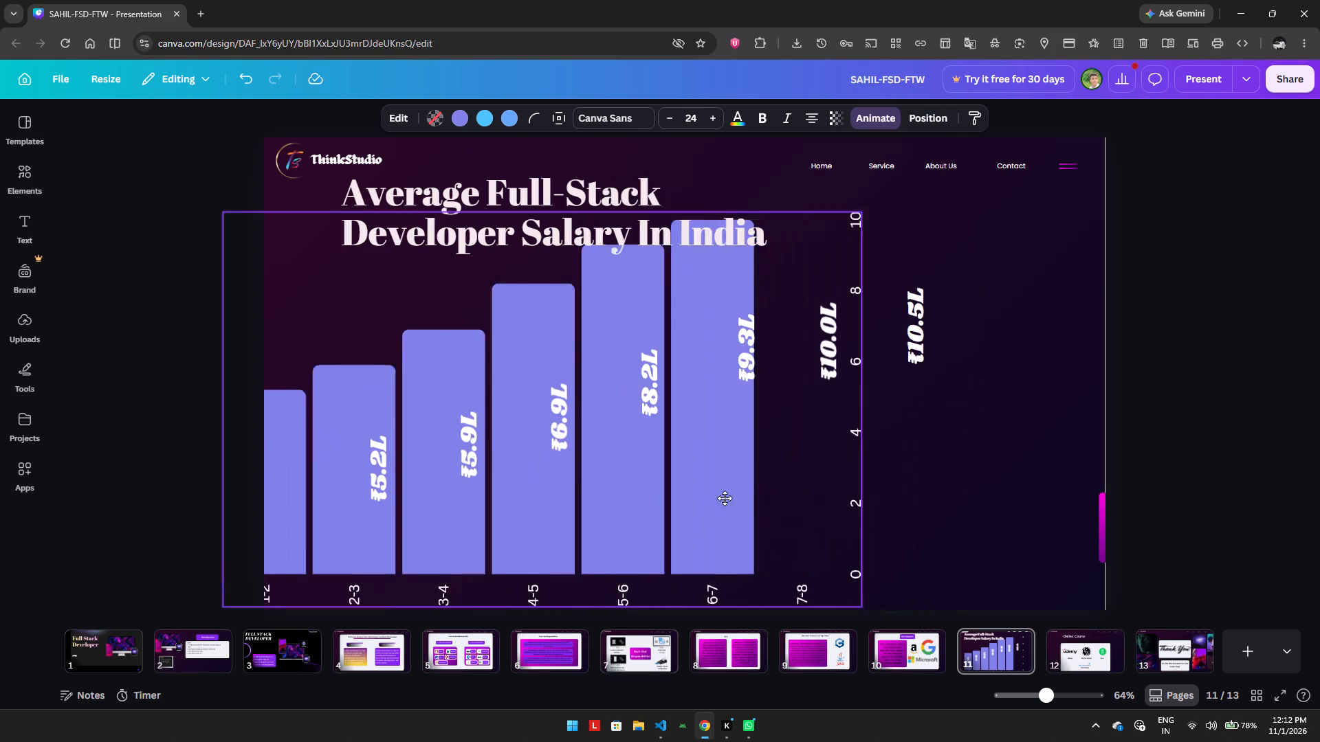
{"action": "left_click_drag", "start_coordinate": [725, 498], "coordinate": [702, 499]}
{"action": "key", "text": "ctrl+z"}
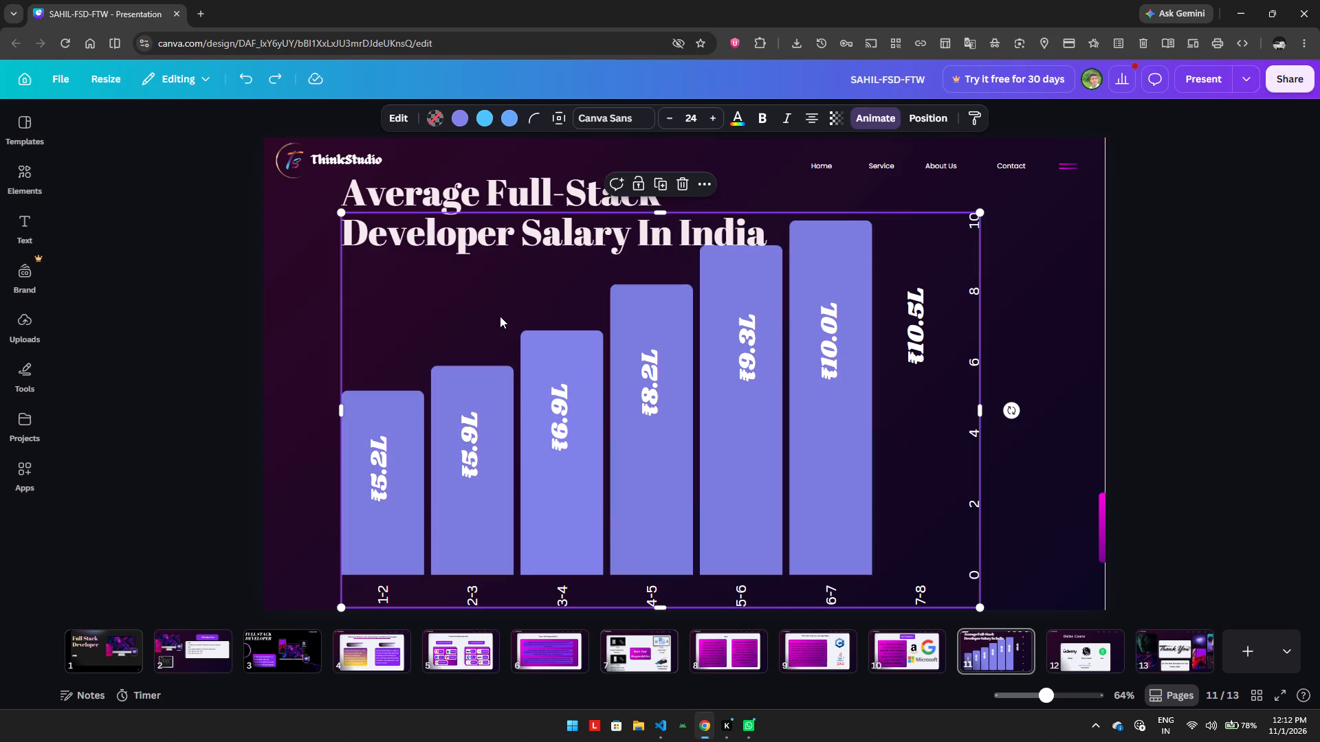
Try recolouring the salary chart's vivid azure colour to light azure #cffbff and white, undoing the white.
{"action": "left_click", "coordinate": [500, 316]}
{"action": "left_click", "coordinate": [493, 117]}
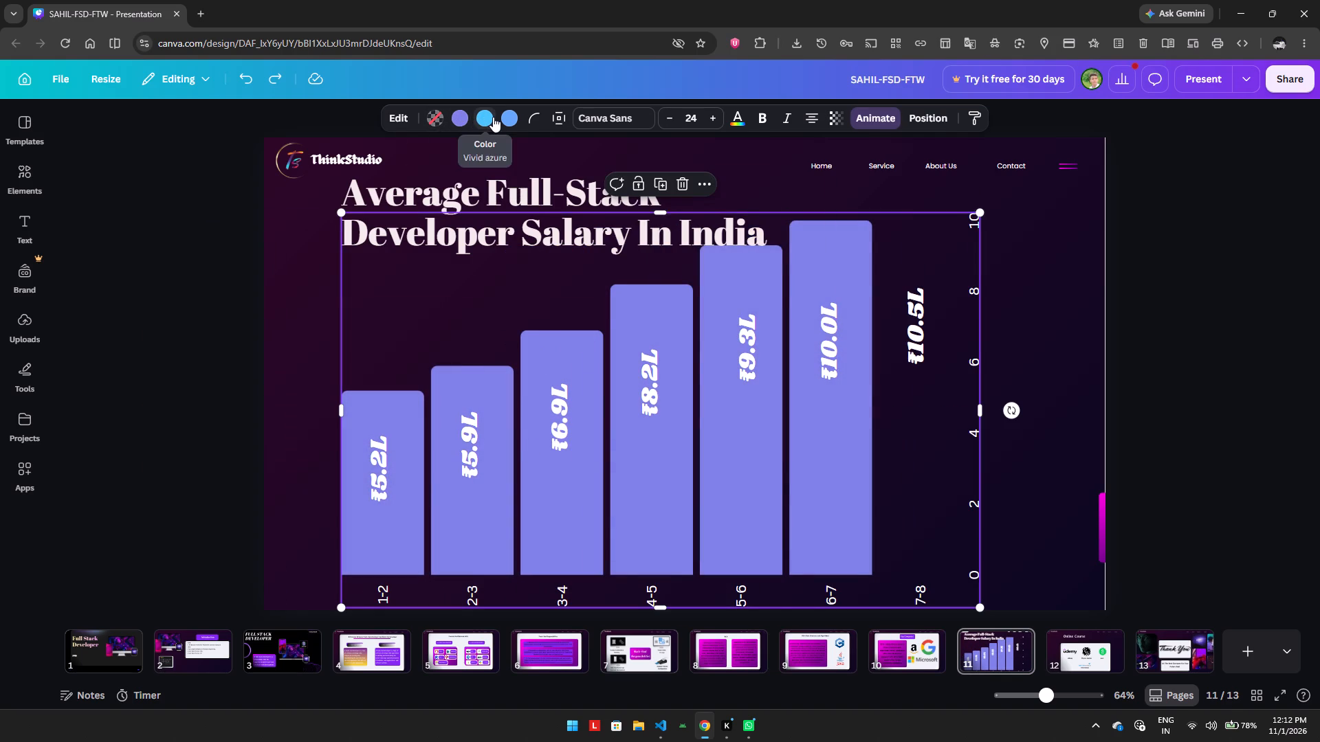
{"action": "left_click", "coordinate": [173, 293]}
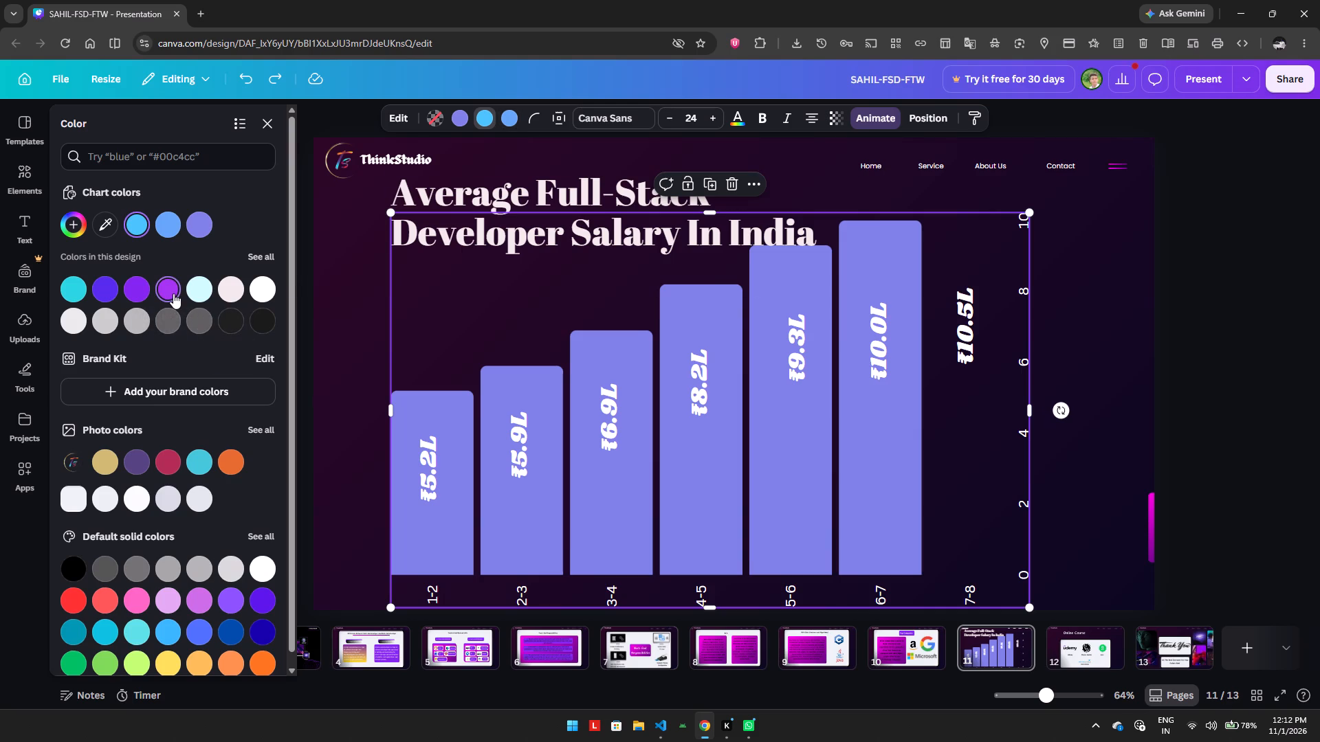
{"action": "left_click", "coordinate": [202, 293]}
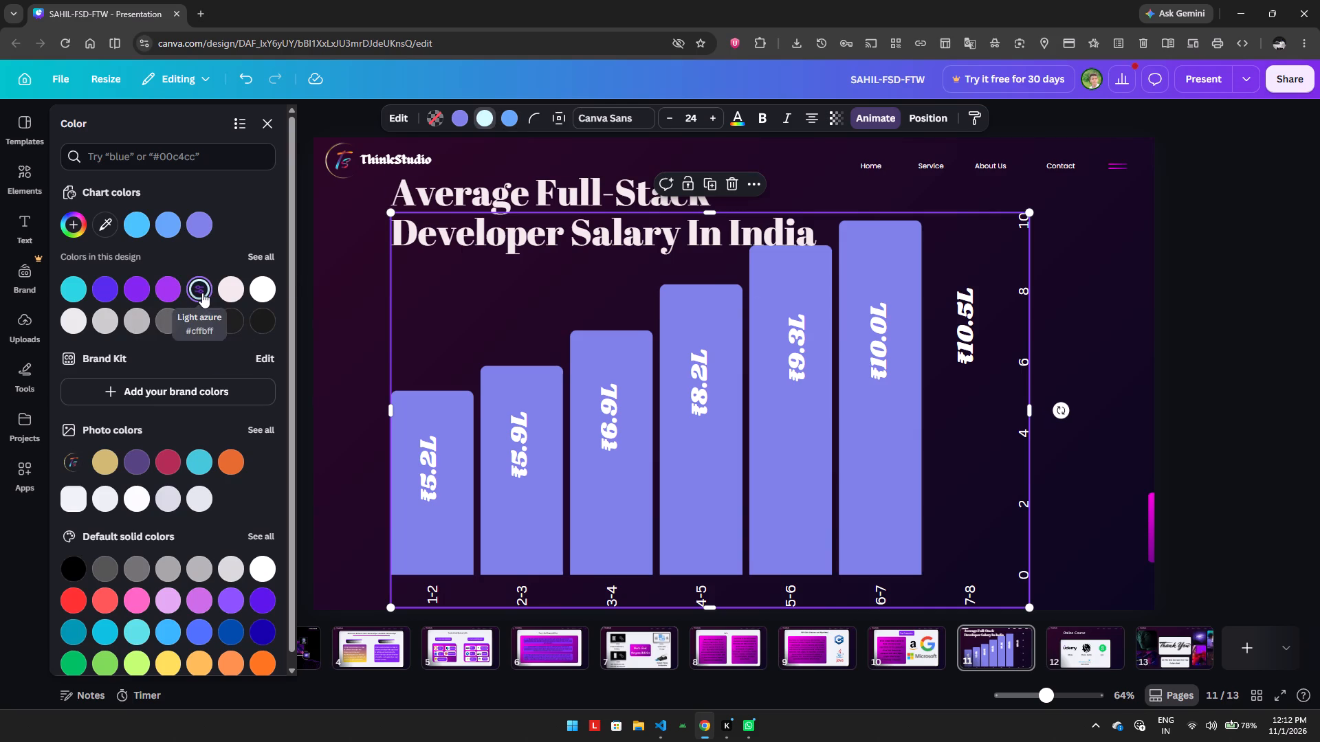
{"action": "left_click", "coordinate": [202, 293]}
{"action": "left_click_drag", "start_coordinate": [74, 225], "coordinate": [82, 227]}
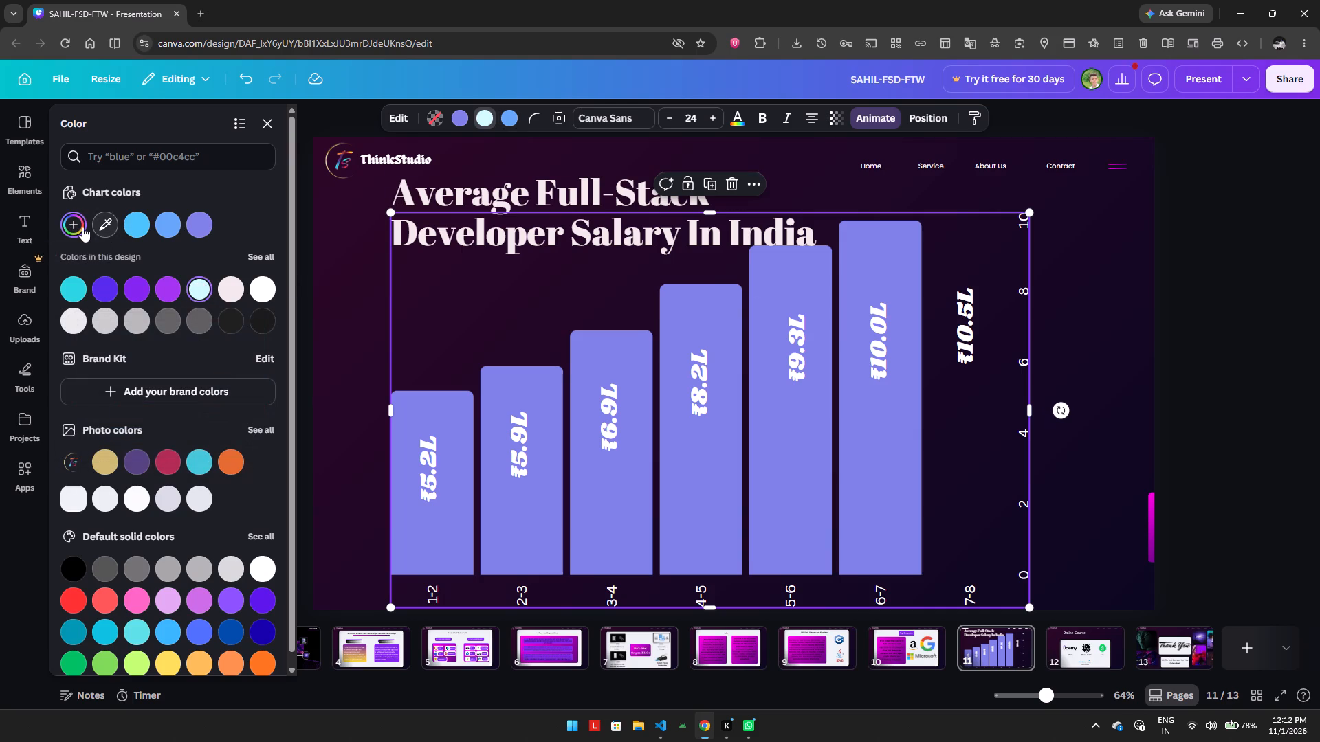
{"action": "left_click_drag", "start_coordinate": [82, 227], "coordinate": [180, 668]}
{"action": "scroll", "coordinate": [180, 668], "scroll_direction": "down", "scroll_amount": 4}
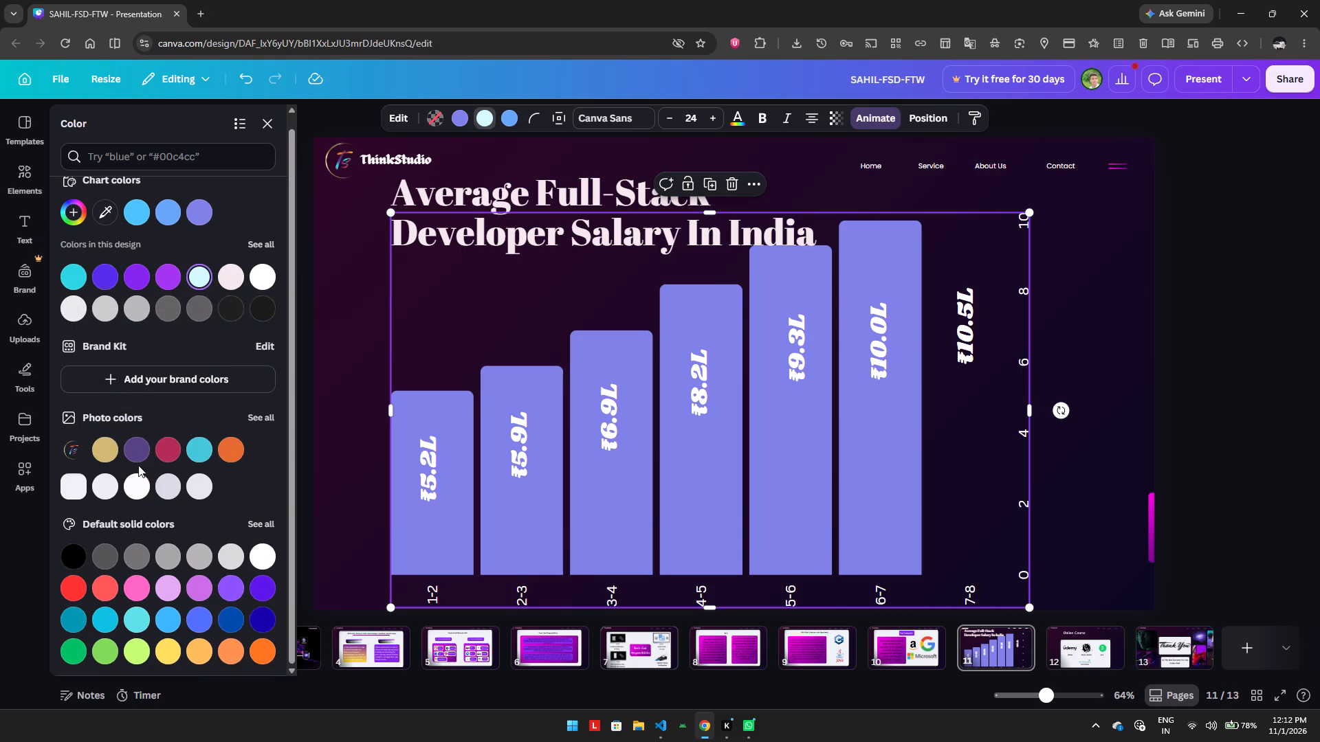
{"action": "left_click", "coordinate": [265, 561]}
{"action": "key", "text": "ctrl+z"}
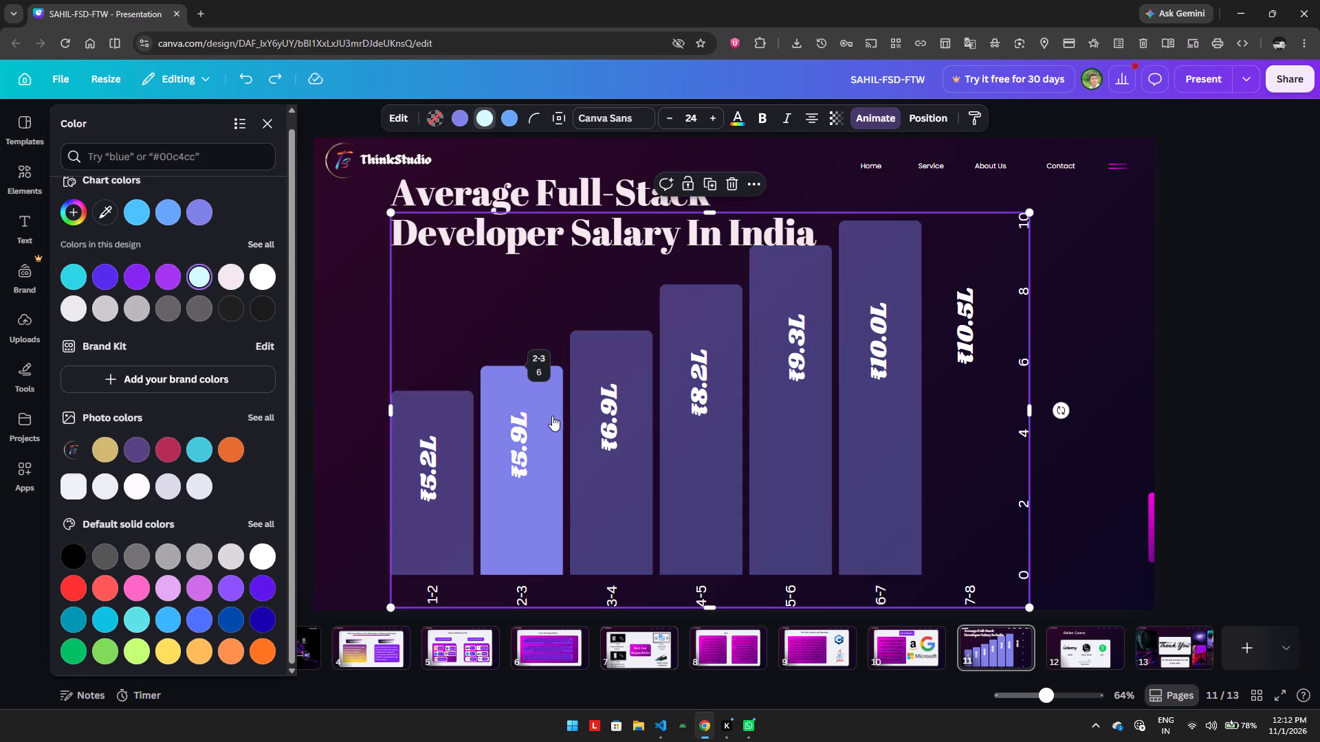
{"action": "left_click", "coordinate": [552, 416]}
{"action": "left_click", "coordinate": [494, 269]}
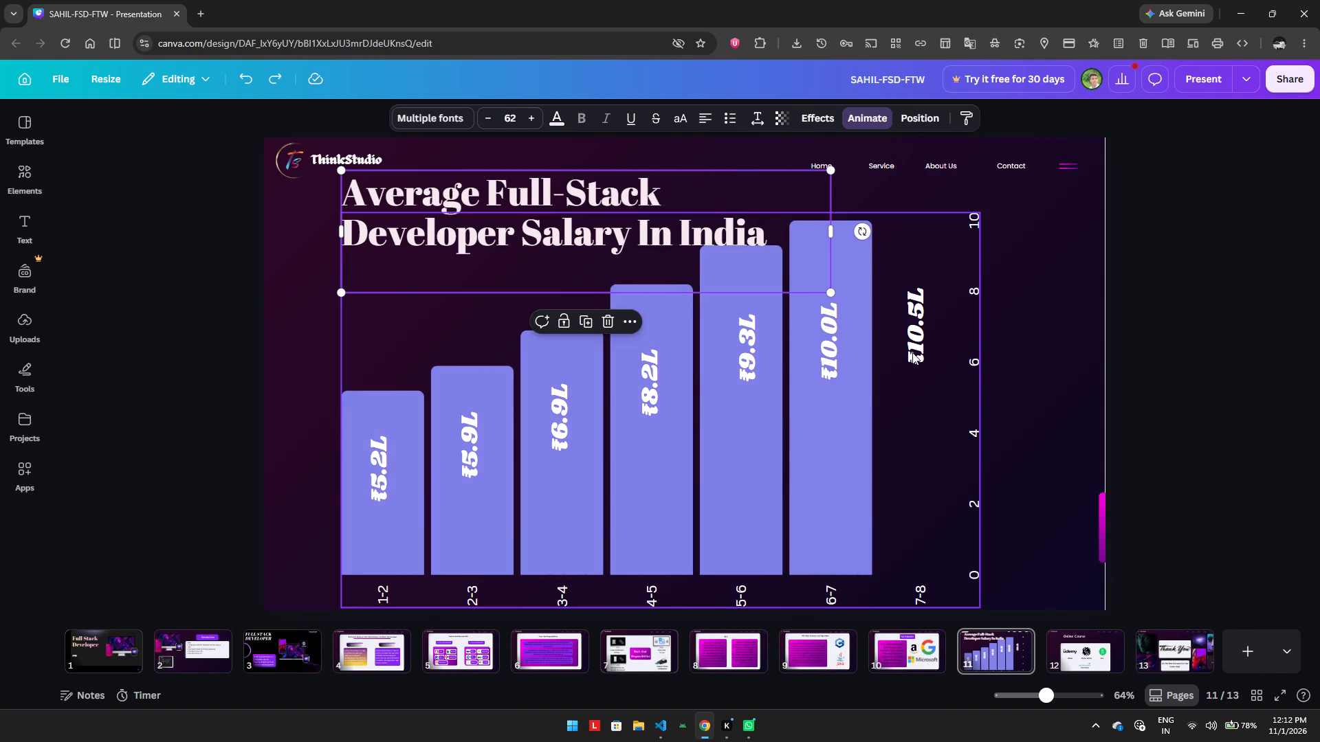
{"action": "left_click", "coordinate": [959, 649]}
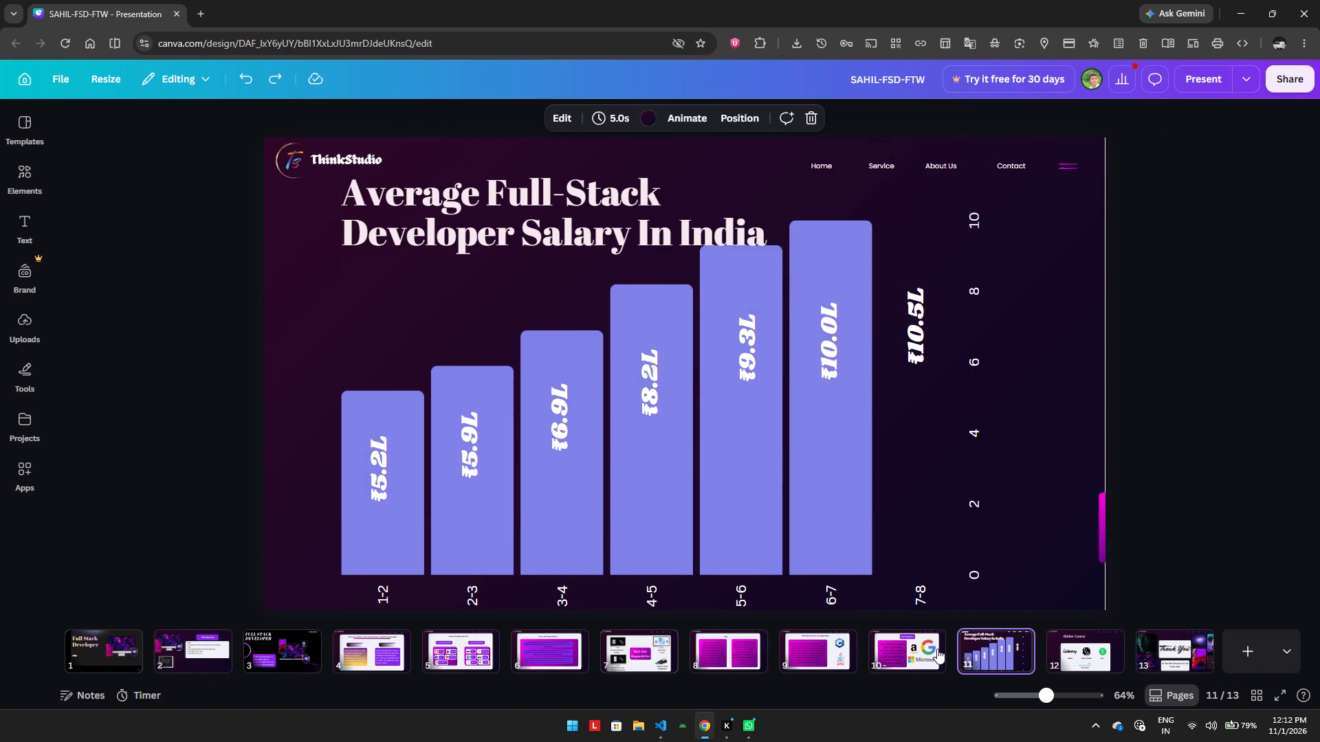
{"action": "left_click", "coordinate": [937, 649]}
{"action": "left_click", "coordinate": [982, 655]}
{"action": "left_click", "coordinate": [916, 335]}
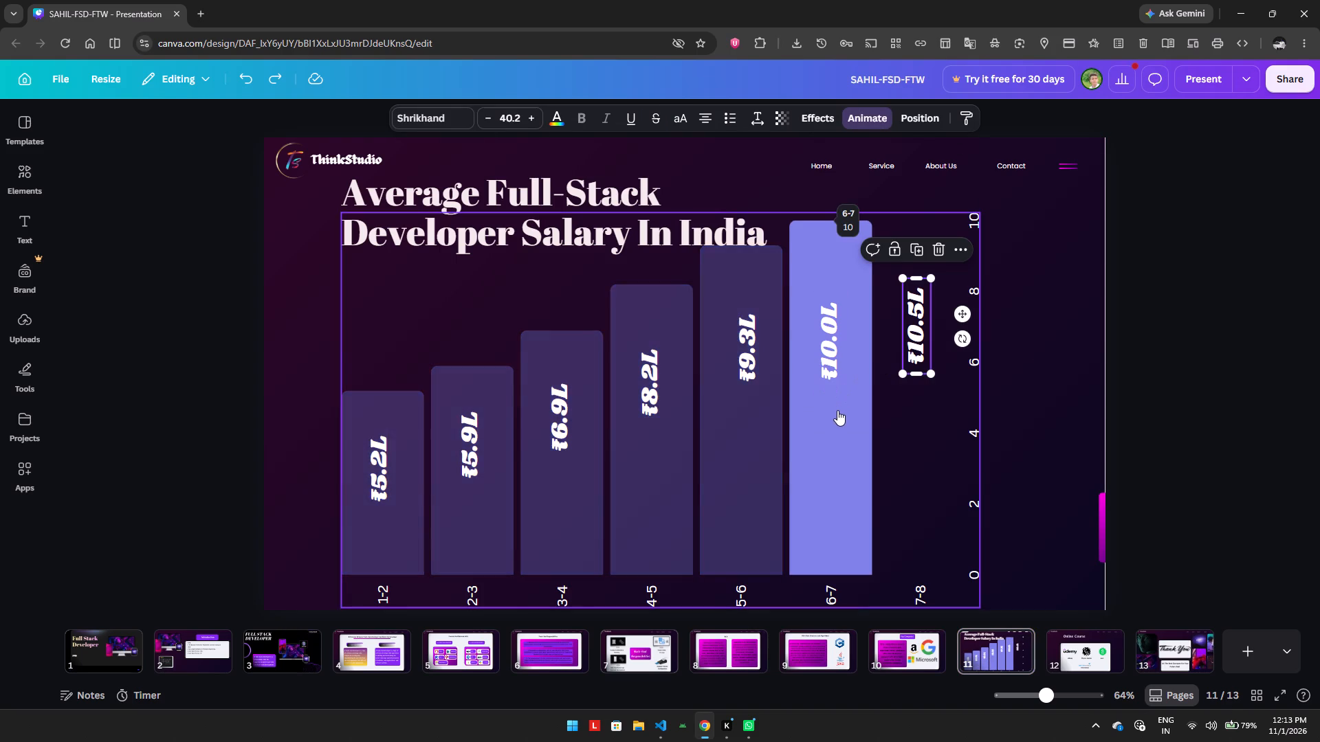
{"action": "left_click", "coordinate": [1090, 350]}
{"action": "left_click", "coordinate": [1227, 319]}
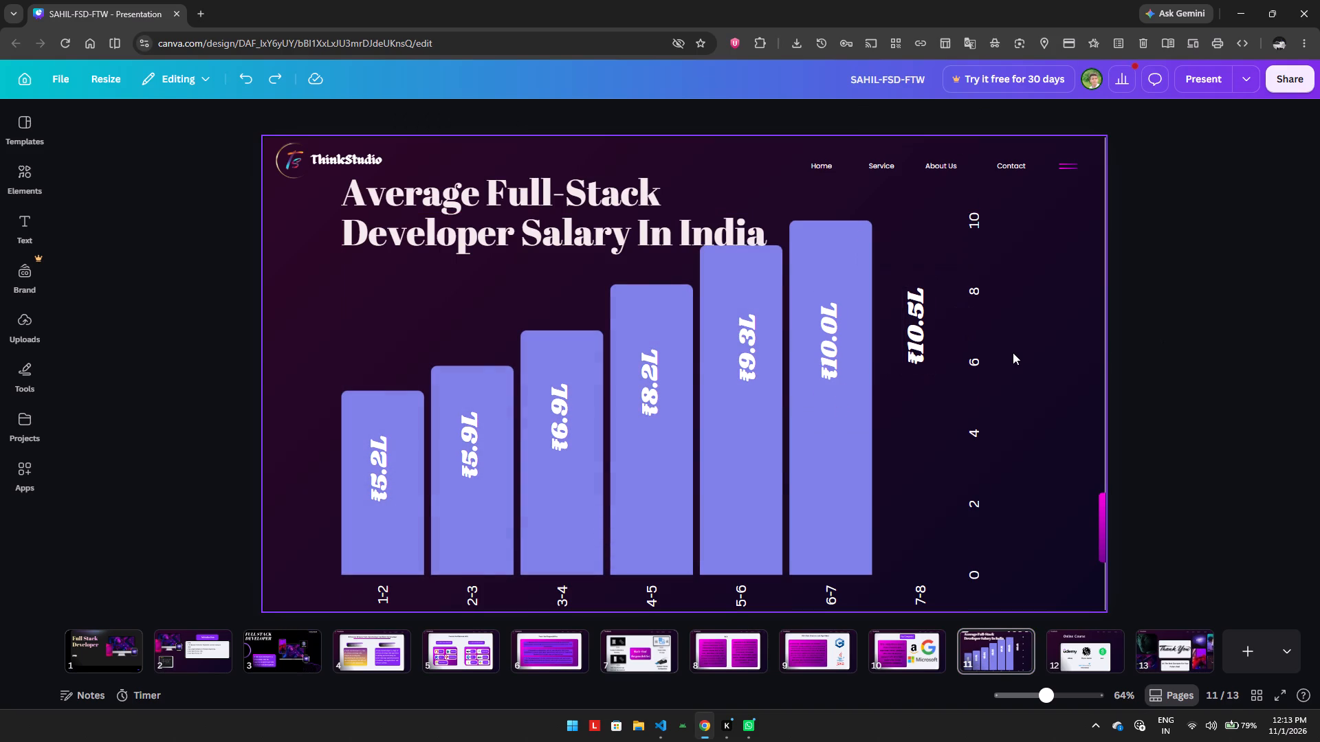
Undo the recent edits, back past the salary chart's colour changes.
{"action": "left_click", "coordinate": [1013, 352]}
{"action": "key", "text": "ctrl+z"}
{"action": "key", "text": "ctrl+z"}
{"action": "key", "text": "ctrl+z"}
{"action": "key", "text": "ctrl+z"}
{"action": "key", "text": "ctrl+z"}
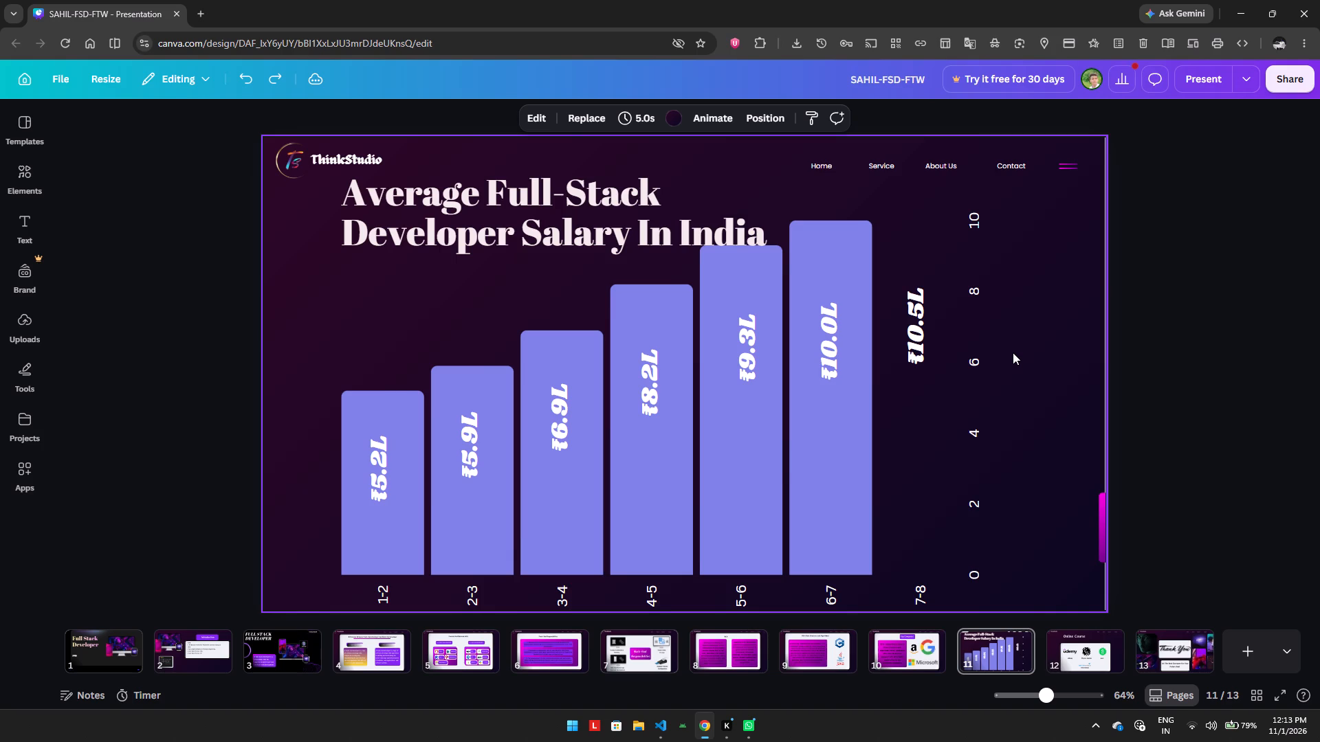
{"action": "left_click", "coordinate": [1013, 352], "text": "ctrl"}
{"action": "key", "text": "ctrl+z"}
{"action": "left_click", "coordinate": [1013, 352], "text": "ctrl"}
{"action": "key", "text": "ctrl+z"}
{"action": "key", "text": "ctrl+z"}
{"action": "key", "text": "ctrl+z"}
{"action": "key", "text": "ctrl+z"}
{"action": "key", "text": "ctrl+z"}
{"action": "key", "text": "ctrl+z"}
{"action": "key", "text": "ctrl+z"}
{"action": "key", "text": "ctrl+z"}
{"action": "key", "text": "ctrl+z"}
Duplicate the salary bar chart on slide 11 and place the copy offset to the right of the original.
{"action": "left_click", "coordinate": [828, 375]}
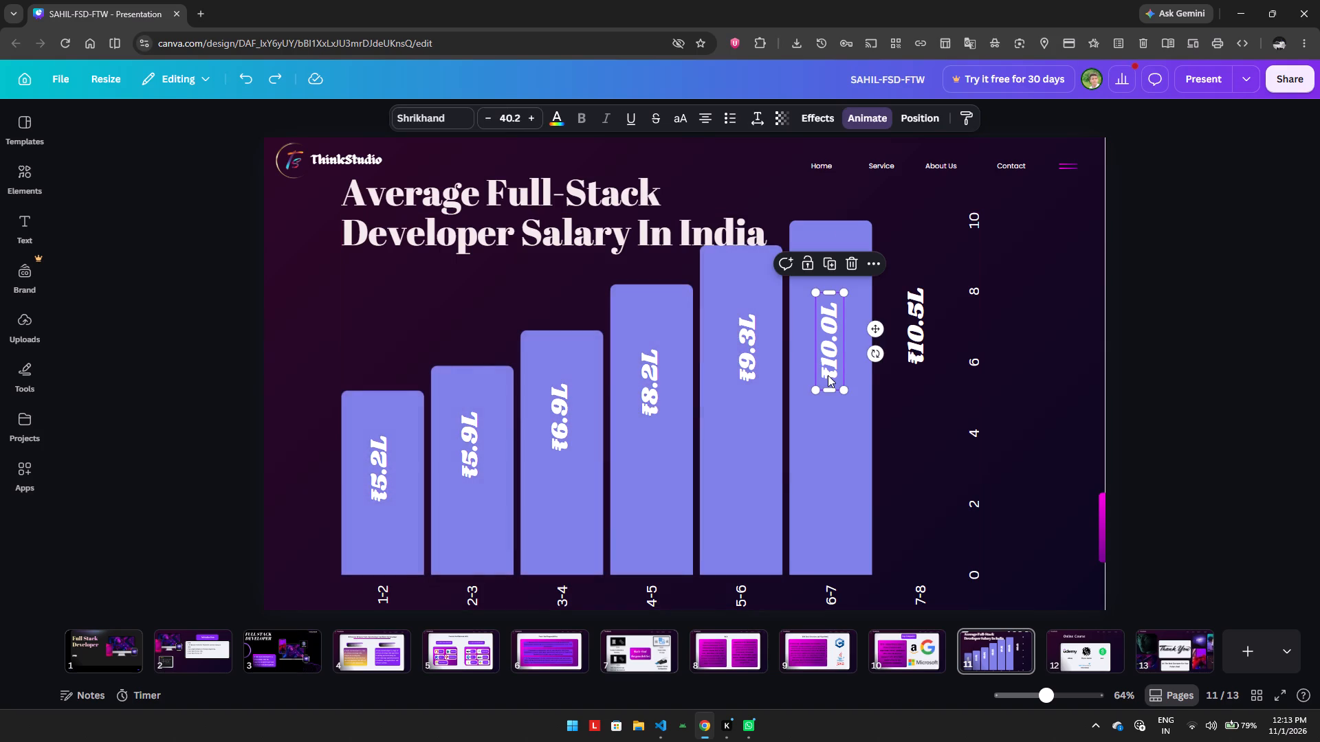
{"action": "left_click", "coordinate": [817, 460]}
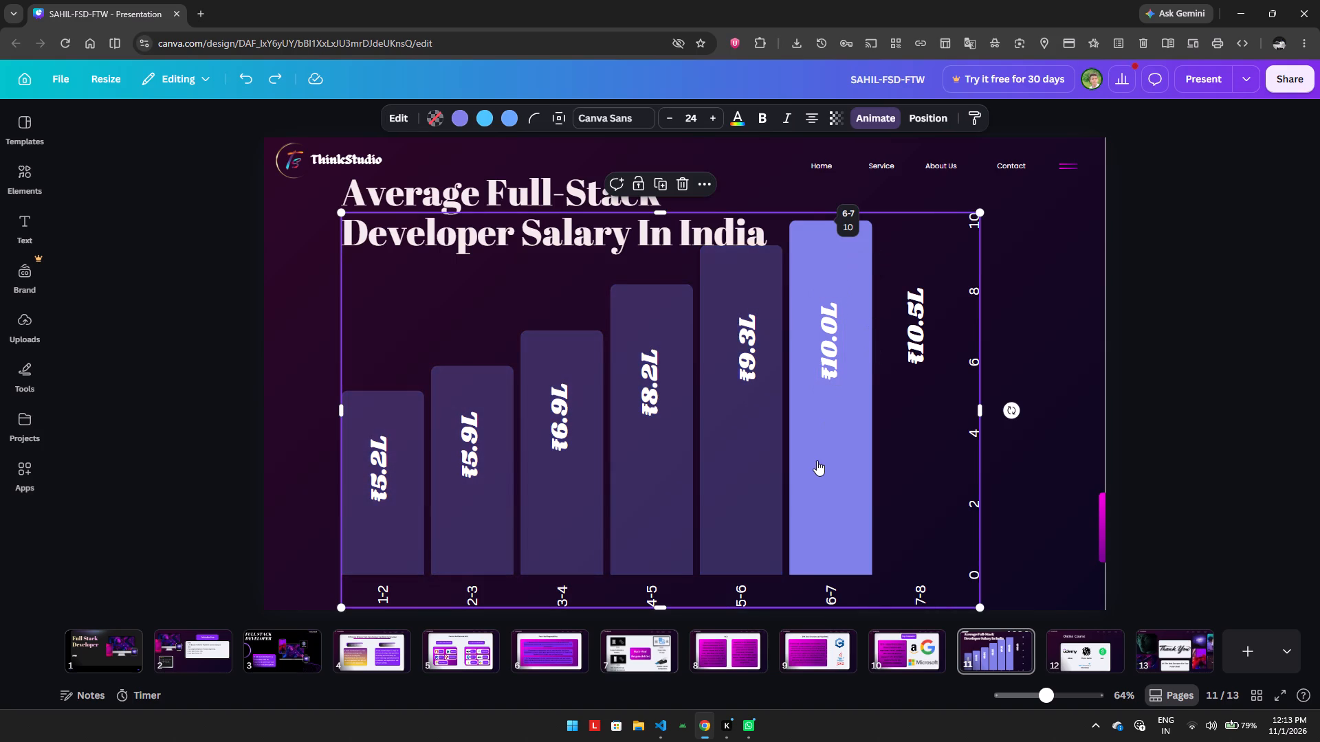
{"action": "key", "text": "ctrl+c"}
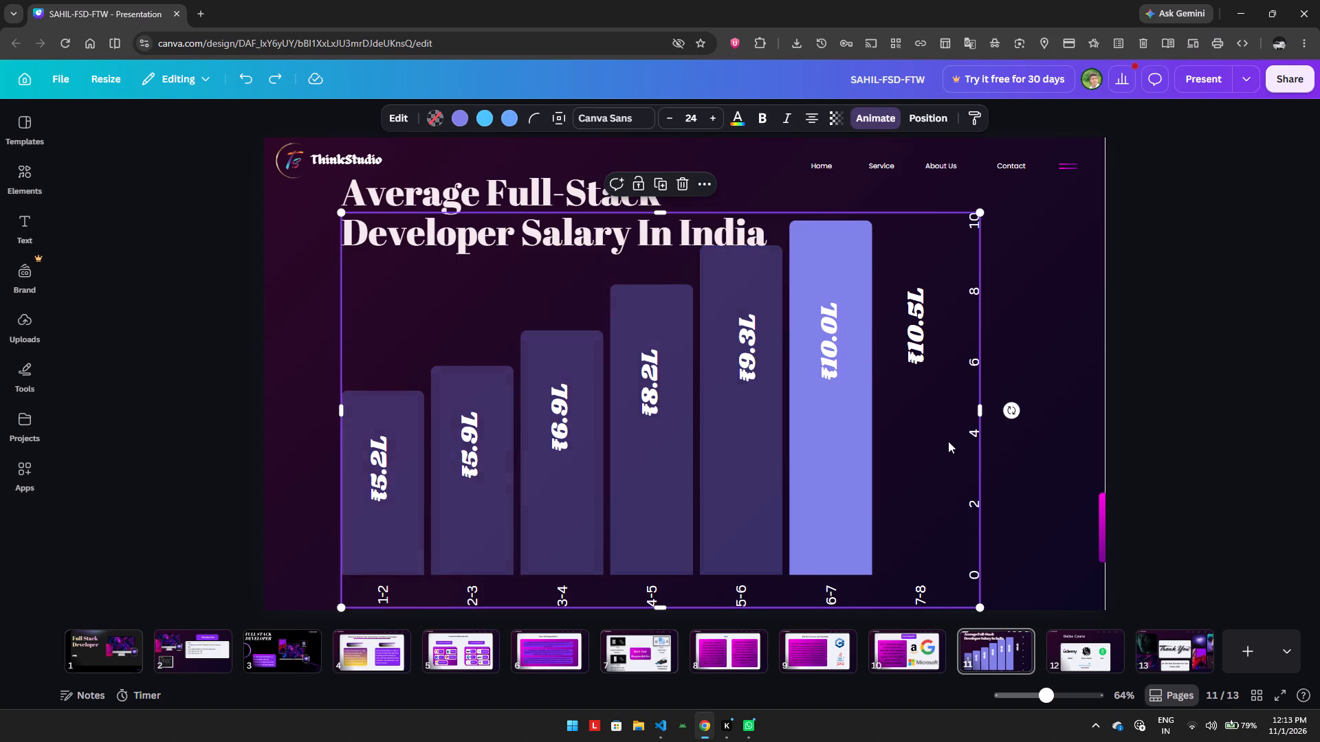
{"action": "left_click", "coordinate": [948, 441]}
{"action": "key", "text": "ctrl+v"}
{"action": "left_click_drag", "start_coordinate": [789, 421], "coordinate": [884, 409]}
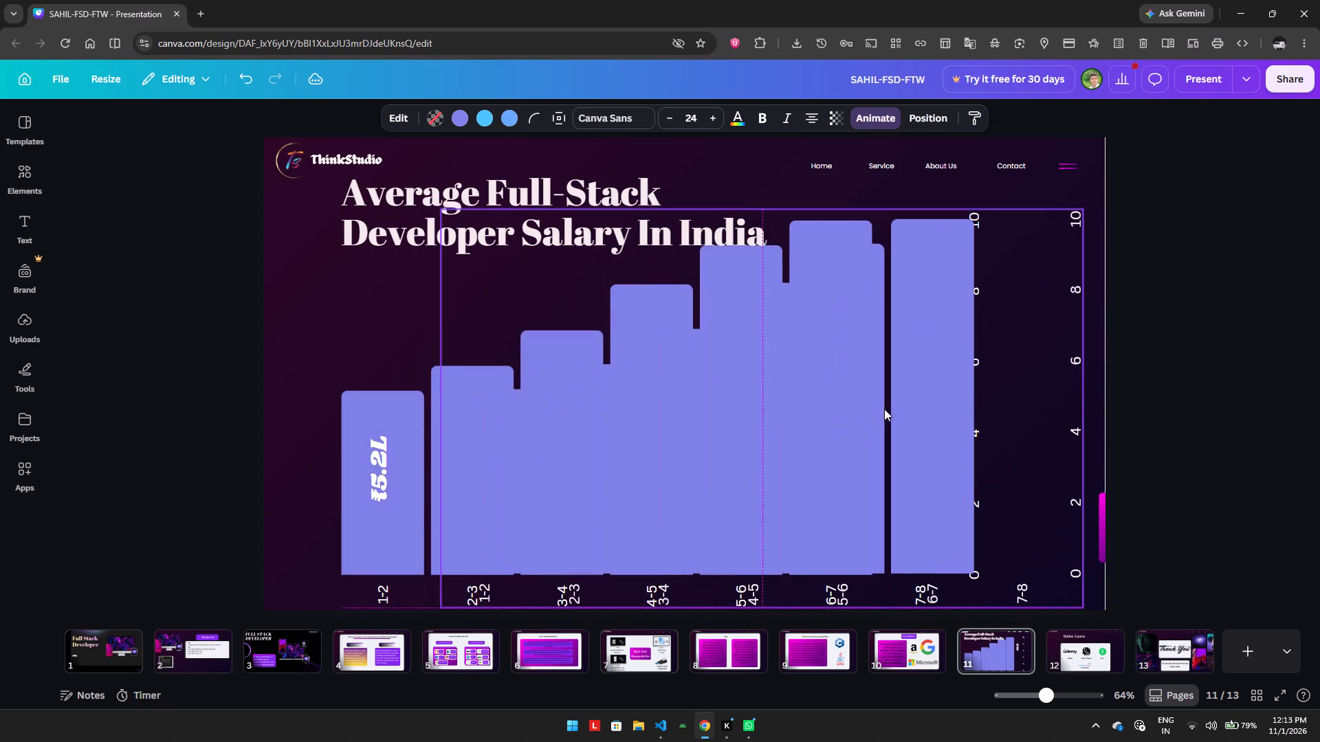
{"action": "left_click_drag", "start_coordinate": [884, 409], "coordinate": [885, 408]}
Narrow the copied chart into a thin strip beside the original chart's 7-8 column, at the slide's right side.
{"action": "left_click_drag", "start_coordinate": [437, 407], "coordinate": [906, 414]}
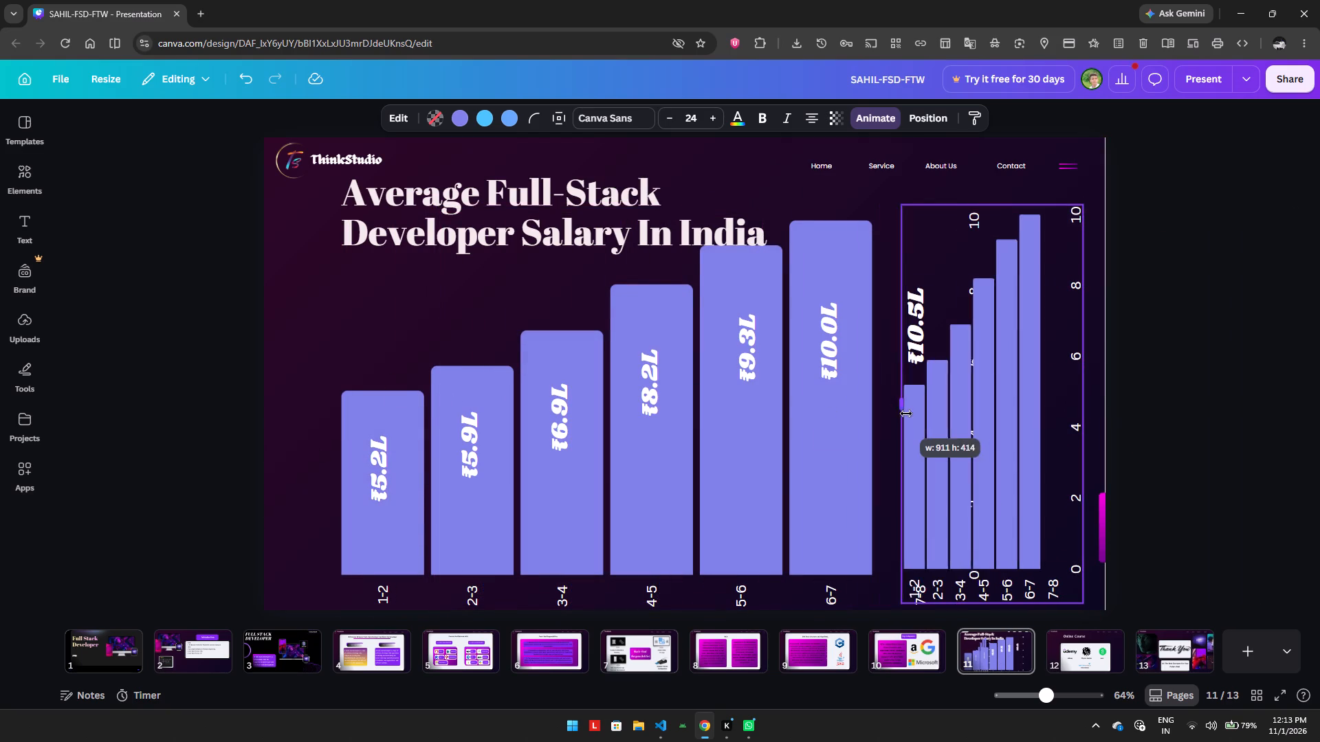
{"action": "left_click_drag", "start_coordinate": [906, 414], "coordinate": [595, 422]}
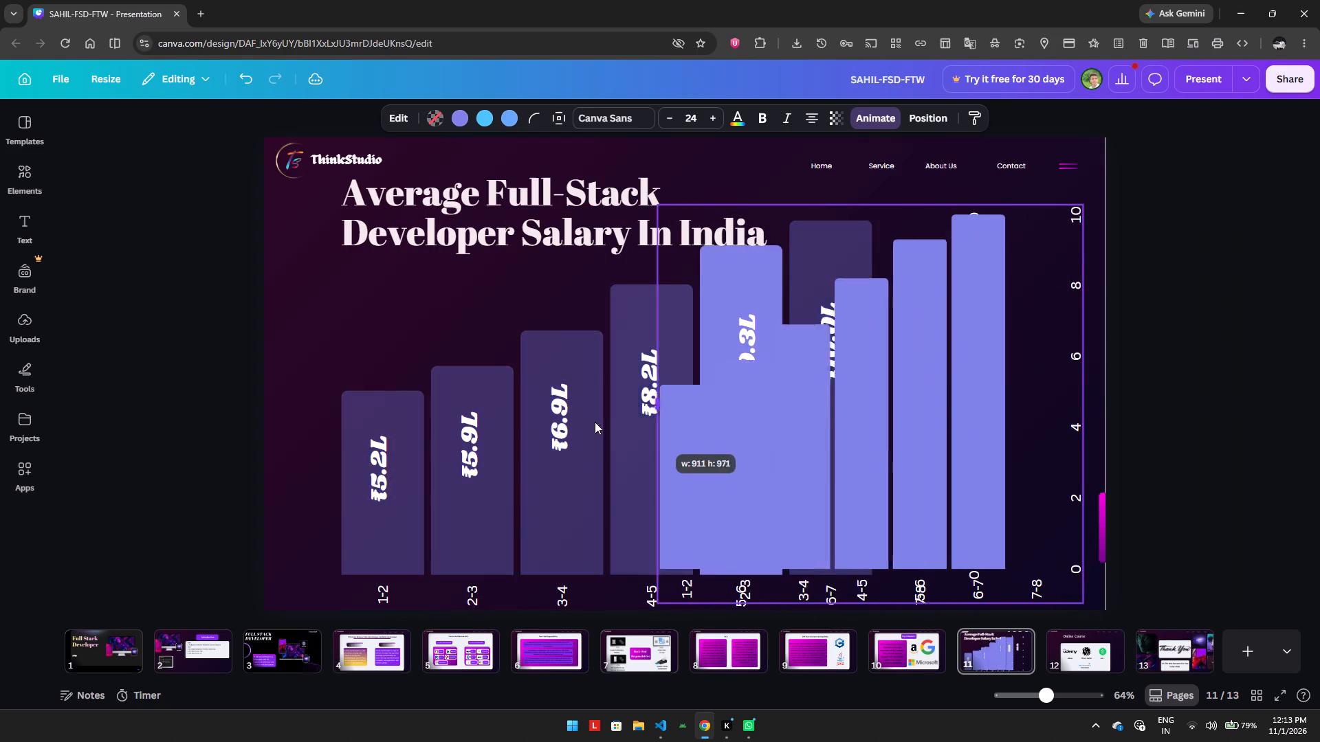
{"action": "left_click_drag", "start_coordinate": [595, 422], "coordinate": [991, 467]}
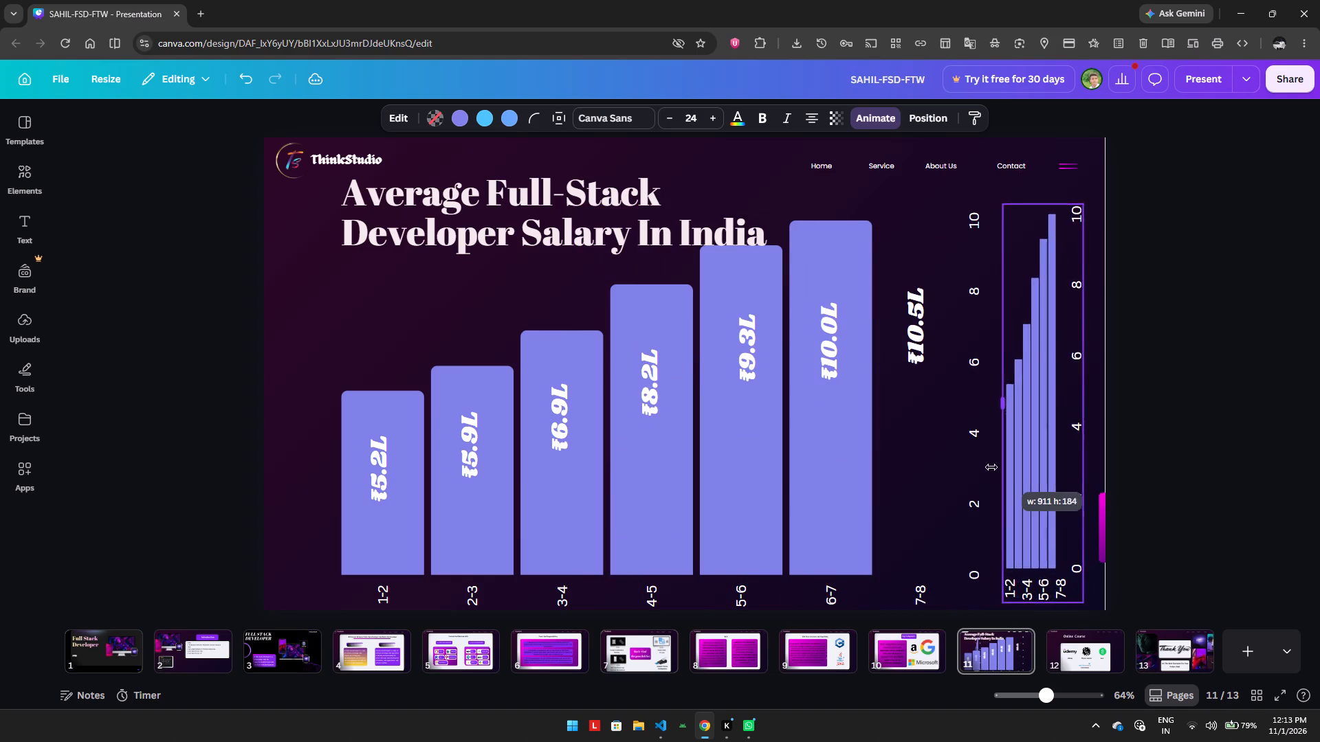
{"action": "left_click_drag", "start_coordinate": [991, 467], "coordinate": [977, 475]}
Delete the thin copied bar chart beside the original salary chart on slide 11.
{"action": "triple_click", "coordinate": [1026, 587]}
{"action": "left_click", "coordinate": [1026, 587]}
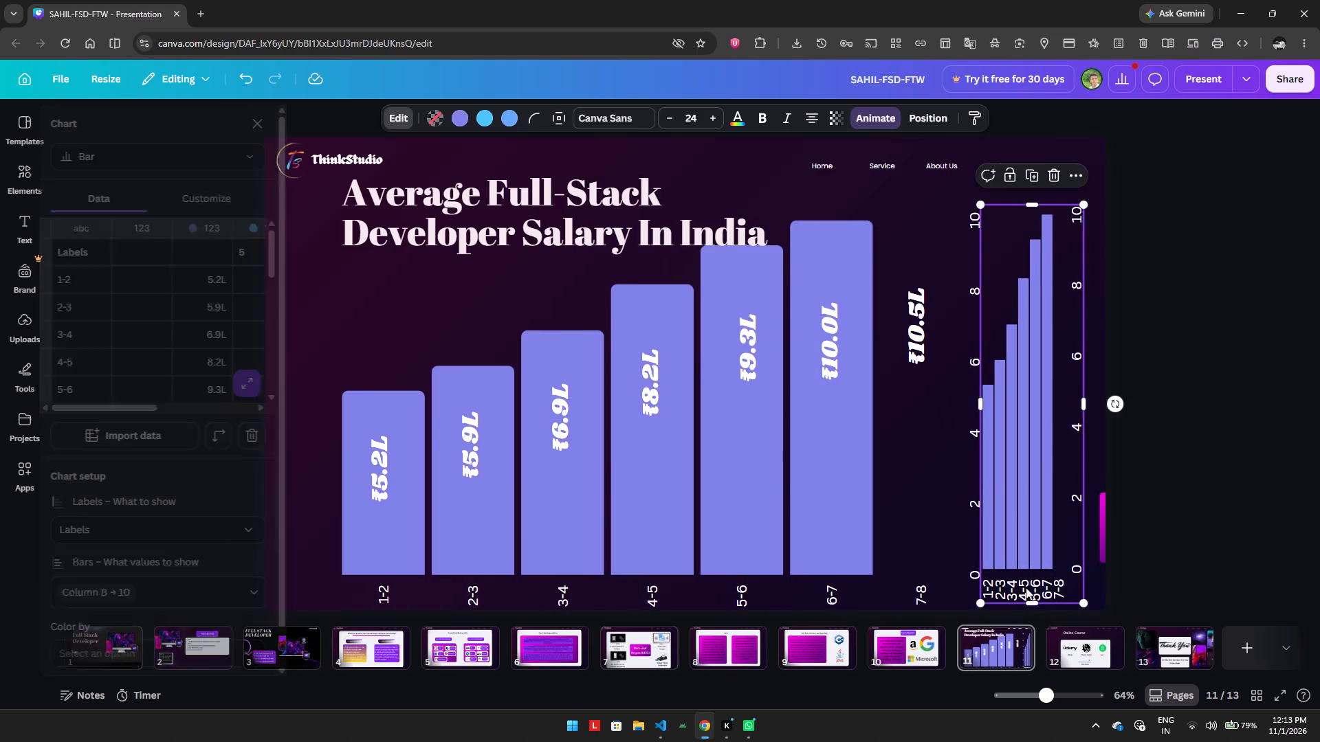
{"action": "key", "text": "Delete"}
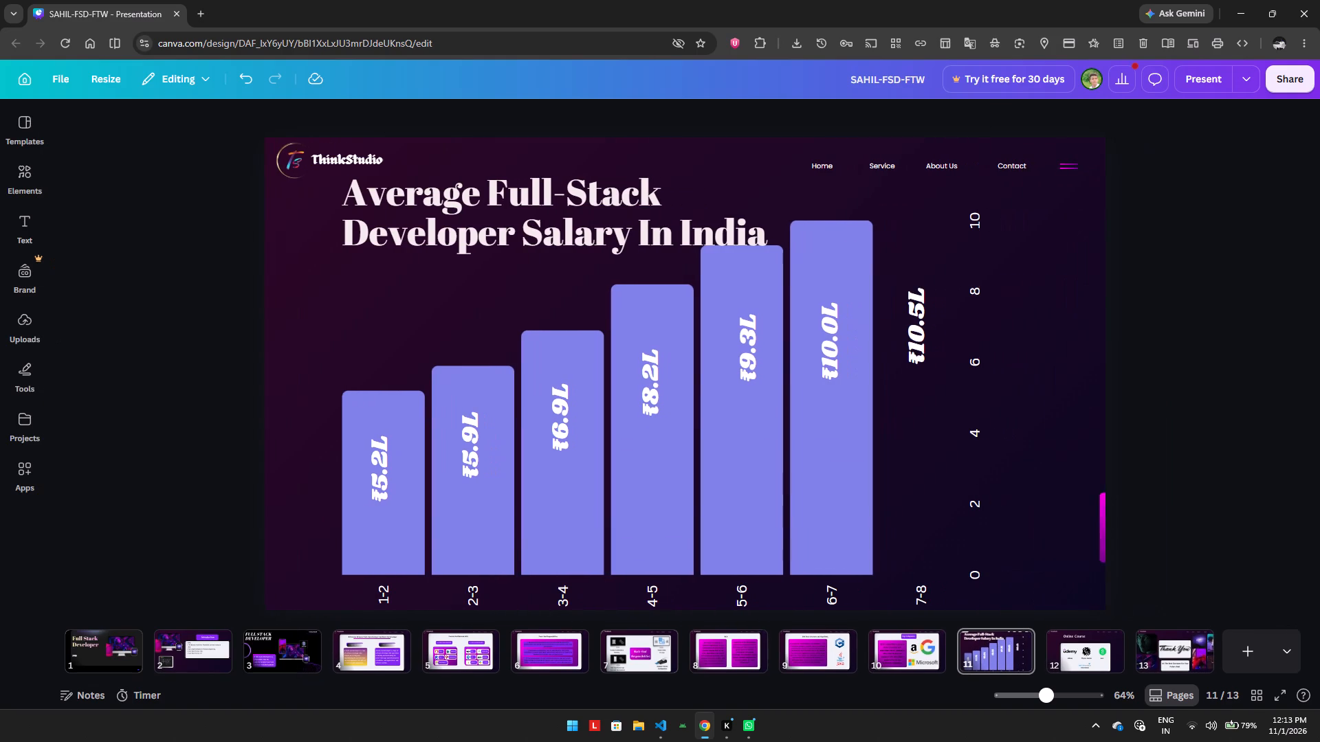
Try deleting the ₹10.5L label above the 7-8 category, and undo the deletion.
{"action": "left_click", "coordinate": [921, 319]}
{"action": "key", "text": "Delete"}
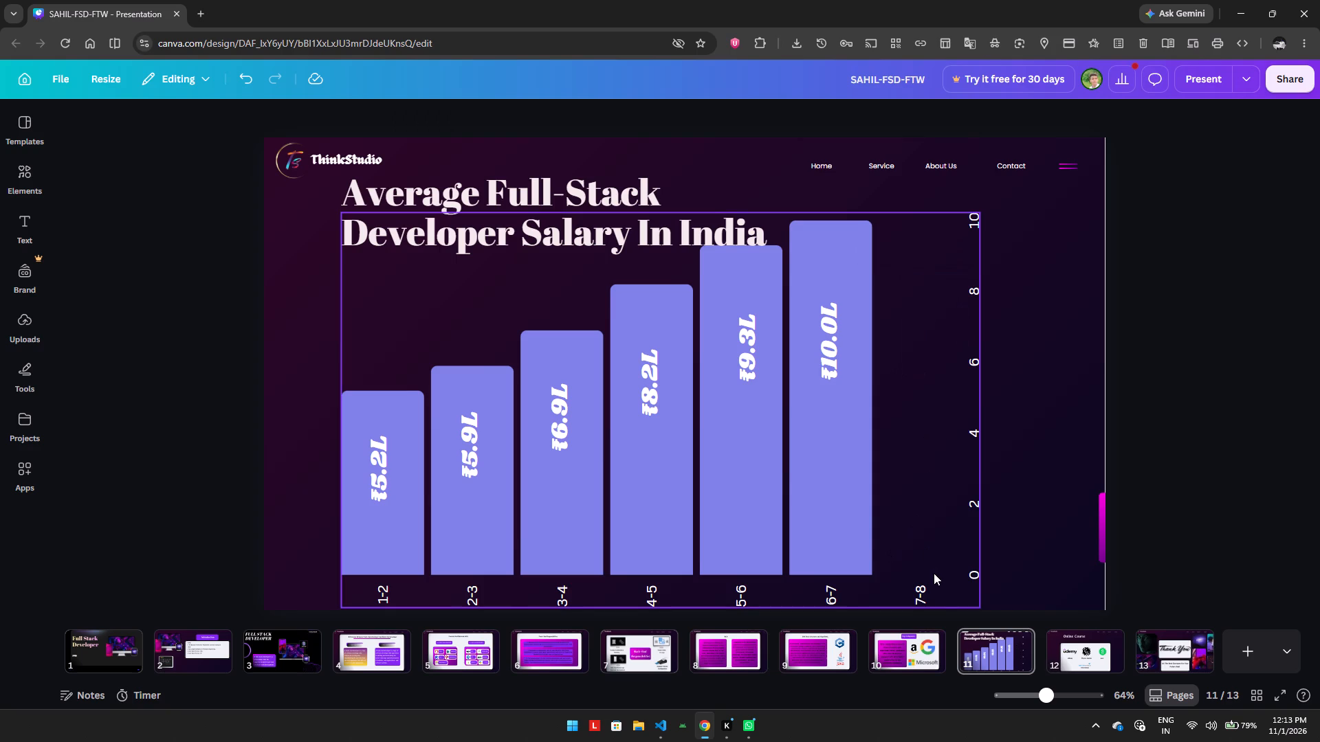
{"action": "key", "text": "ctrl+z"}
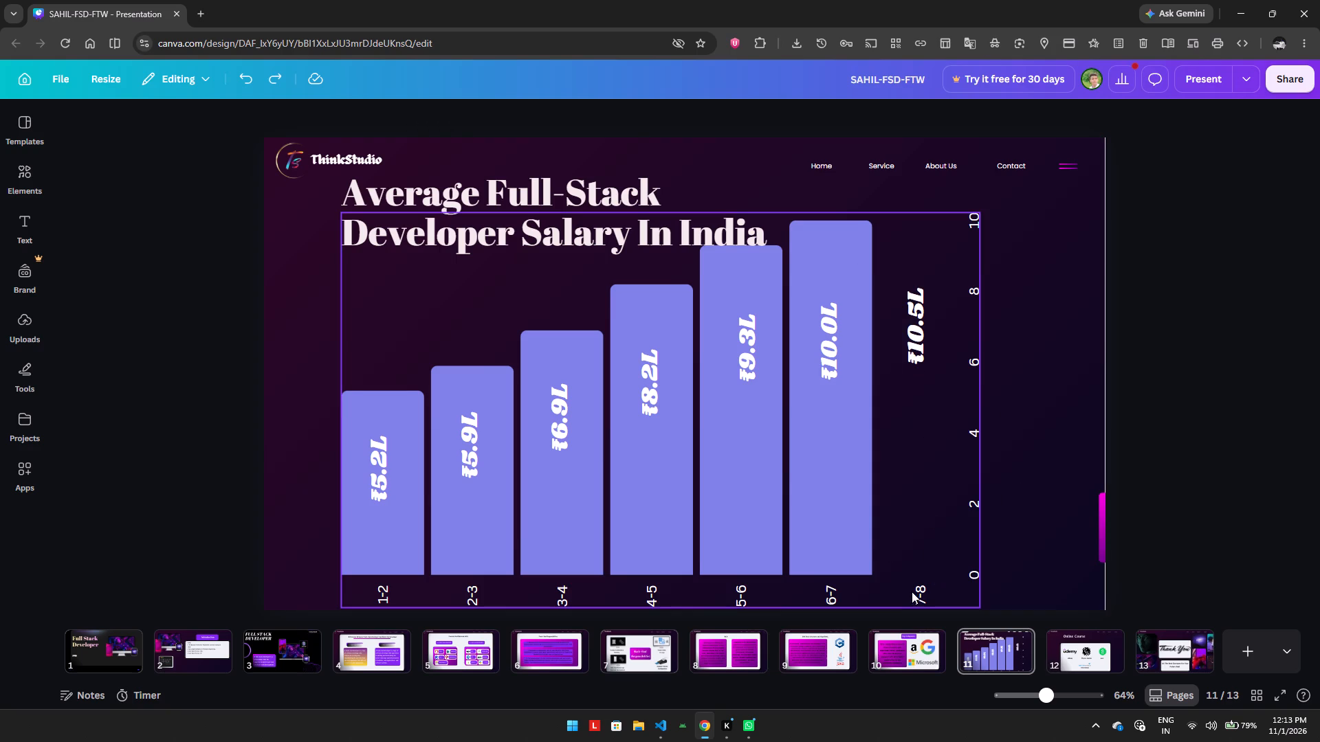
Open the salary chart's data for editing and examine its 7-8 category and the ₹10.5L label.
{"action": "left_click", "coordinate": [917, 598]}
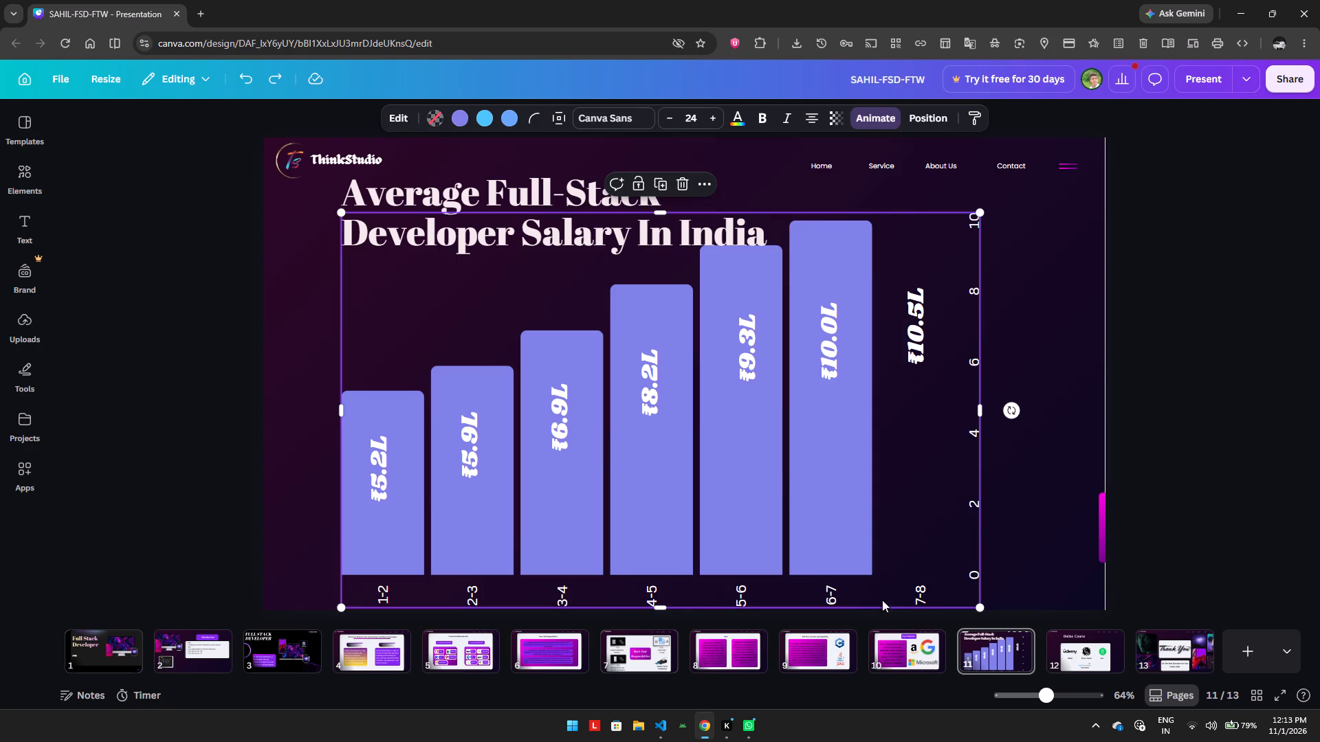
{"action": "double_click", "coordinate": [921, 594]}
{"action": "left_click", "coordinate": [921, 594]}
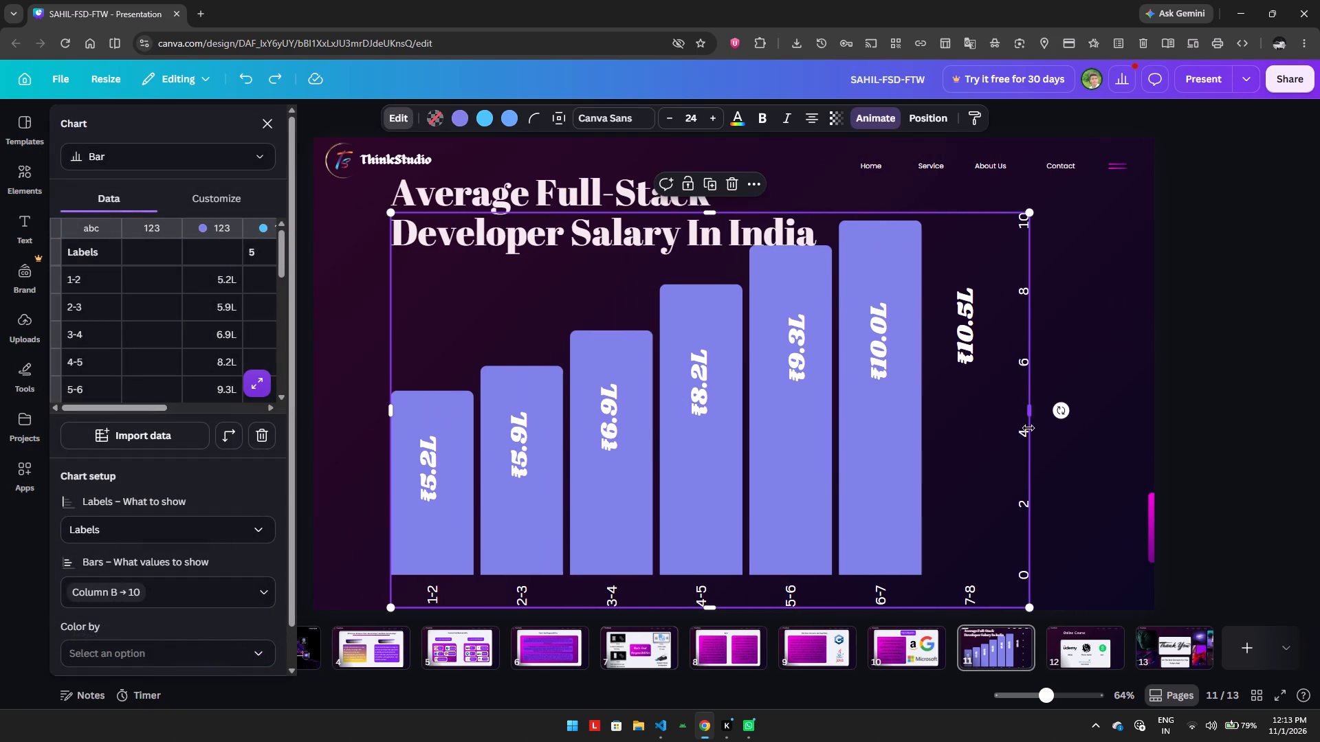
{"action": "left_click", "coordinate": [1035, 406]}
{"action": "left_click", "coordinate": [1030, 409]}
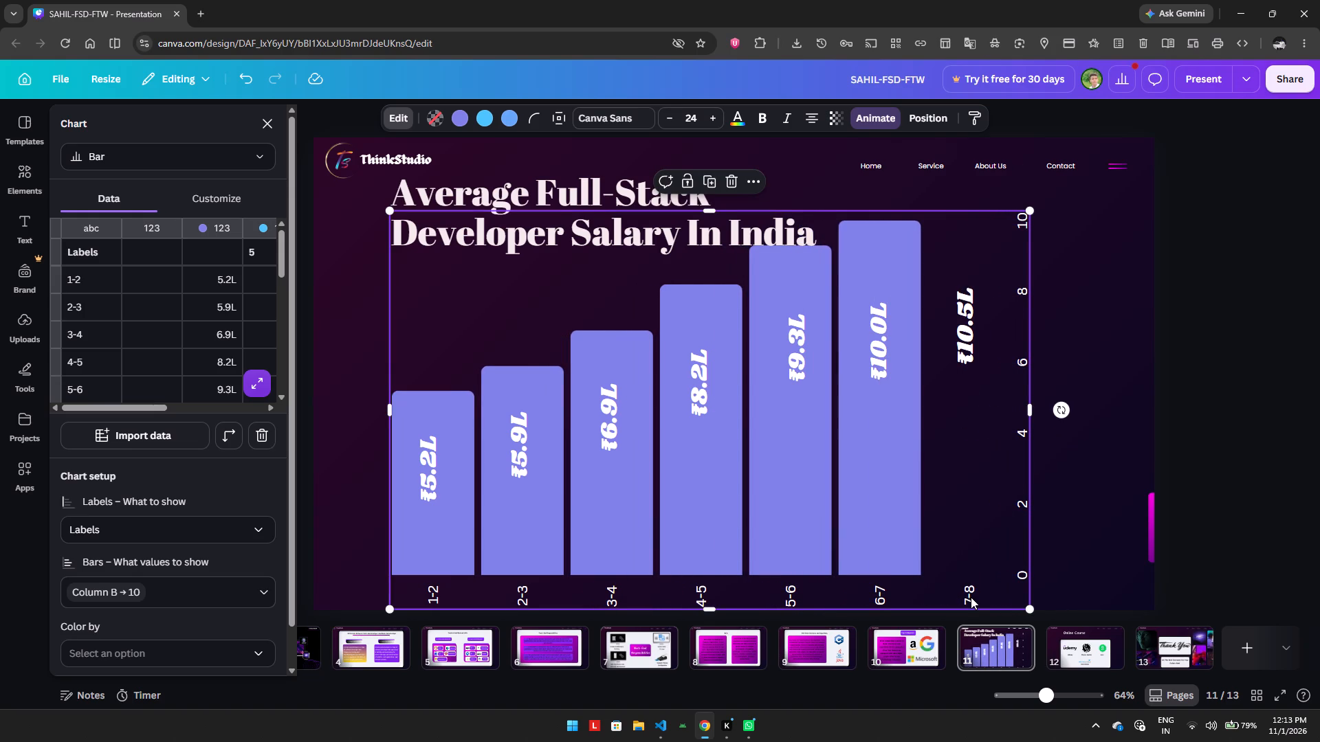
{"action": "left_click", "coordinate": [971, 597]}
{"action": "left_click", "coordinate": [899, 486]}
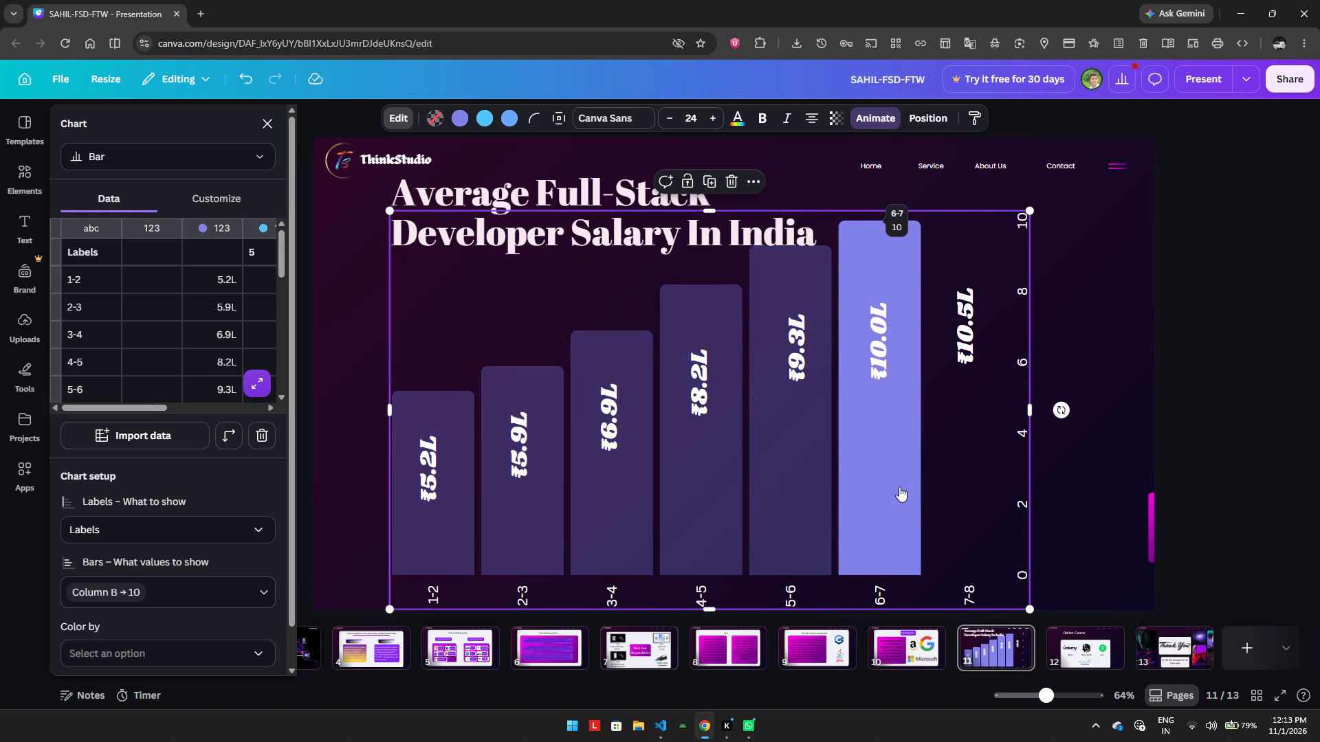
{"action": "left_click", "coordinate": [968, 313]}
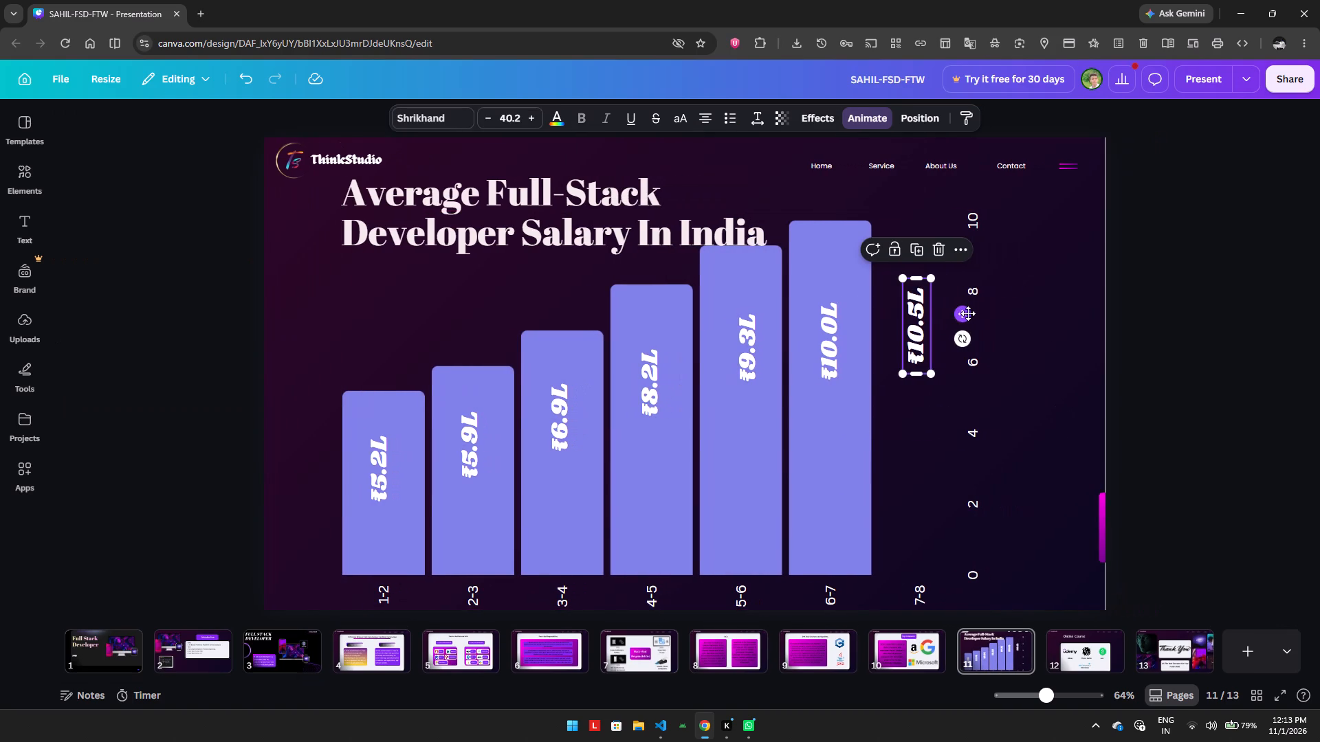
{"action": "left_click", "coordinate": [1125, 319]}
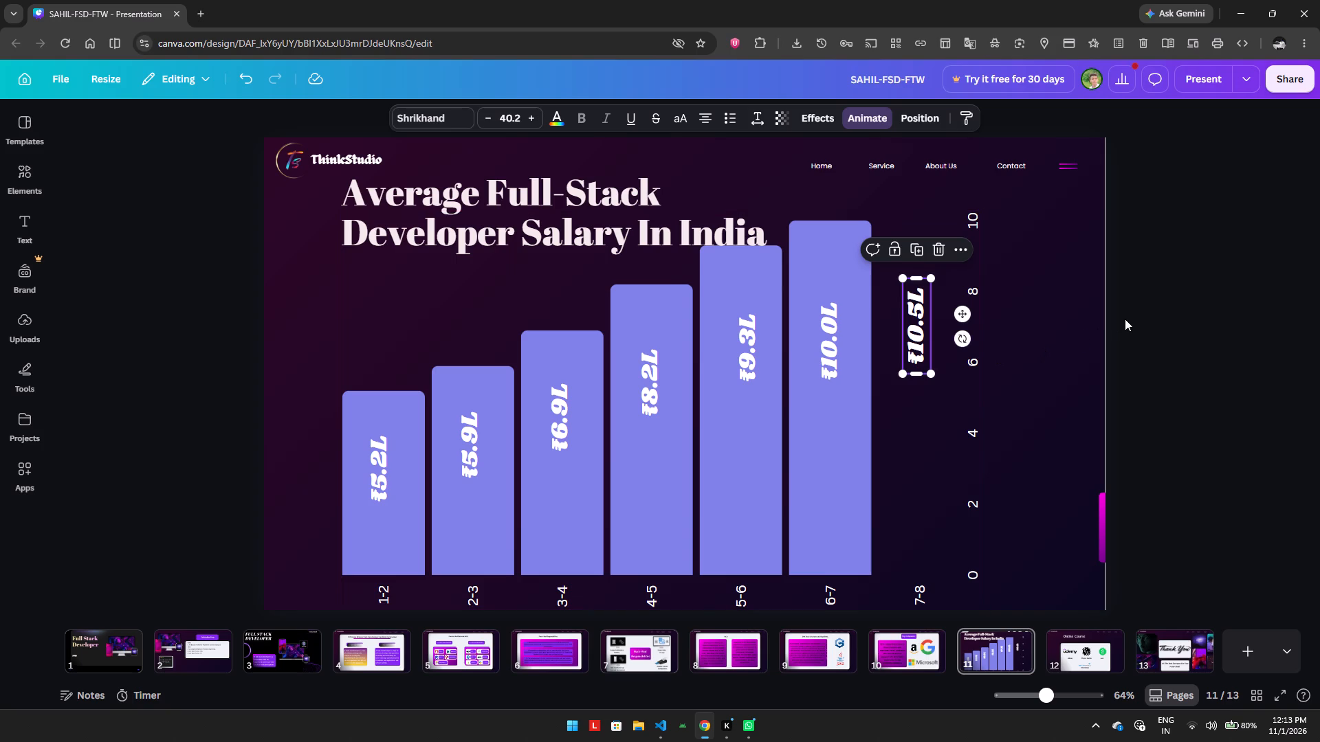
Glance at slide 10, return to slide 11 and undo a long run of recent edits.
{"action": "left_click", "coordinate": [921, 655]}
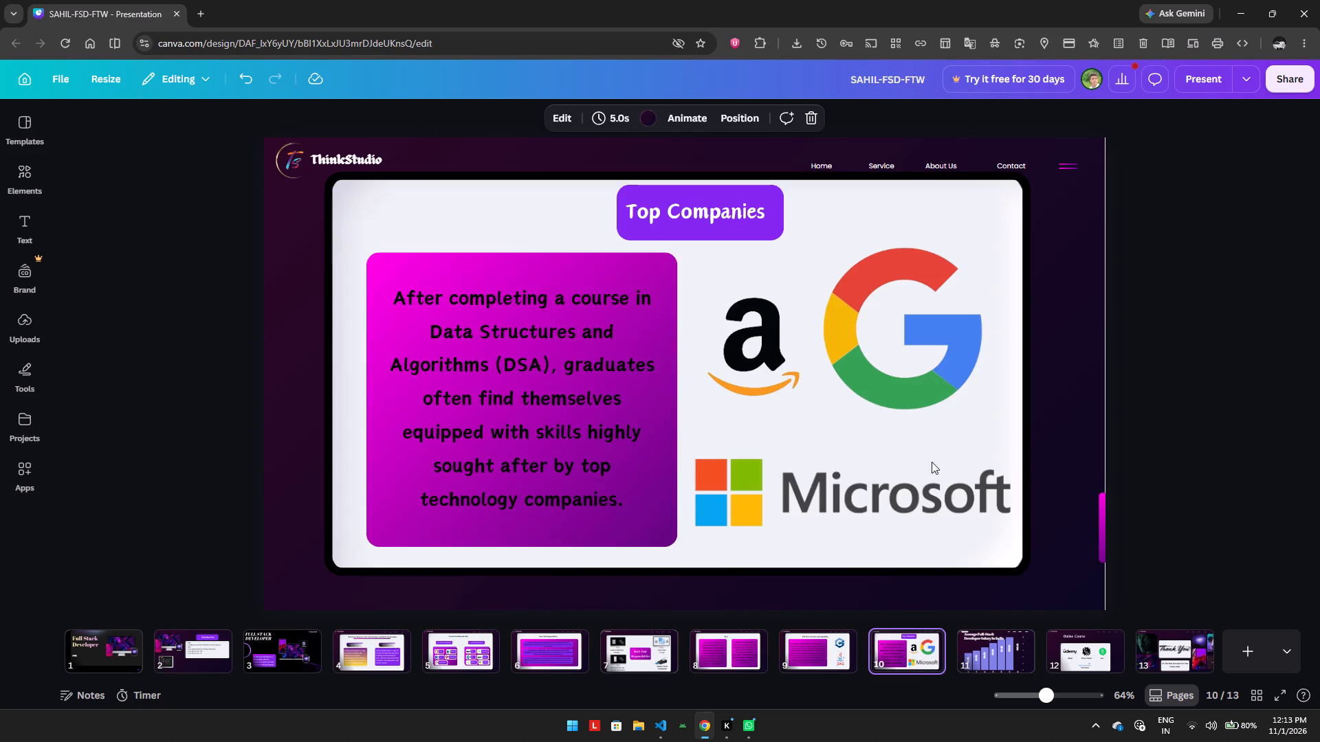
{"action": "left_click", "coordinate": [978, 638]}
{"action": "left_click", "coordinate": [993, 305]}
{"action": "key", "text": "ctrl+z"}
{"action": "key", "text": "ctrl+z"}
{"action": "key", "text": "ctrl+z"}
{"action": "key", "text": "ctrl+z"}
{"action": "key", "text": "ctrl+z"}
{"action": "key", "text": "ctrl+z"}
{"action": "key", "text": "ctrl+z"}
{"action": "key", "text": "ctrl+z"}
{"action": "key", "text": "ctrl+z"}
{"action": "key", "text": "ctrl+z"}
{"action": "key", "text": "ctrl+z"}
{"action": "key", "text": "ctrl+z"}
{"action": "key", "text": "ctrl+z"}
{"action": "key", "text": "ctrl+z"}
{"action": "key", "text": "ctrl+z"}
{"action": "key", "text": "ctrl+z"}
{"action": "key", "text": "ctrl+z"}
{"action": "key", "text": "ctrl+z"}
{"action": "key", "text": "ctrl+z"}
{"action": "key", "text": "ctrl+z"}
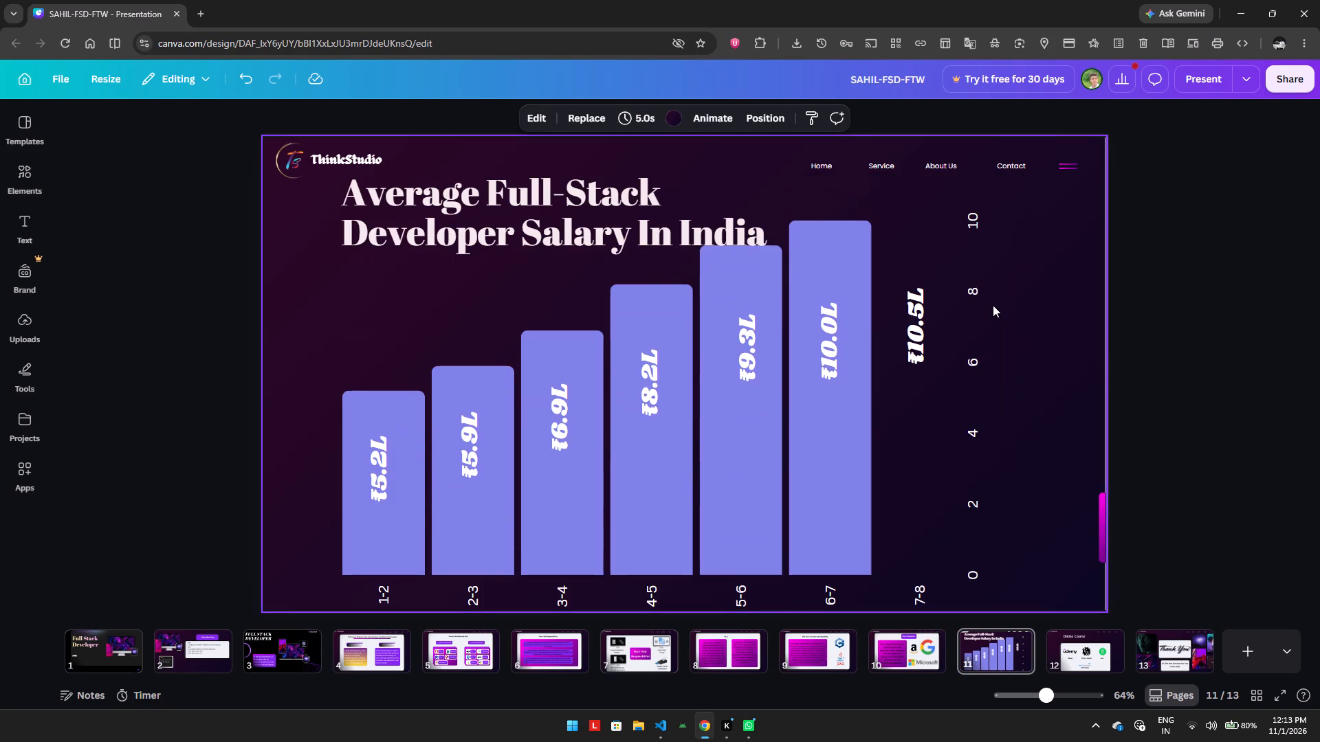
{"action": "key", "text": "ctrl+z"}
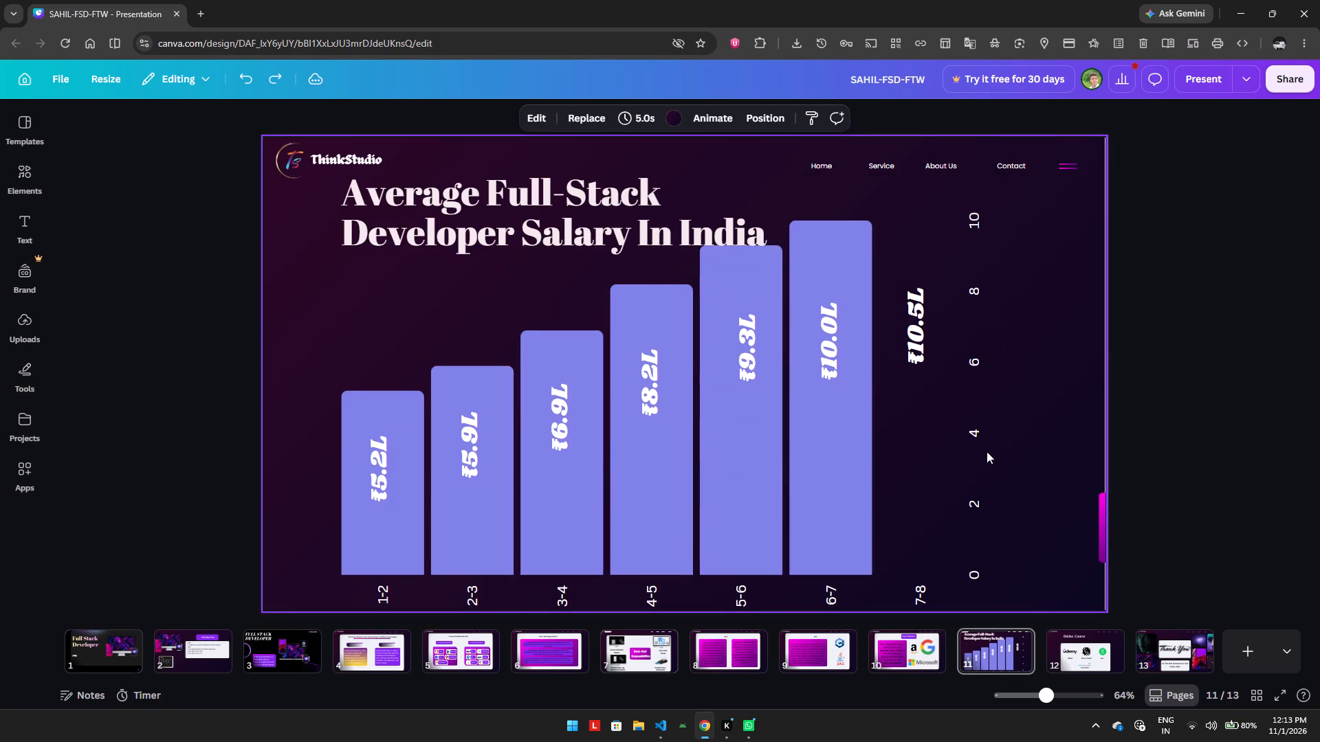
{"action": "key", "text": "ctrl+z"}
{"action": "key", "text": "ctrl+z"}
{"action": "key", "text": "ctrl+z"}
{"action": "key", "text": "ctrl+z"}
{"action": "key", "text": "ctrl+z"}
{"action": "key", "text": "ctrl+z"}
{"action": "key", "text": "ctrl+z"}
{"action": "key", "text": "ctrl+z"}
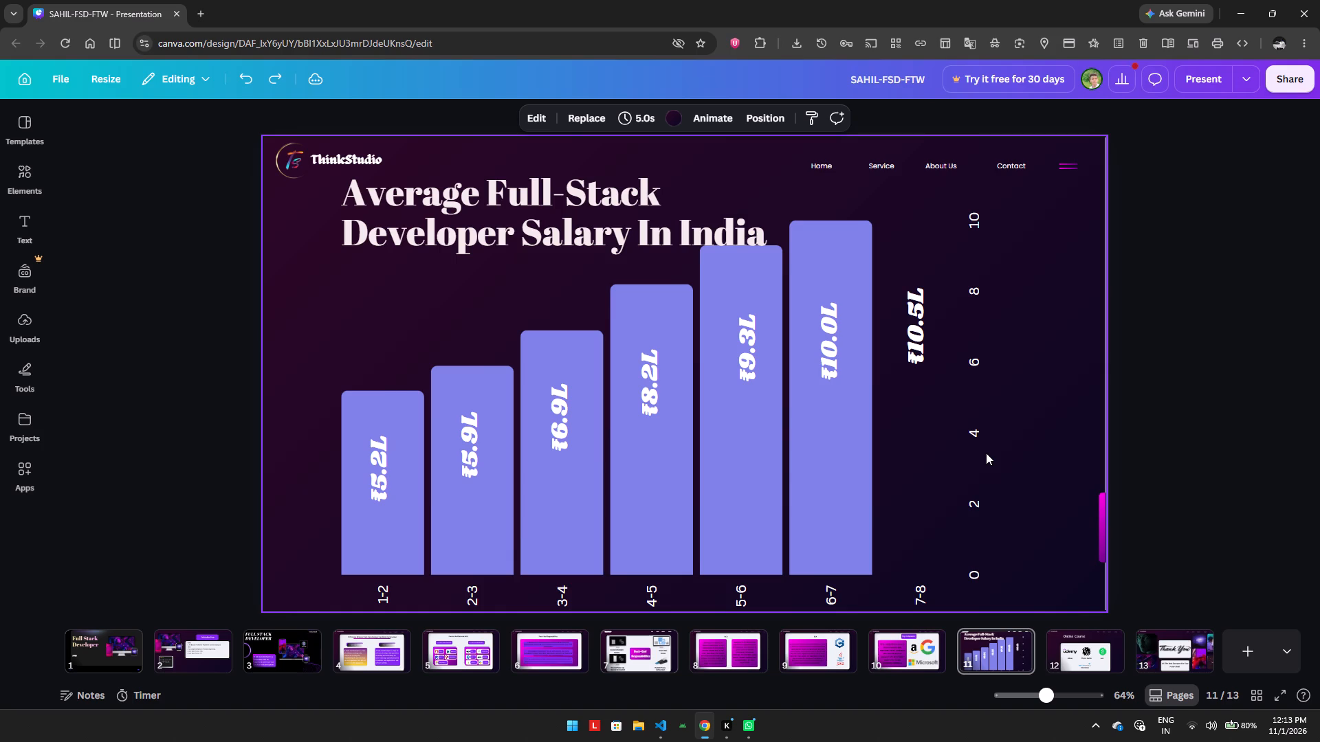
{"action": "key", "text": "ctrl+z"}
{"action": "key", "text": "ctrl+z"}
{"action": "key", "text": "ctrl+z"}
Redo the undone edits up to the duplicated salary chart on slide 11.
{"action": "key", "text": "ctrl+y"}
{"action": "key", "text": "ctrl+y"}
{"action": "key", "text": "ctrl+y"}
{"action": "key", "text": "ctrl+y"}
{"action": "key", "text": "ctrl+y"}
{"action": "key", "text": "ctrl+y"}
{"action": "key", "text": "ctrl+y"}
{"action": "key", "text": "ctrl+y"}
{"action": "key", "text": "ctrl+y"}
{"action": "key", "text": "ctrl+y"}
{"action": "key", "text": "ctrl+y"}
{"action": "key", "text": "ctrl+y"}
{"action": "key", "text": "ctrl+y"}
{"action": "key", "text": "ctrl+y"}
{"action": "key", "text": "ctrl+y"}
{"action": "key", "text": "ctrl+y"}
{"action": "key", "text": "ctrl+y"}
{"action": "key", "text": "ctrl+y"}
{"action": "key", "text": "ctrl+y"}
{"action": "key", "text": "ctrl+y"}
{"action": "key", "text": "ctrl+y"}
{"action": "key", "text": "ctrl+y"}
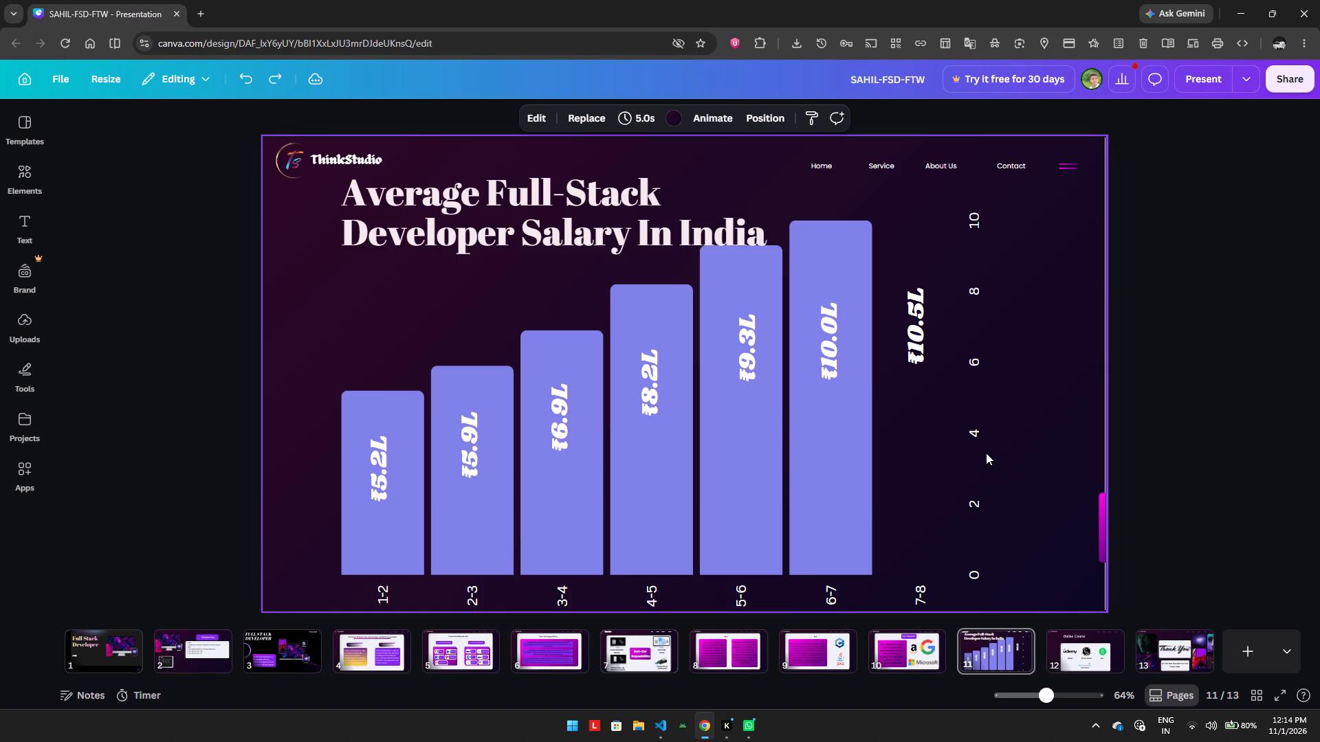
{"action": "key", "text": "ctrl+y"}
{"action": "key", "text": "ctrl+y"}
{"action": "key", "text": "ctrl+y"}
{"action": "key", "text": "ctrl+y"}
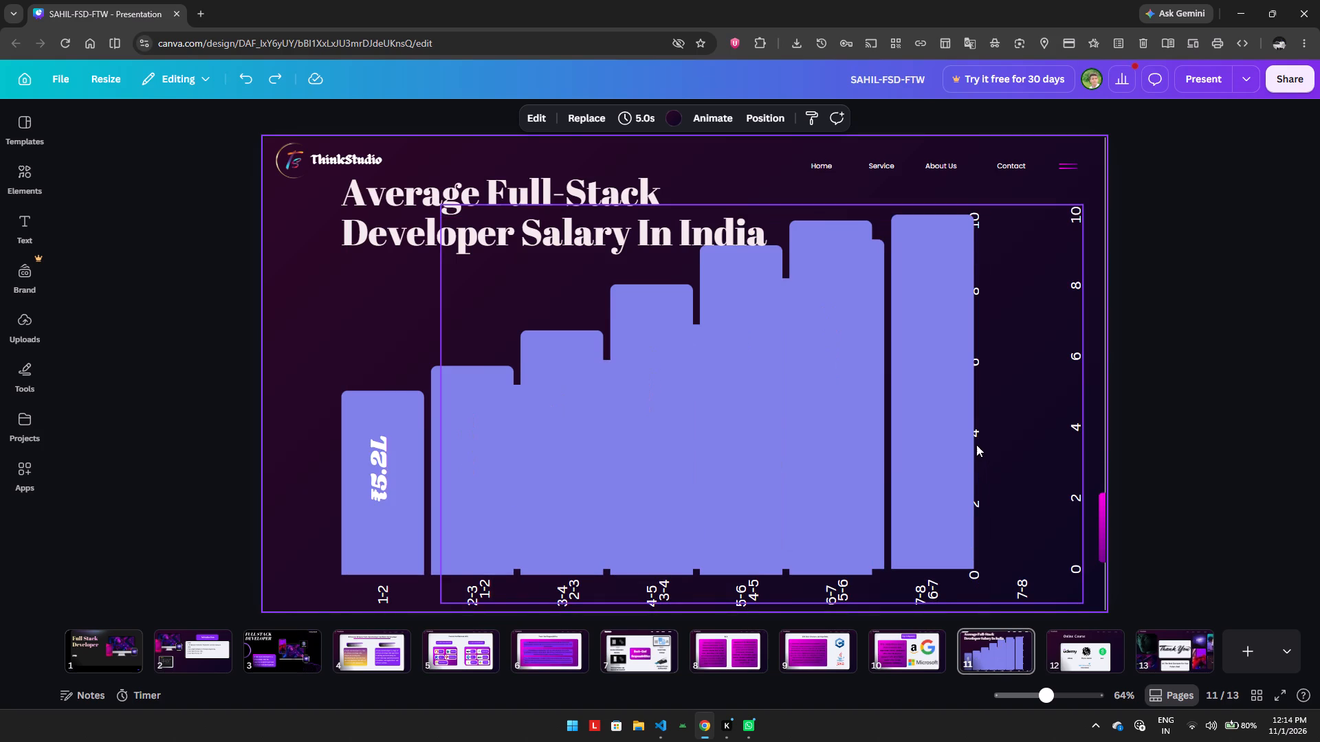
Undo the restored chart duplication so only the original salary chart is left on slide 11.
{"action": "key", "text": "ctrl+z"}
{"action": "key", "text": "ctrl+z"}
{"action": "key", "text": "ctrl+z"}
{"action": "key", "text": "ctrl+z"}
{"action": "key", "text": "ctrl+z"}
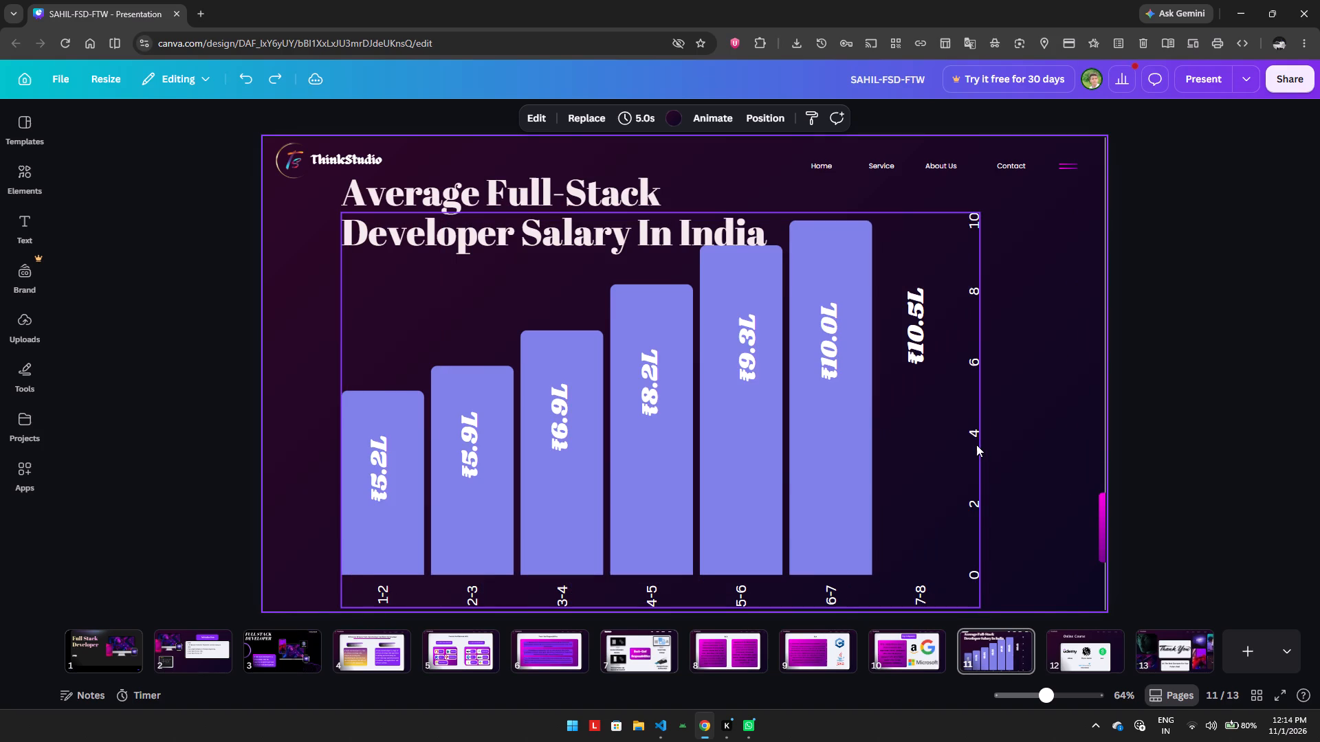
Review the Online Course slide 12 and the Thank You slide 13, checking their headings, logos and images.
{"action": "left_click", "coordinate": [1097, 671]}
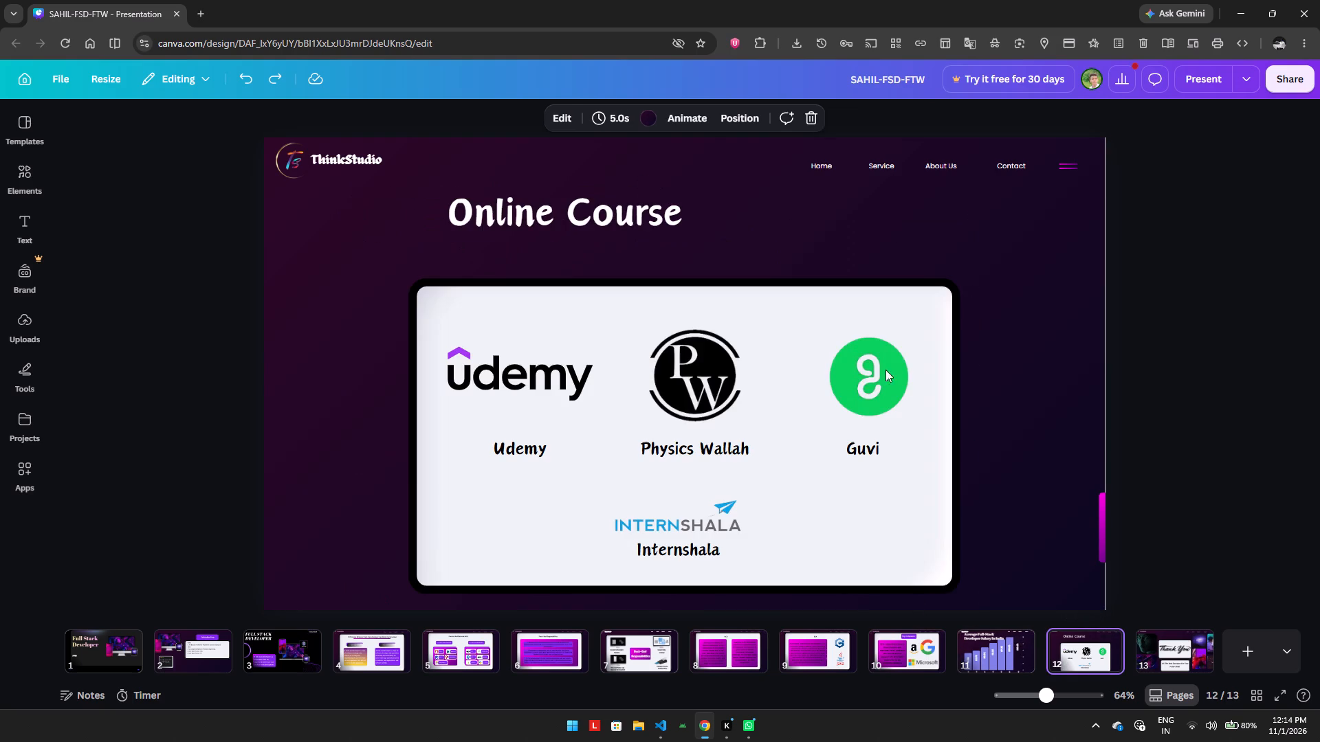
{"action": "left_click", "coordinate": [566, 399]}
{"action": "left_click", "coordinate": [591, 214]}
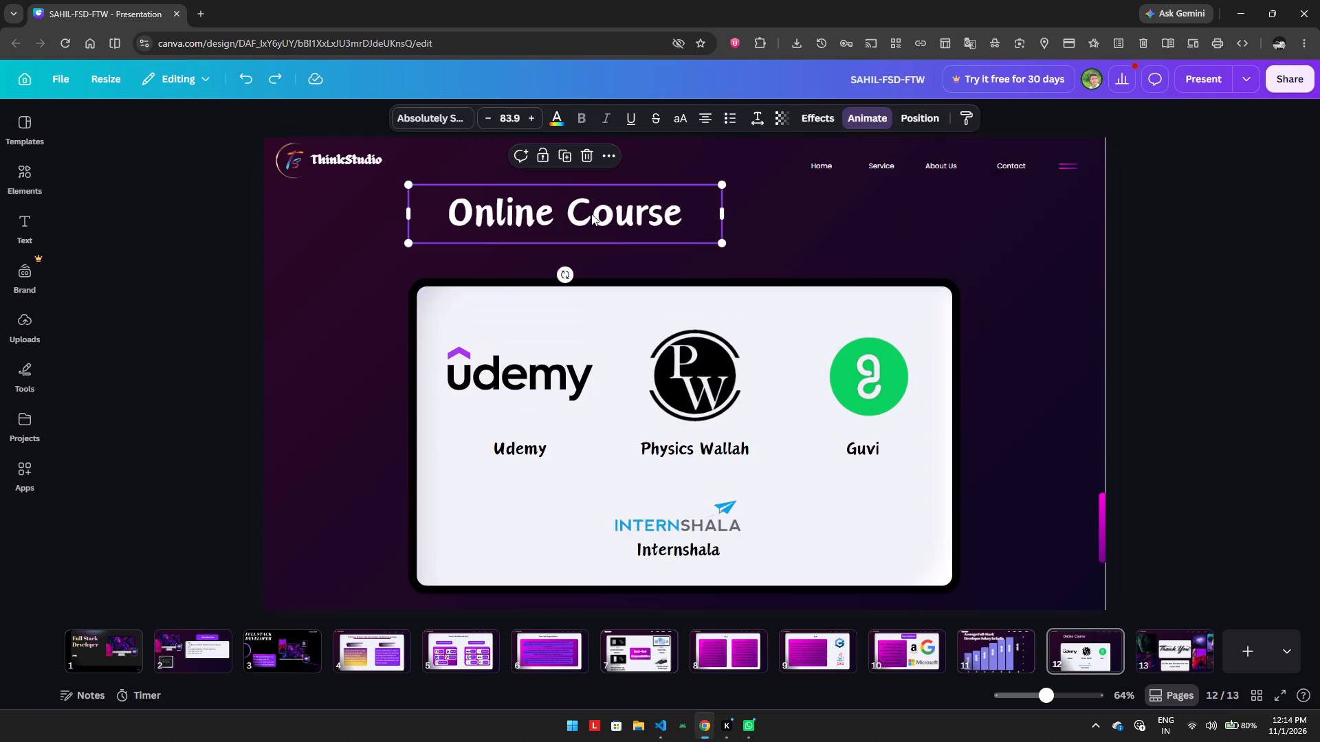
{"action": "left_click", "coordinate": [1053, 269]}
{"action": "scroll", "coordinate": [1059, 667], "scroll_direction": "left", "scroll_amount": 1}
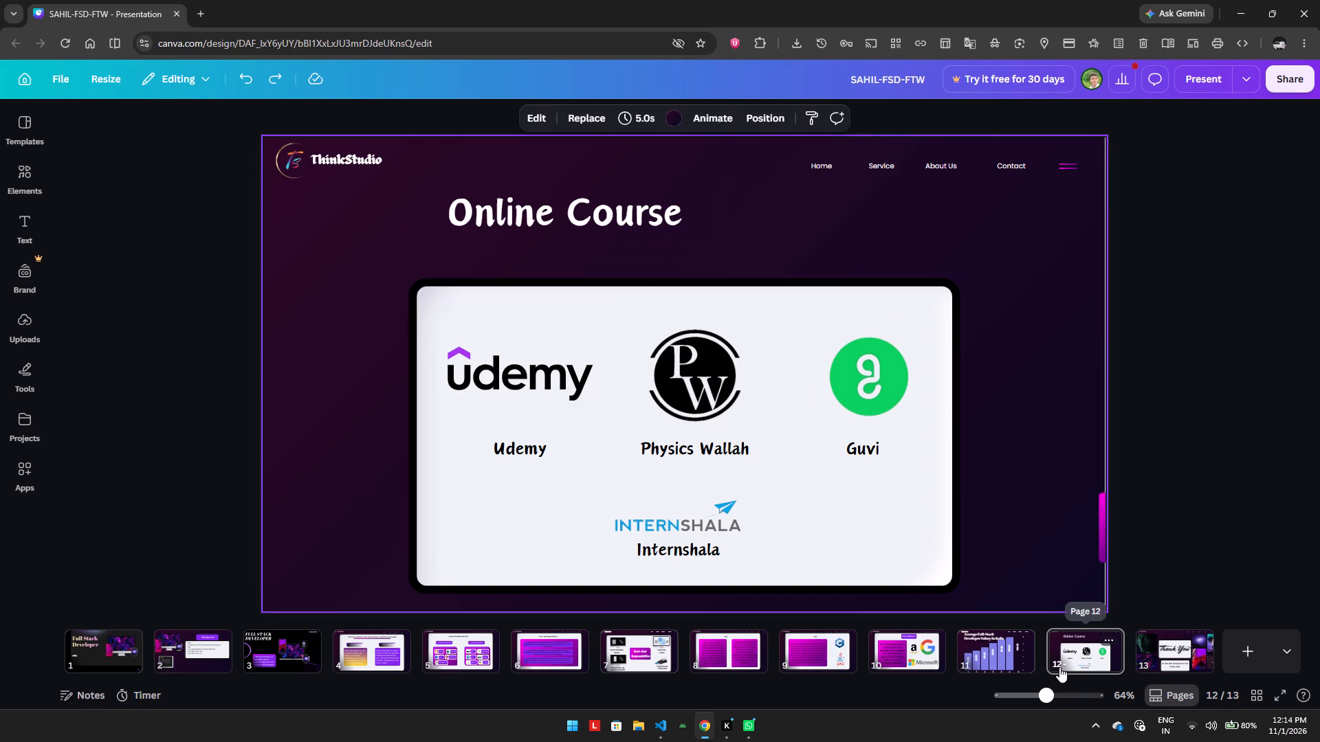
{"action": "scroll", "coordinate": [1059, 667], "scroll_direction": "left", "scroll_amount": 2}
{"action": "left_click", "coordinate": [1176, 649]}
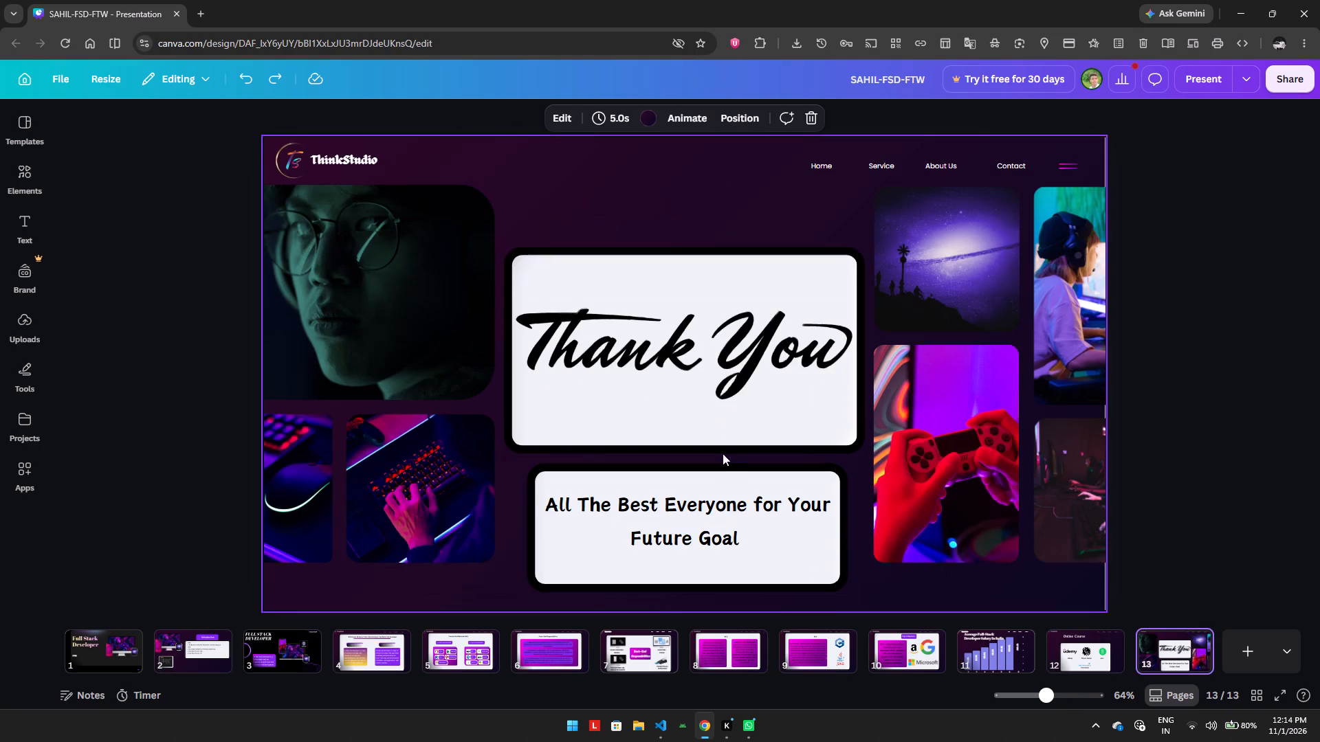
{"action": "left_click", "coordinate": [647, 340]}
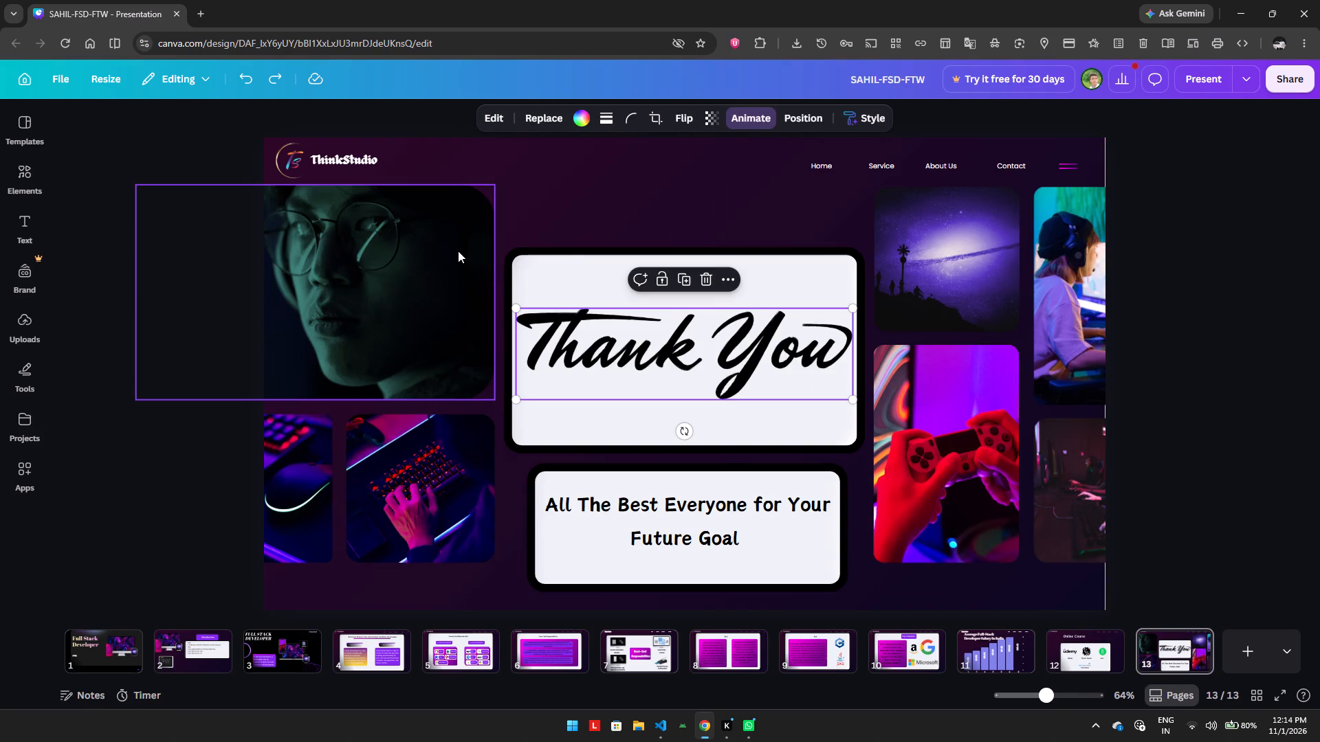
{"action": "left_click", "coordinate": [458, 251]}
{"action": "key", "text": "Right"}
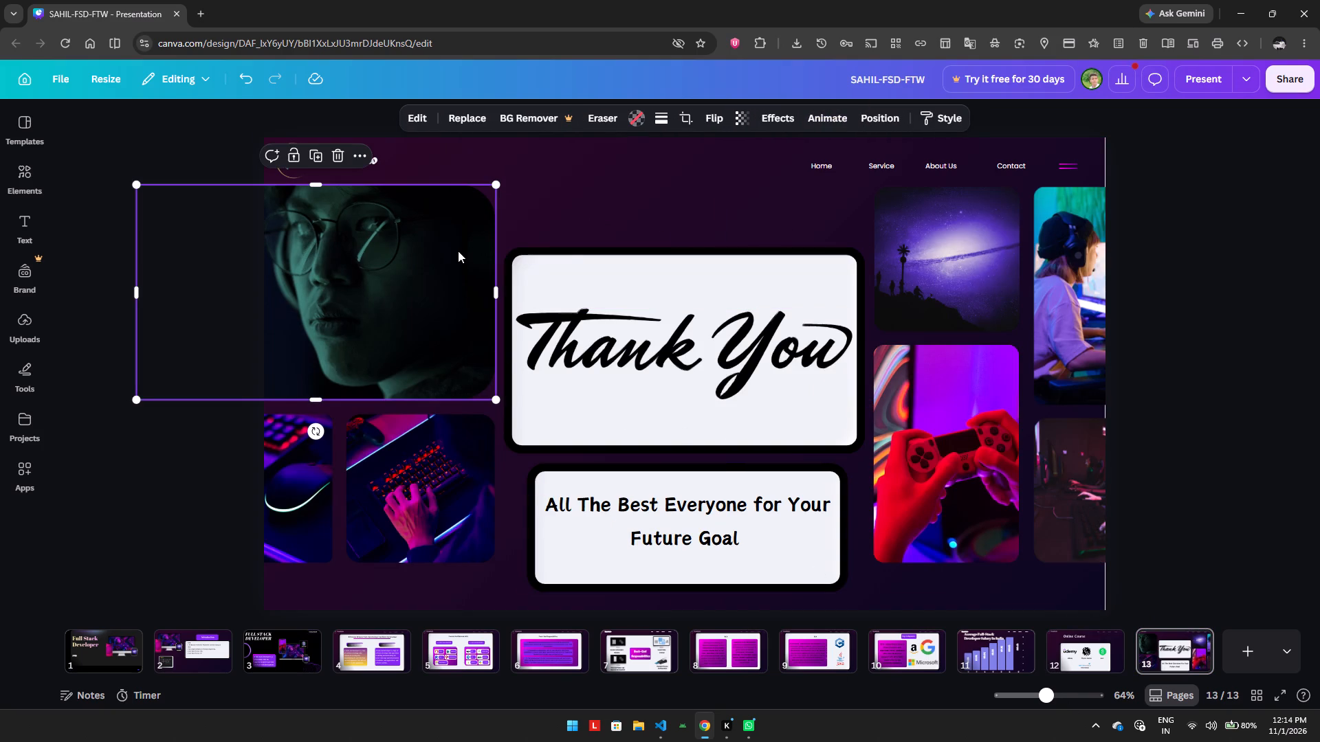
{"action": "left_click", "coordinate": [307, 496]}
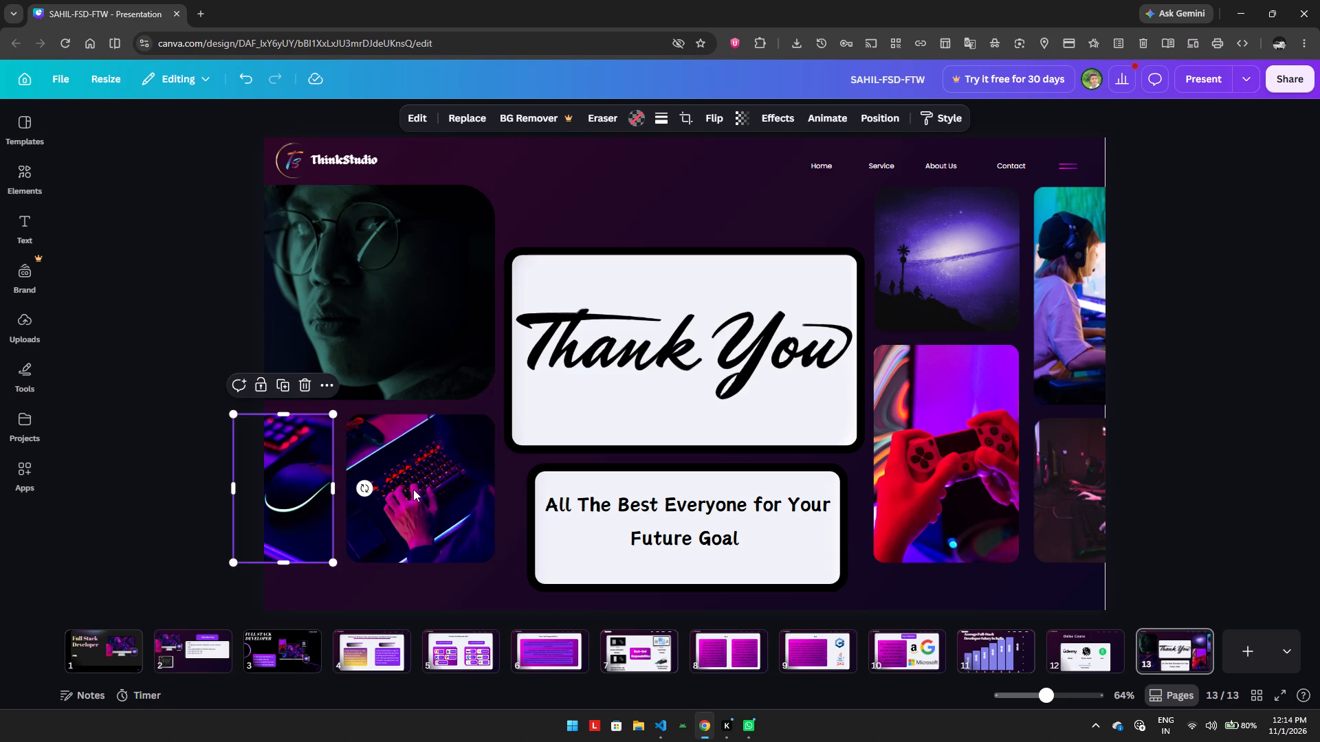
{"action": "left_click", "coordinate": [1213, 321]}
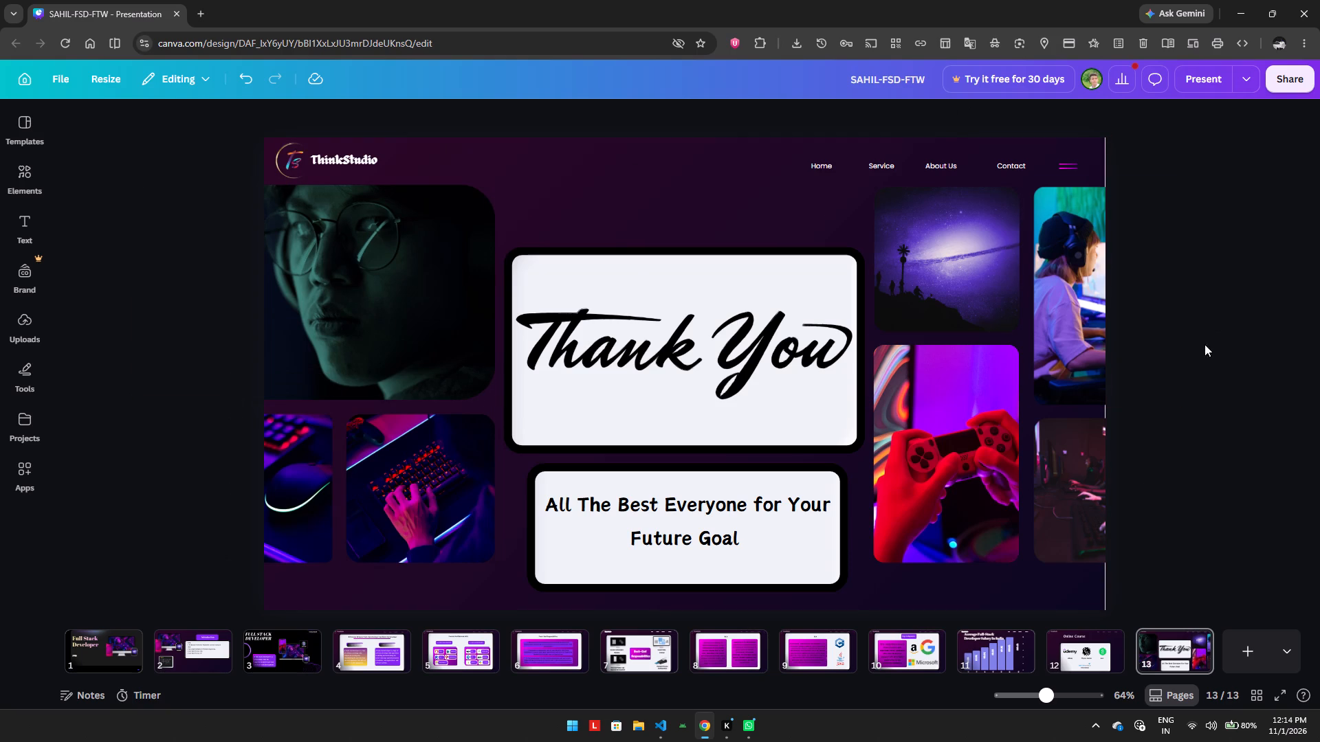
{"action": "scroll", "coordinate": [1121, 645], "scroll_direction": "left", "scroll_amount": 4}
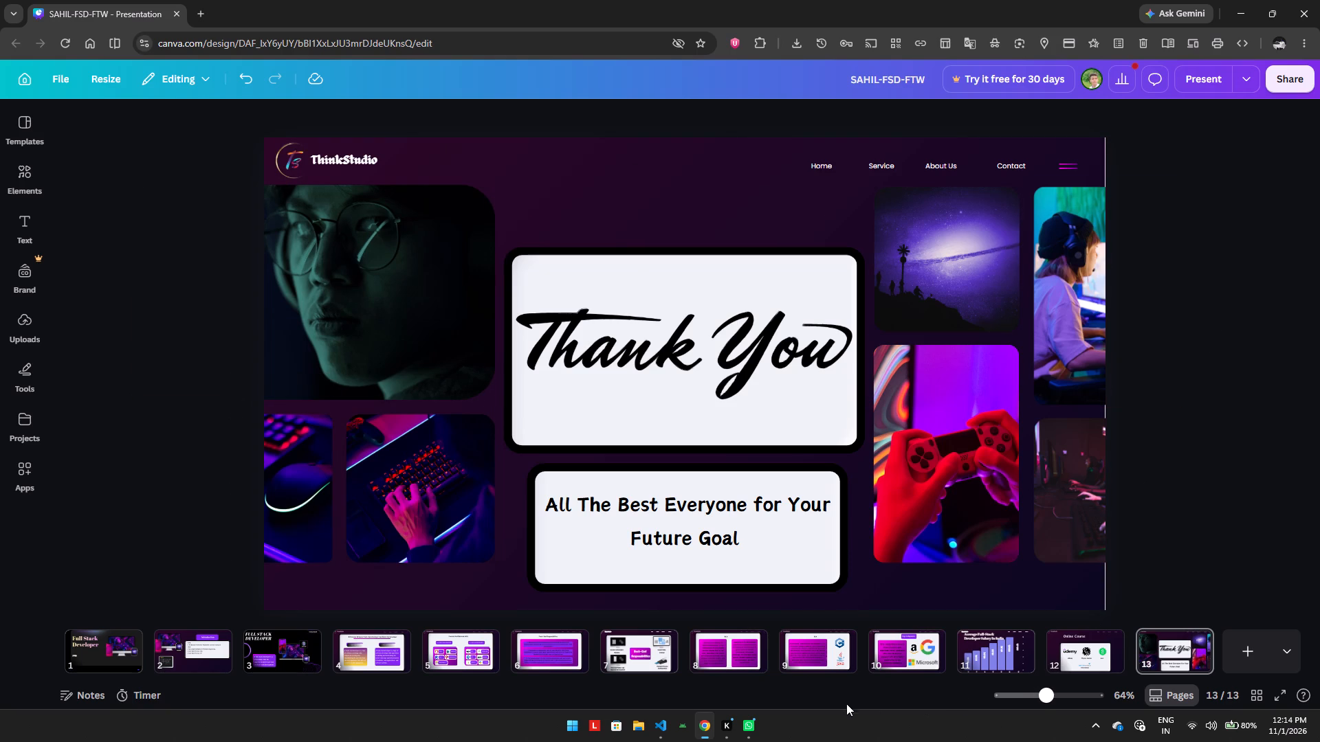